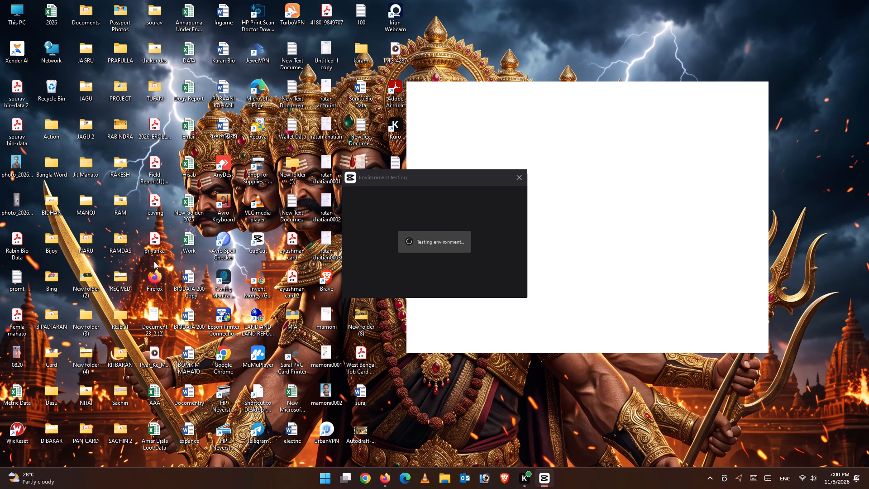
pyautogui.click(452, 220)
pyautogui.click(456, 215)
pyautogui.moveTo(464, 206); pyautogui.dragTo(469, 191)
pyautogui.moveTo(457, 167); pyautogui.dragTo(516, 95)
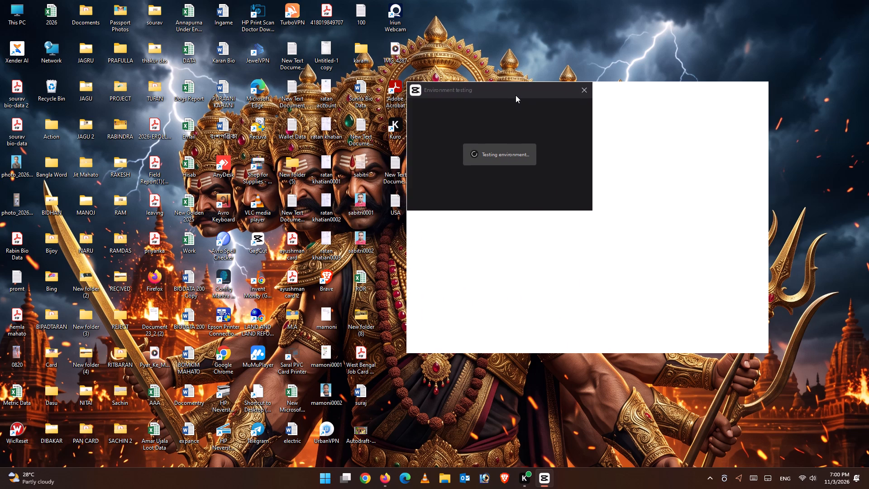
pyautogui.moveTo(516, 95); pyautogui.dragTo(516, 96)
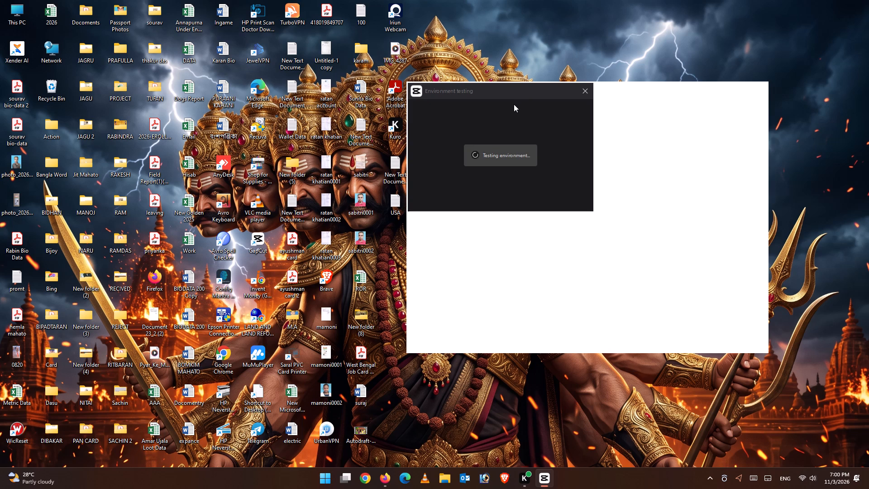
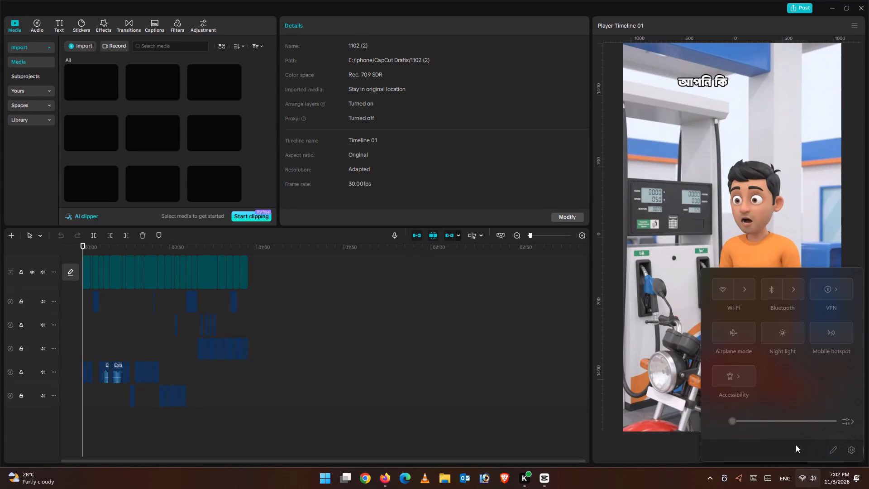
# Lower the system output volume to about one third and return to the video project.
pyautogui.click(800, 423)
pyautogui.click(774, 418)
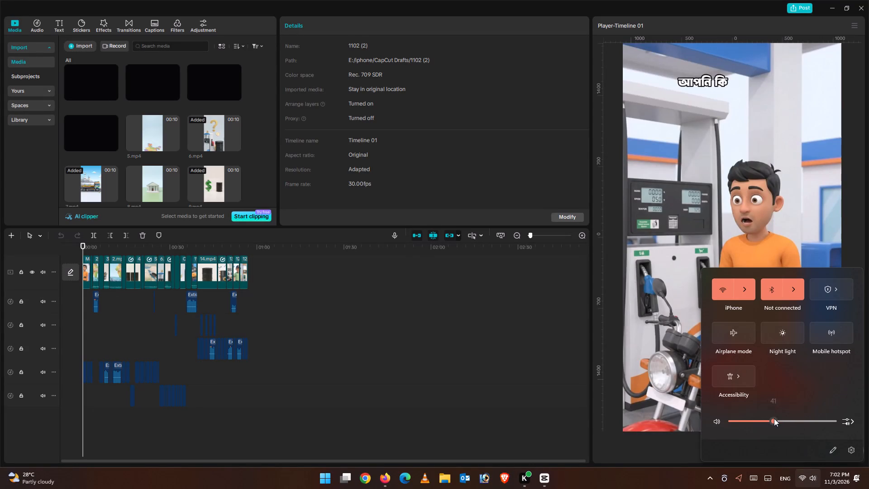
pyautogui.click(765, 418)
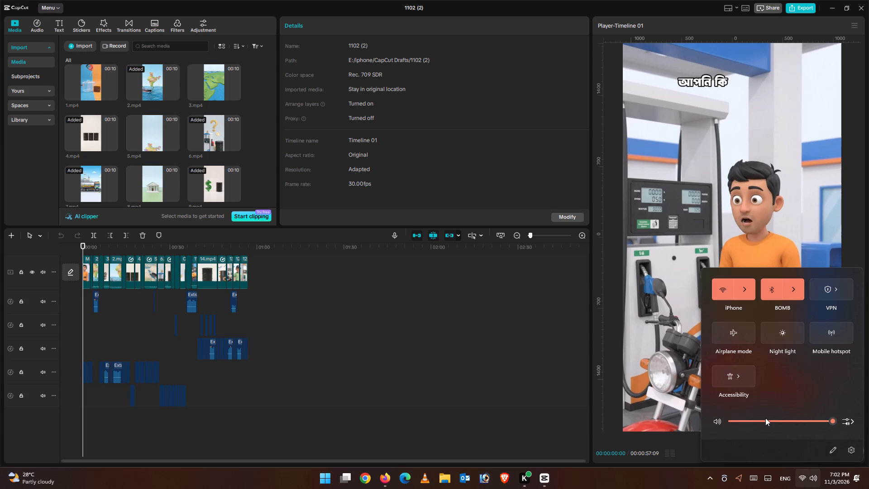
pyautogui.click(765, 418)
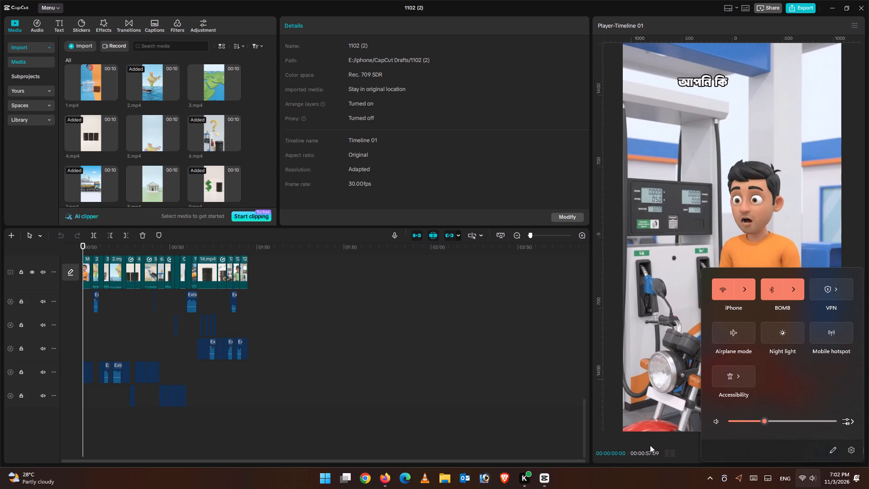
pyautogui.click(650, 446)
# Play Timeline 01 from the beginning and review the captioned clips with the timeline enlarged enough to distinguish individual clips.
pyautogui.click(736, 455)
pyautogui.click(729, 456)
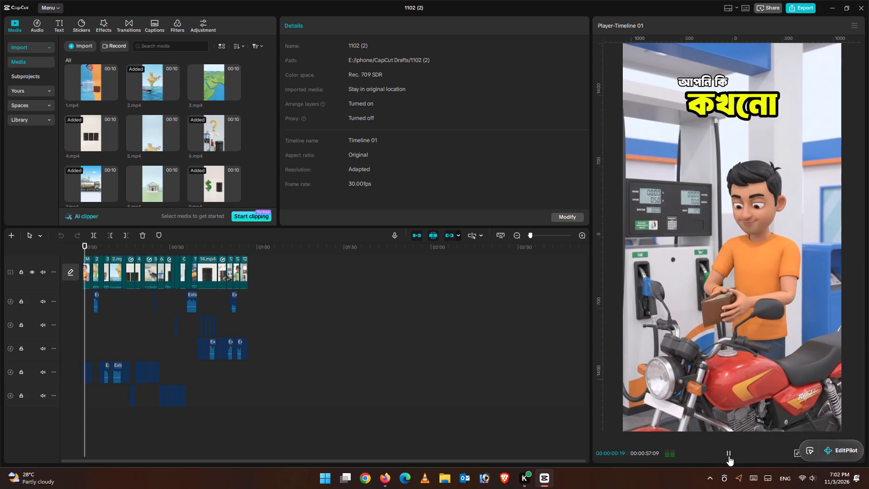
pyautogui.hotkey('ctrl', '=')
pyautogui.hotkey('ctrl', '=')
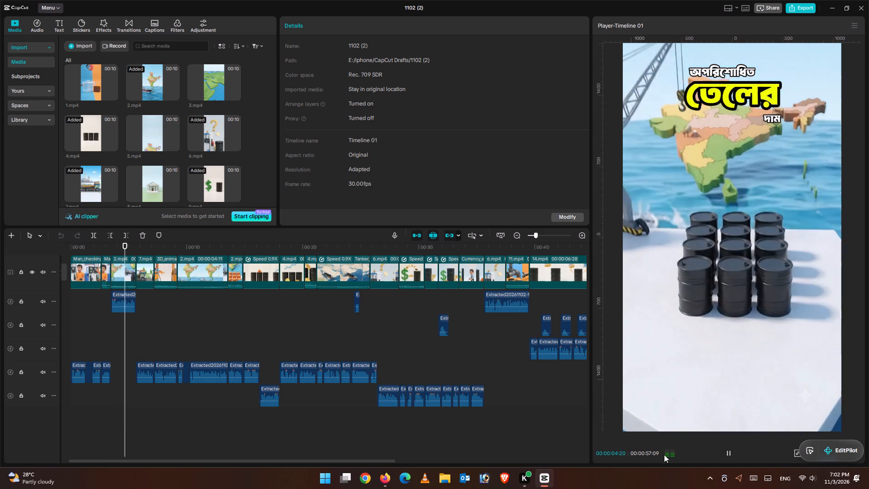
pyautogui.moveTo(123, 458); pyautogui.dragTo(192, 461)
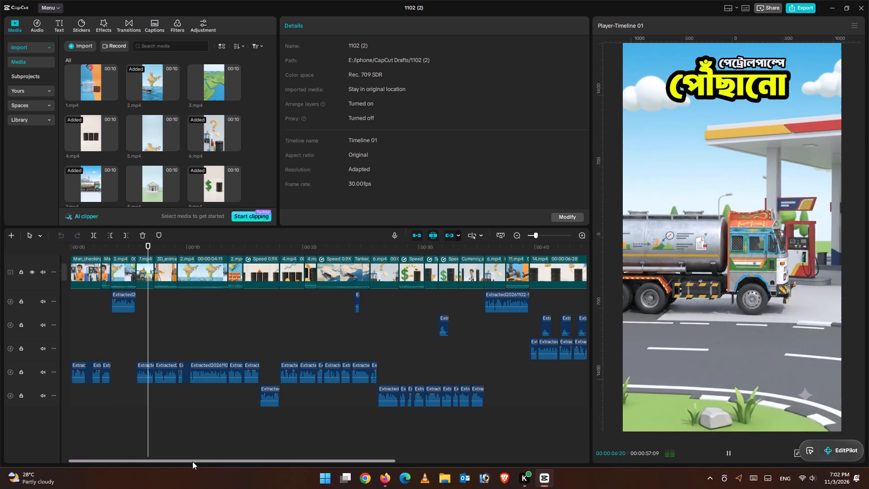
pyautogui.moveTo(192, 462); pyautogui.dragTo(213, 462)
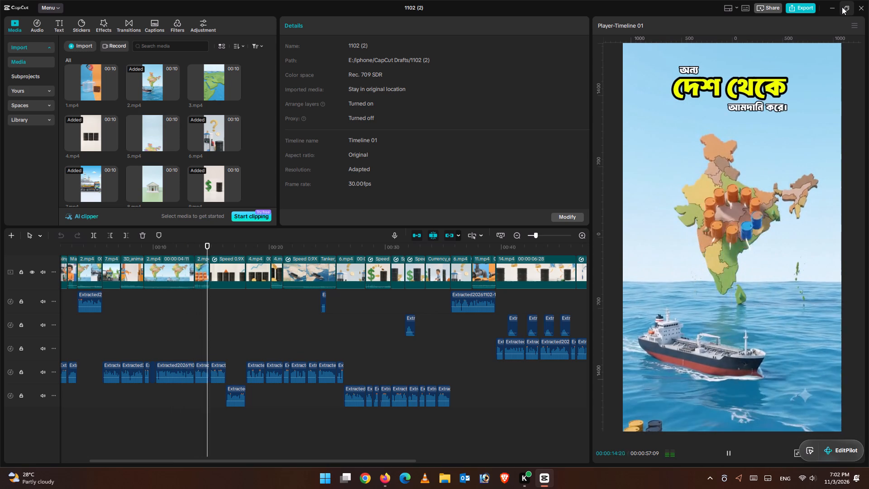
pyautogui.click(826, 0)
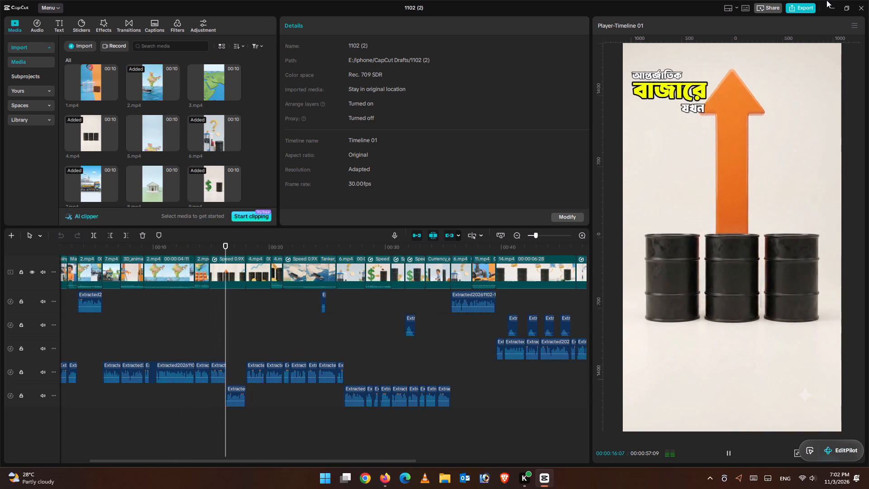
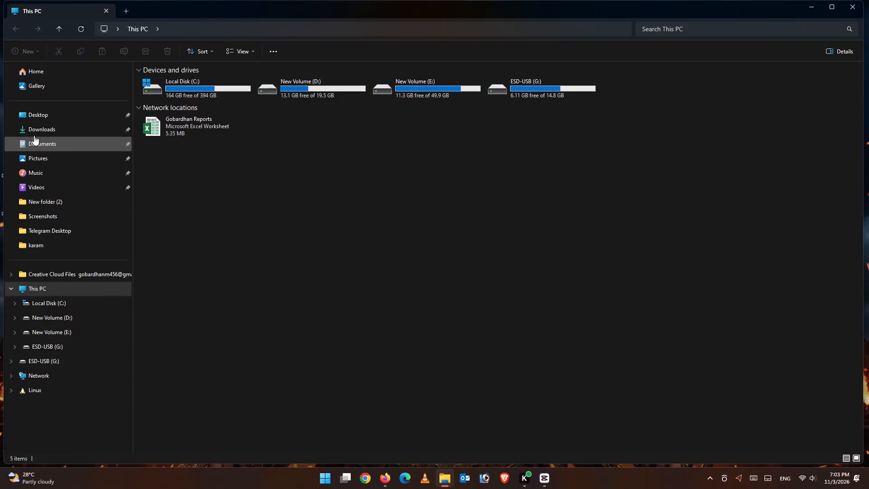
# Open the Downloads folder.
pyautogui.click(43, 127)
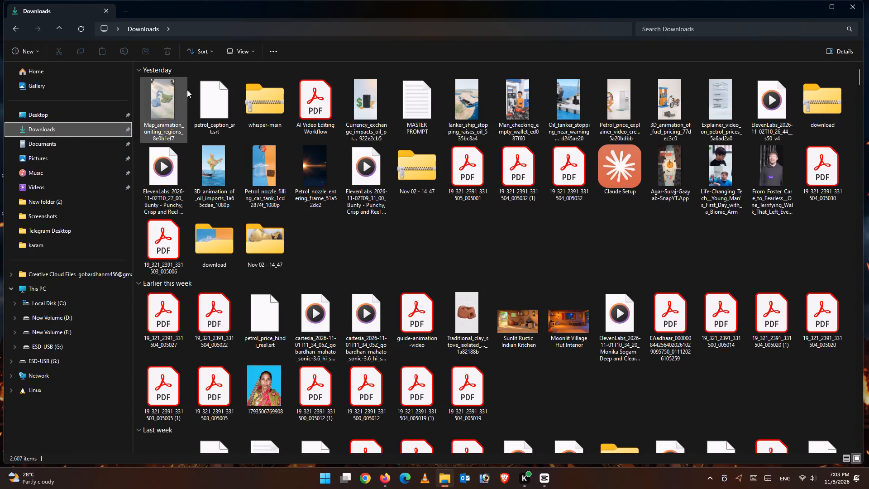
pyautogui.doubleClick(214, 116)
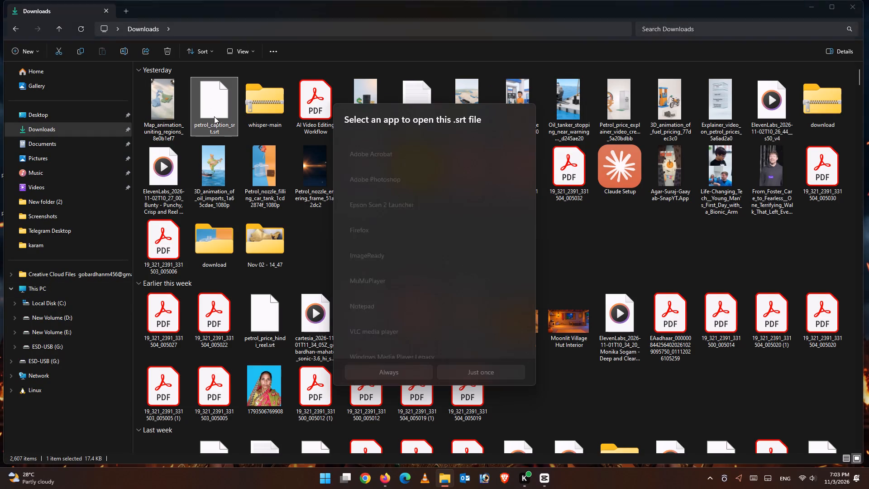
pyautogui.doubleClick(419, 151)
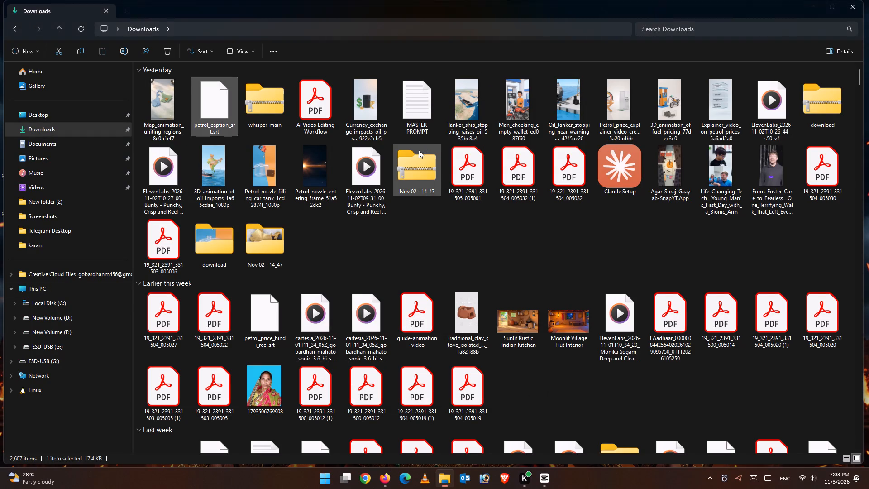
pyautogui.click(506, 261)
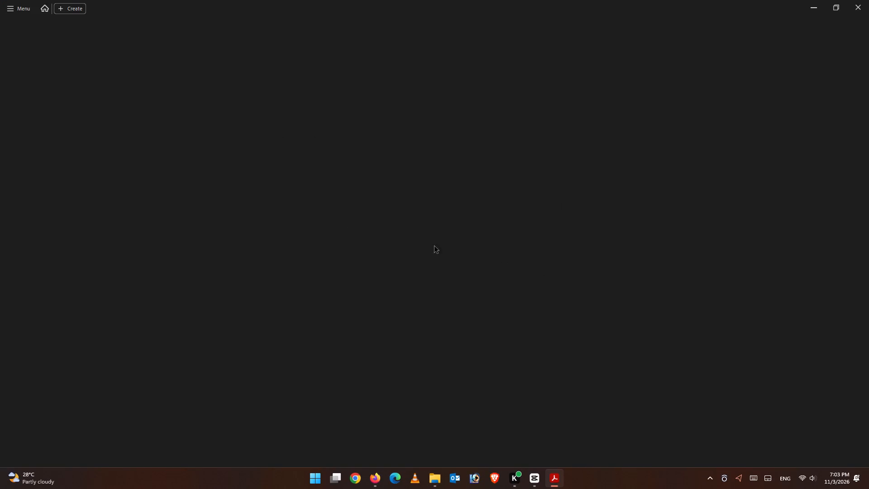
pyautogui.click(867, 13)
# Open the petrol_caption_srt.srt file from Downloads in Notepad.
pyautogui.doubleClick(234, 106)
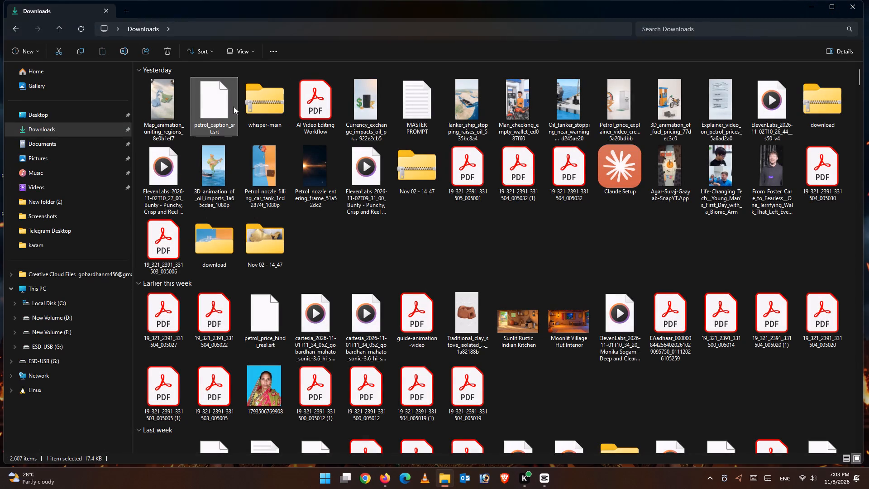
pyautogui.click(383, 326)
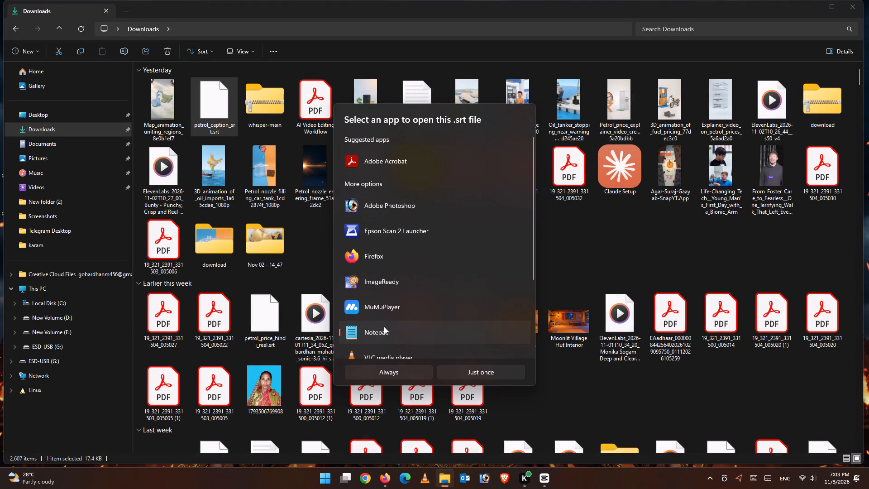
pyautogui.doubleClick(395, 329)
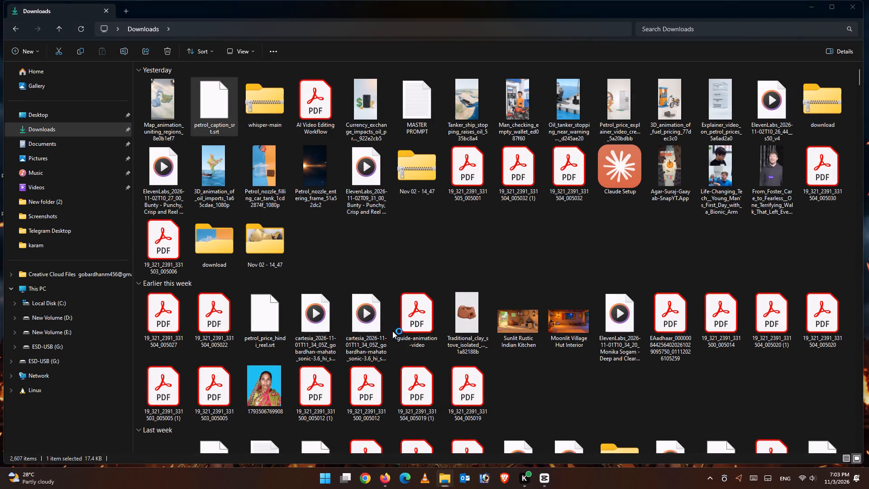
pyautogui.click(653, 115)
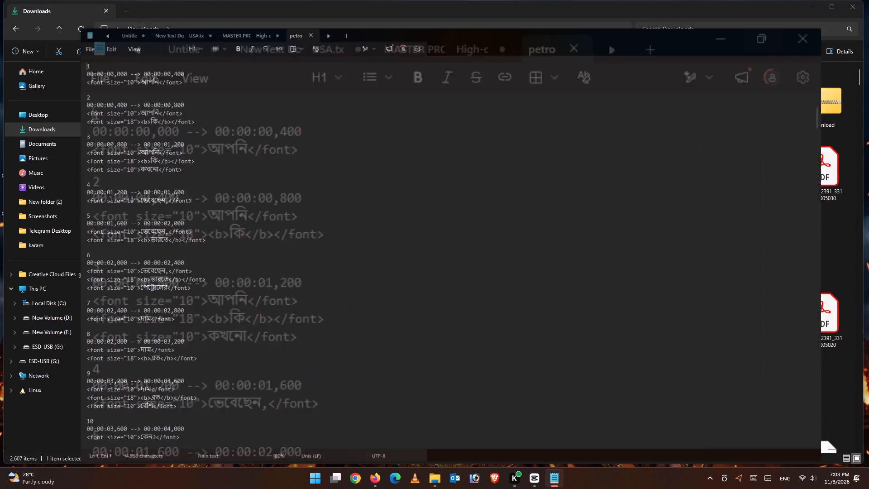
# Examine the subtitle entries, timestamps and font tags from the start to the end of the file, then minimise it.
pyautogui.scroll(-3, 287, 382)
pyautogui.scroll(1, 285, 383)
pyautogui.scroll(-1, 285, 383)
pyautogui.scroll(-6, 232, 364)
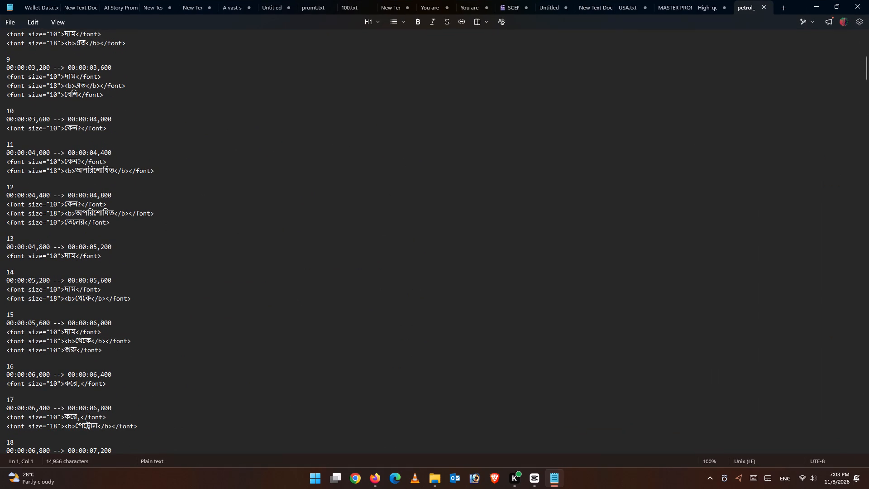
pyautogui.moveTo(868, 68); pyautogui.dragTo(868, 74)
pyautogui.moveTo(866, 67); pyautogui.dragTo(866, 91)
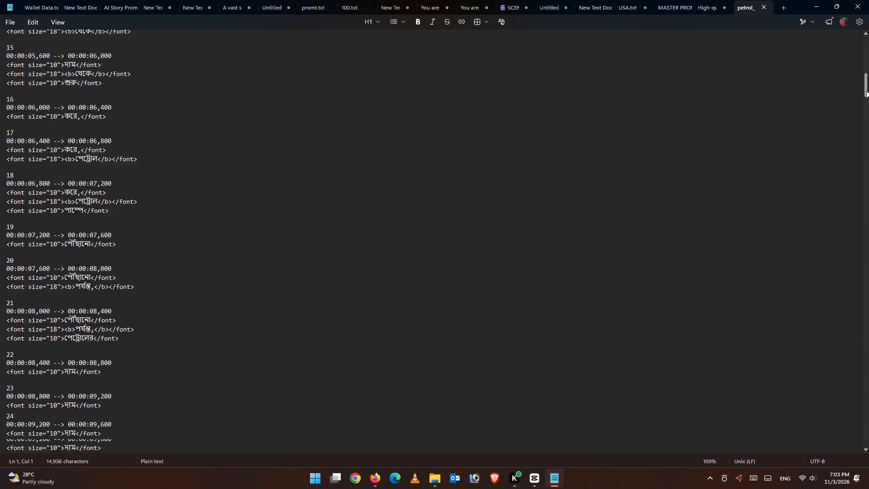
pyautogui.moveTo(866, 91); pyautogui.dragTo(848, 488)
pyautogui.scroll(-1, 239, 356)
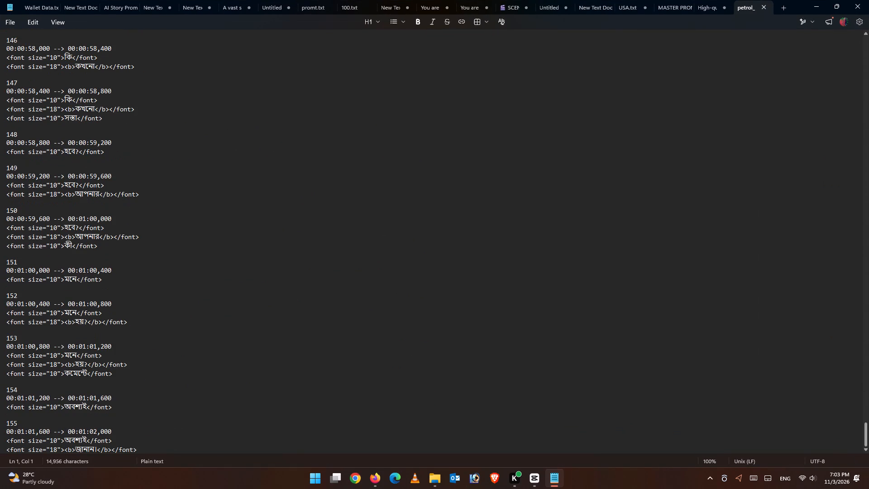
pyautogui.scroll(-2, 241, 357)
pyautogui.scroll(-1, 150, 311)
pyautogui.scroll(5, 149, 310)
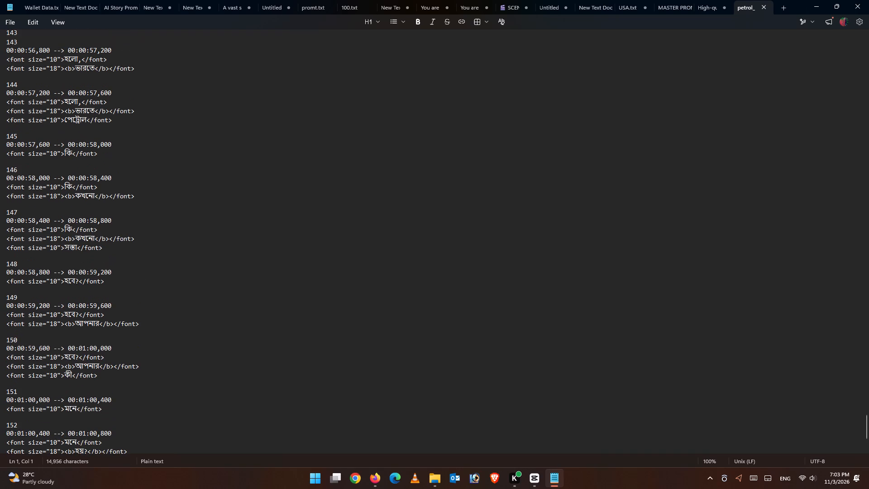
pyautogui.click(815, 5)
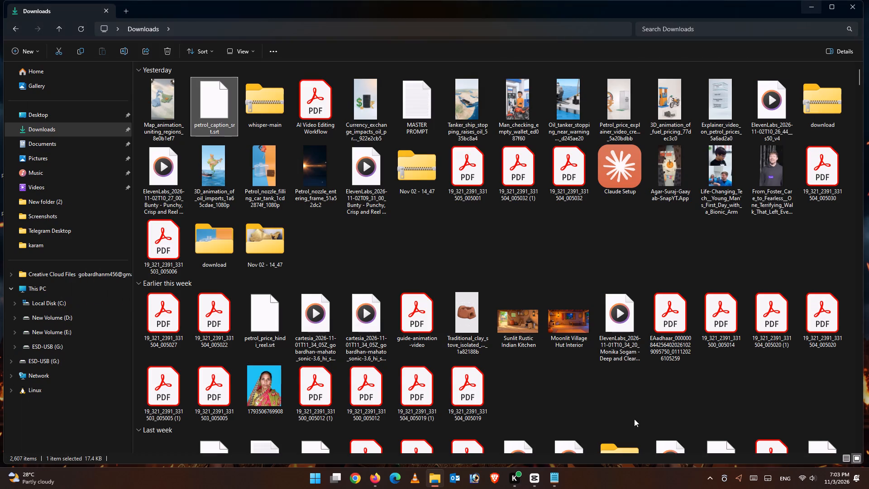
# Switch to CapCut, enlarge the timeline around the final captions, and play from about 00:00:46:10 to check them.
pyautogui.click(533, 478)
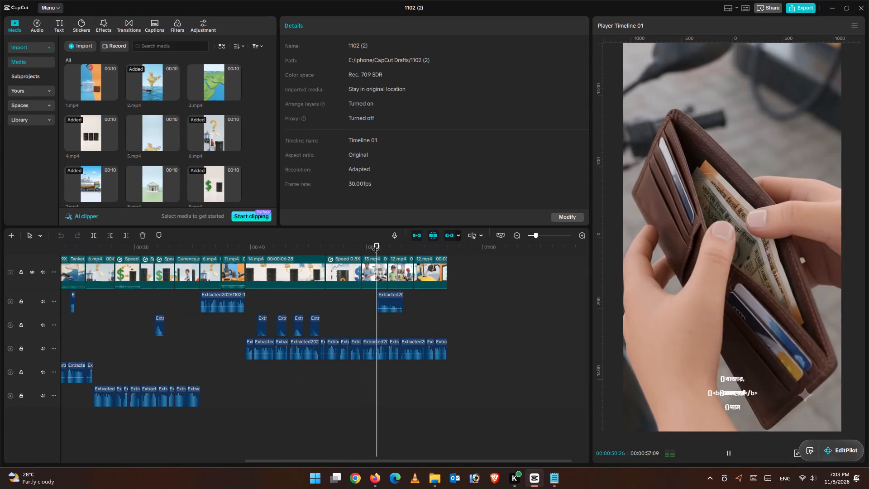
pyautogui.moveTo(394, 250); pyautogui.dragTo(341, 246)
pyautogui.scroll(1, 374, 332)
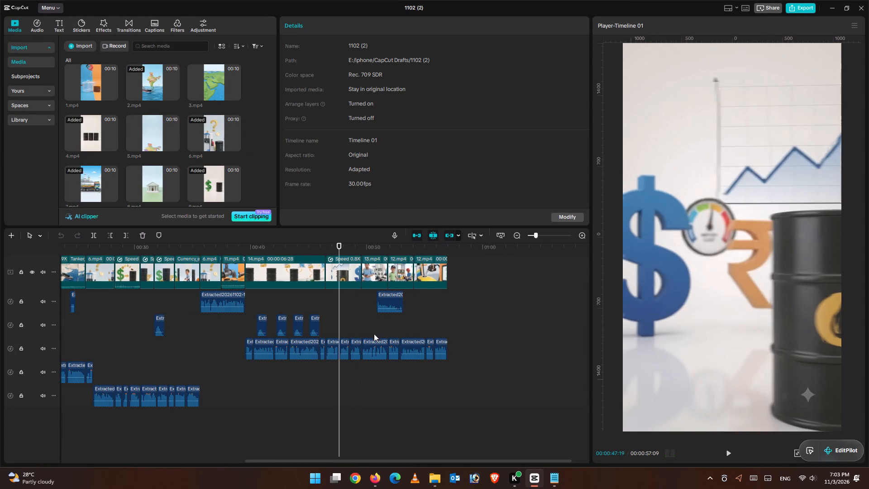
pyautogui.scroll(3, 374, 334)
pyautogui.scroll(-1, 373, 348)
pyautogui.scroll(1, 373, 348)
pyautogui.hotkey('ctrl', '=')
pyautogui.hotkey('ctrl', '=')
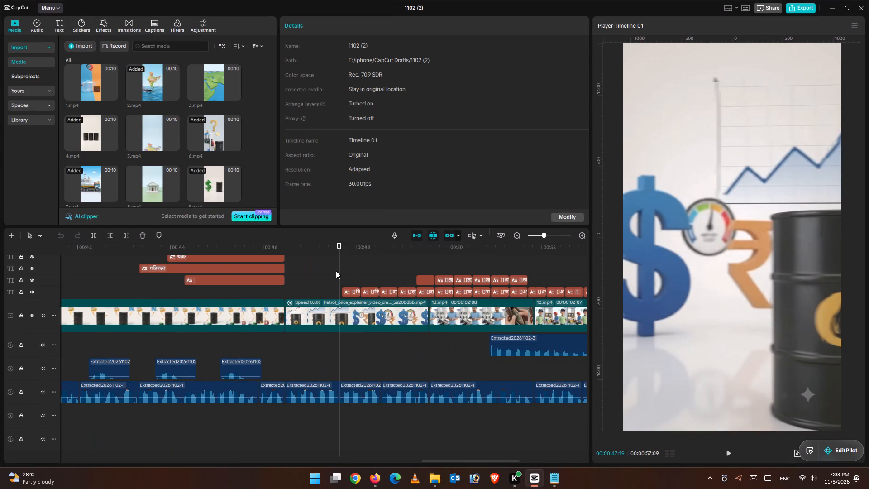
pyautogui.moveTo(339, 254); pyautogui.dragTo(278, 254)
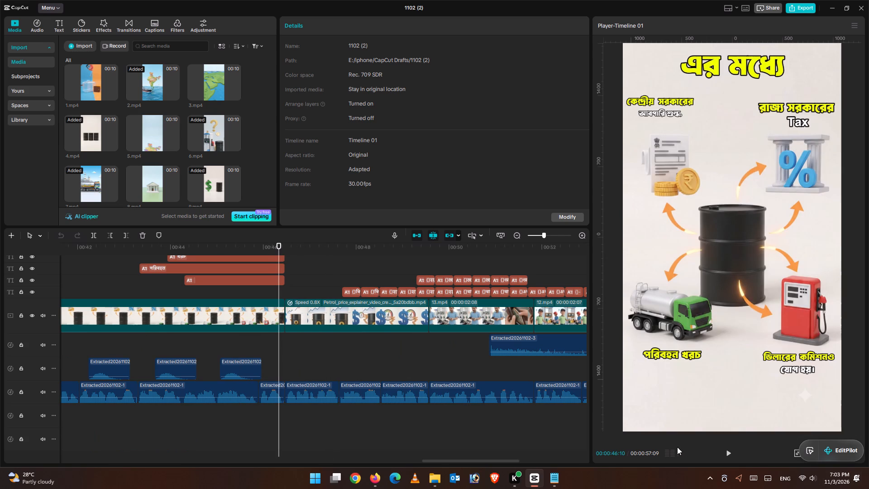
pyautogui.click(725, 453)
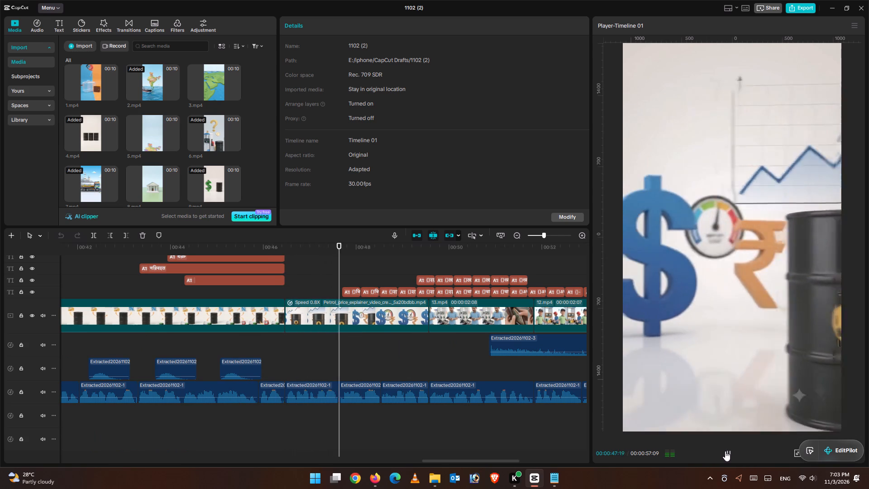
pyautogui.click(725, 451)
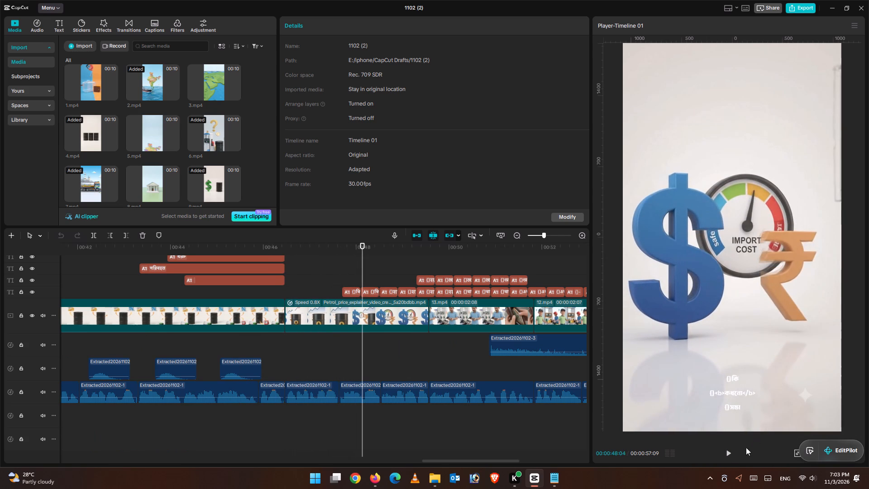
pyautogui.click(732, 452)
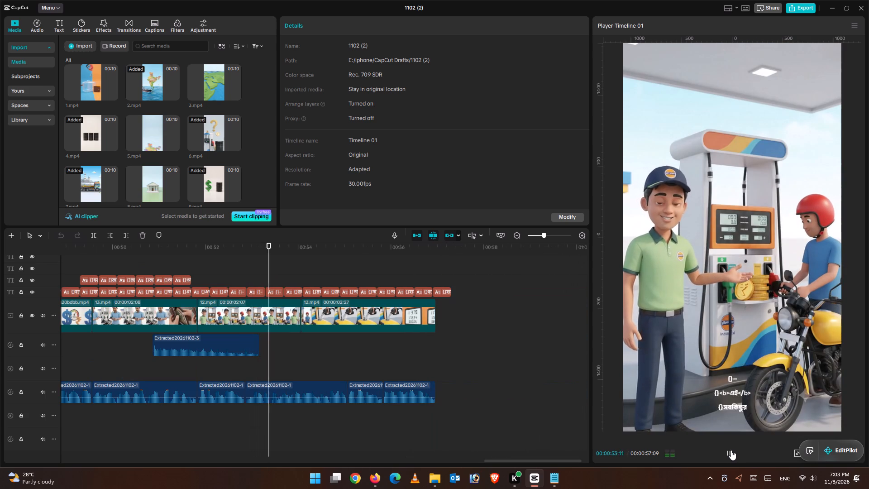
# Replay the captions from about 00:00:51:15, across the cut from the wallet shot to the petrol pump scene.
pyautogui.click(218, 267)
pyautogui.moveTo(218, 267); pyautogui.dragTo(215, 266)
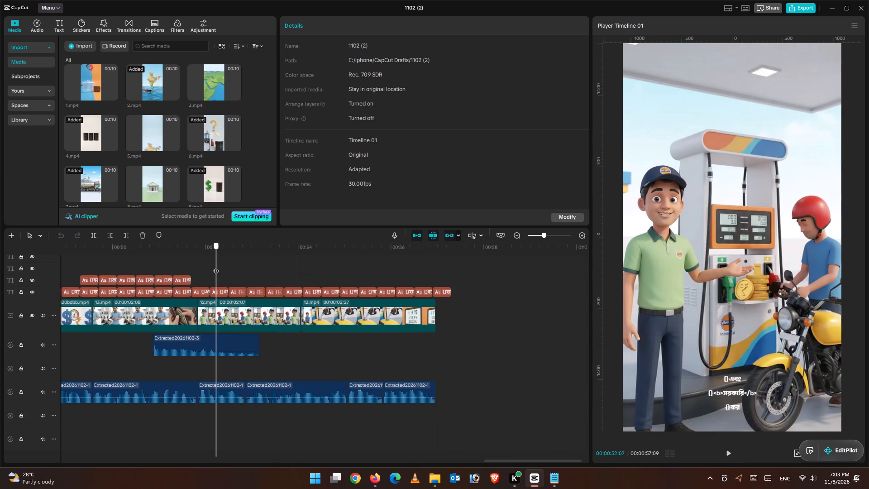
pyautogui.moveTo(215, 266); pyautogui.dragTo(185, 261)
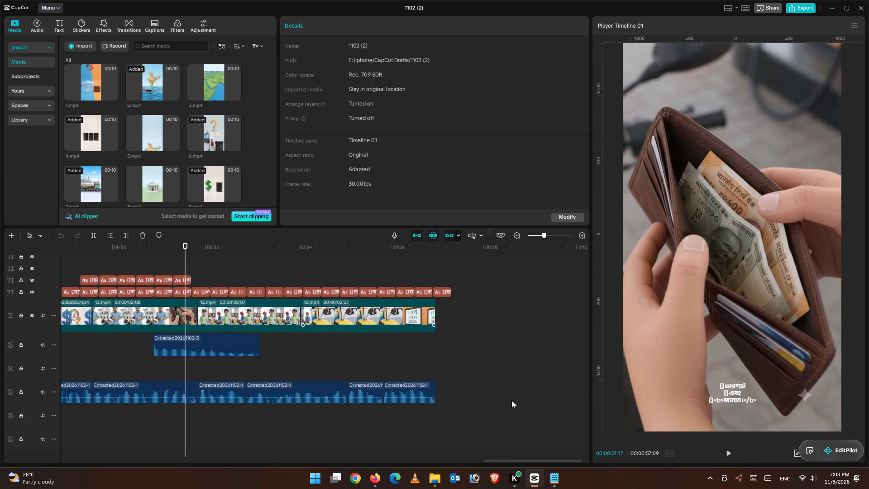
pyautogui.click(731, 454)
pyautogui.click(729, 453)
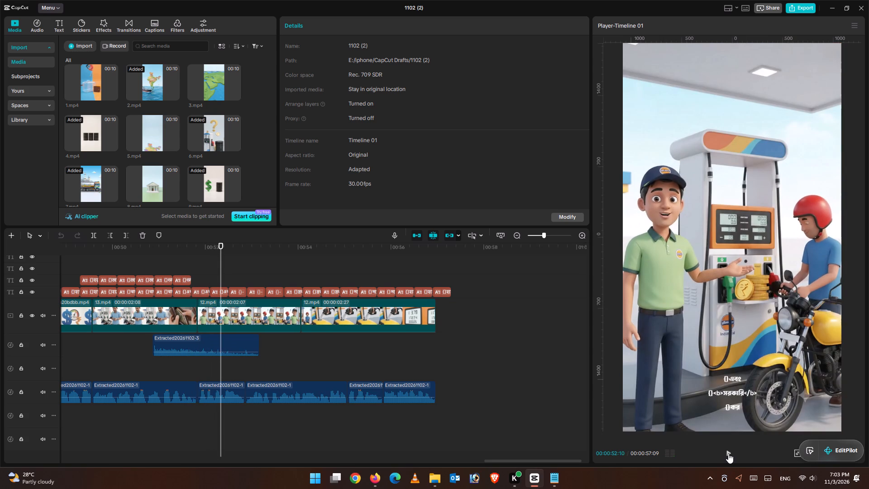
pyautogui.doubleClick(179, 263)
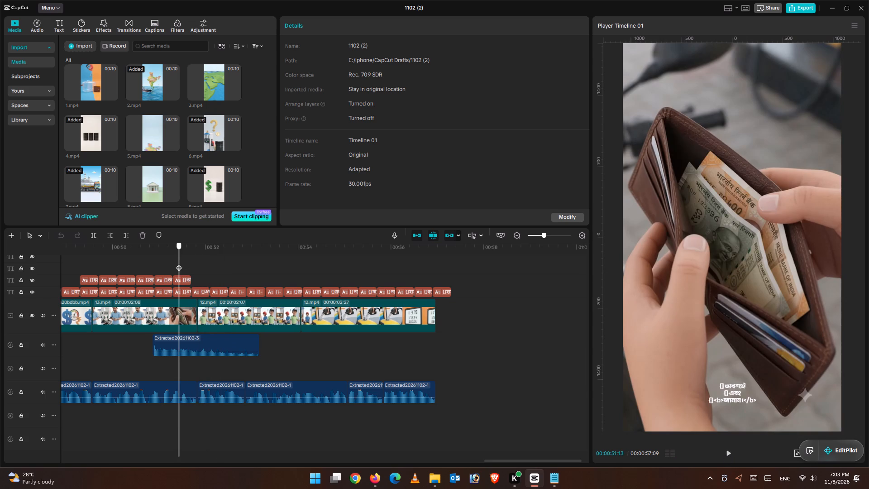
pyautogui.click(733, 454)
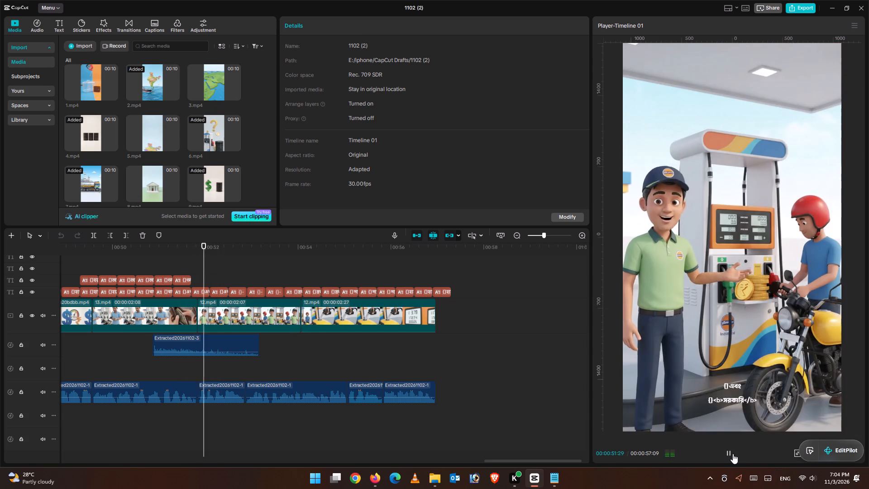
pyautogui.click(733, 454)
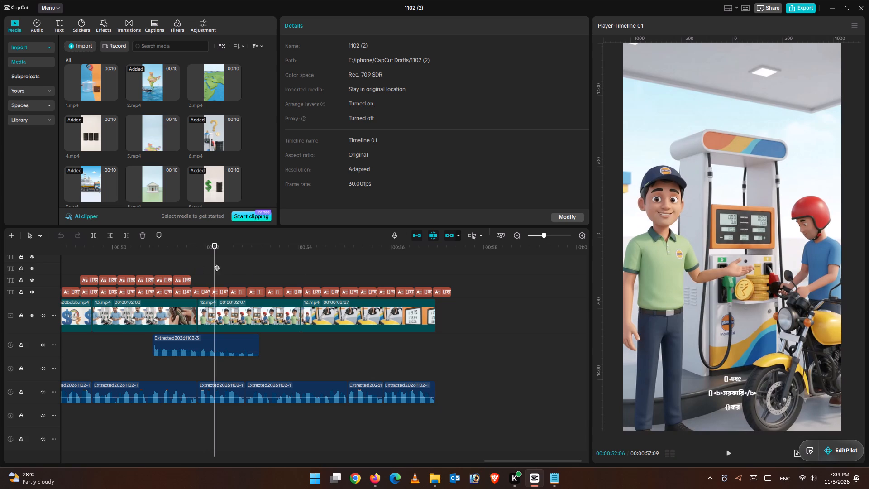
# Scrub through the remaining captions from about 00:00:52:03 to 00:00:56:03 and check each one in the preview.
pyautogui.moveTo(213, 263); pyautogui.dragTo(214, 261)
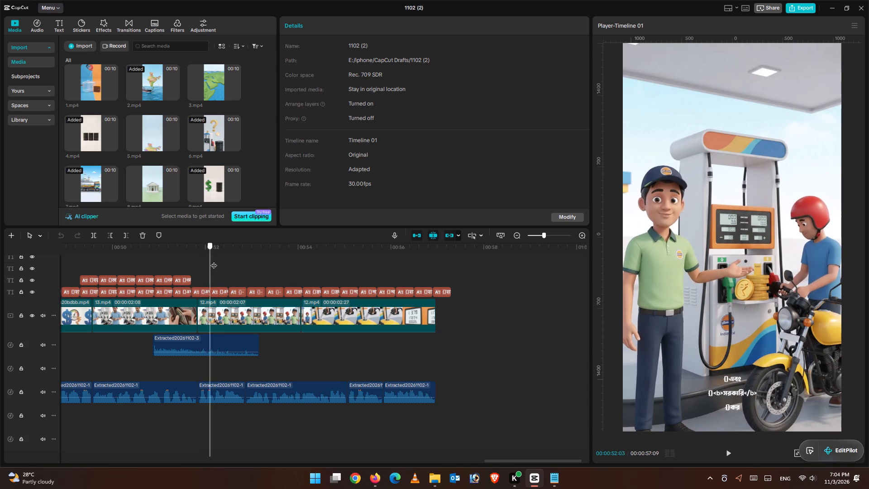
pyautogui.moveTo(214, 261); pyautogui.dragTo(253, 262)
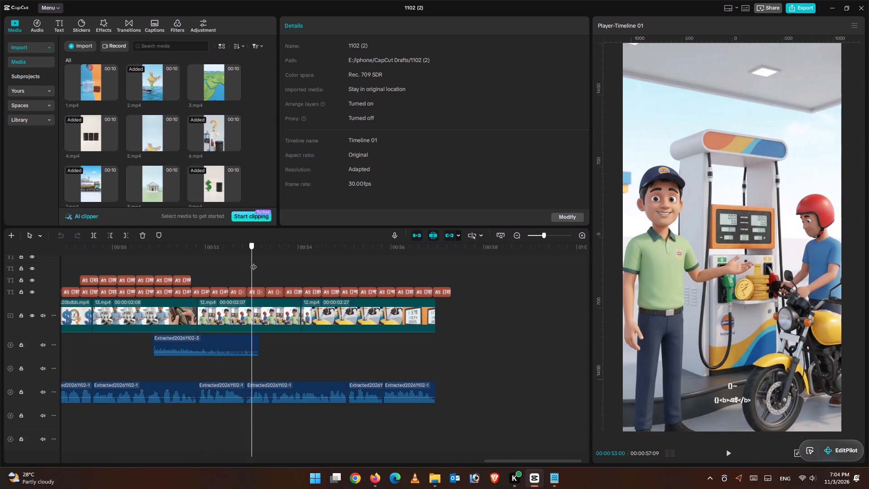
pyautogui.moveTo(253, 262); pyautogui.dragTo(304, 266)
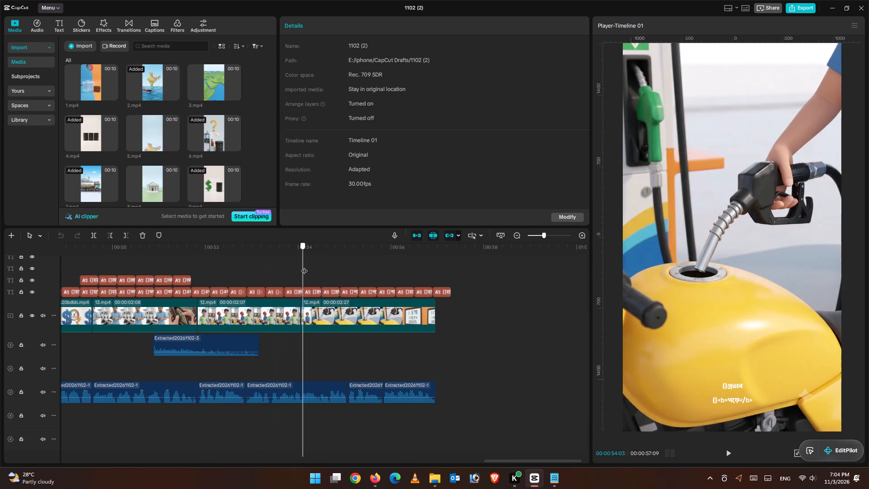
pyautogui.moveTo(304, 266); pyautogui.dragTo(366, 267)
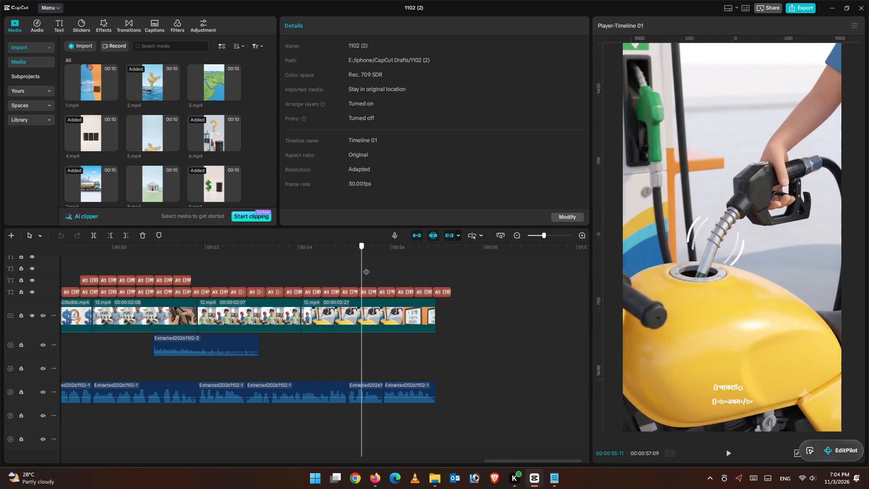
pyautogui.moveTo(366, 267); pyautogui.dragTo(395, 268)
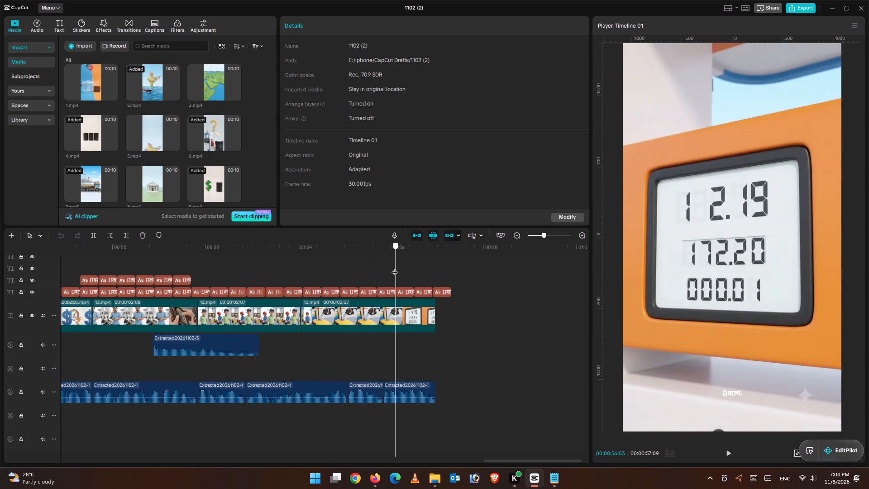
# Replay the narration around the start of the oil barrel price clip and return the playhead to 00:00:46:14.
pyautogui.moveTo(395, 268); pyautogui.dragTo(49, 197)
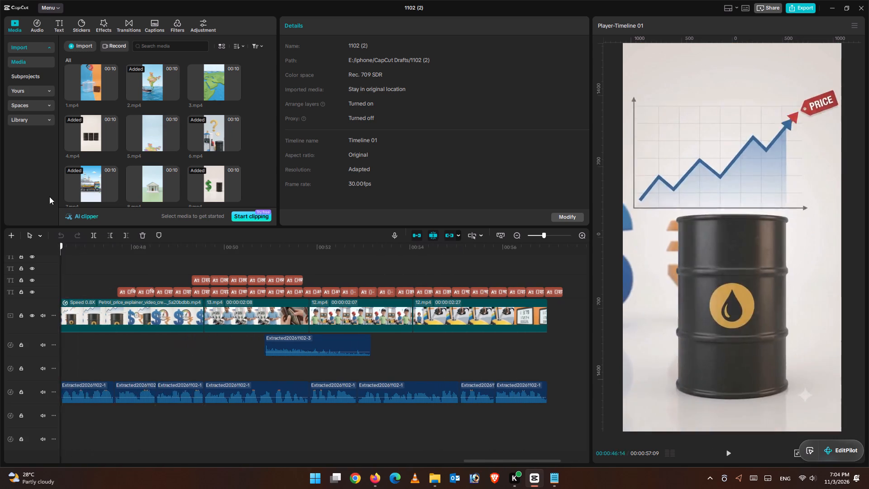
pyautogui.moveTo(49, 197); pyautogui.dragTo(133, 209)
pyautogui.click(731, 453)
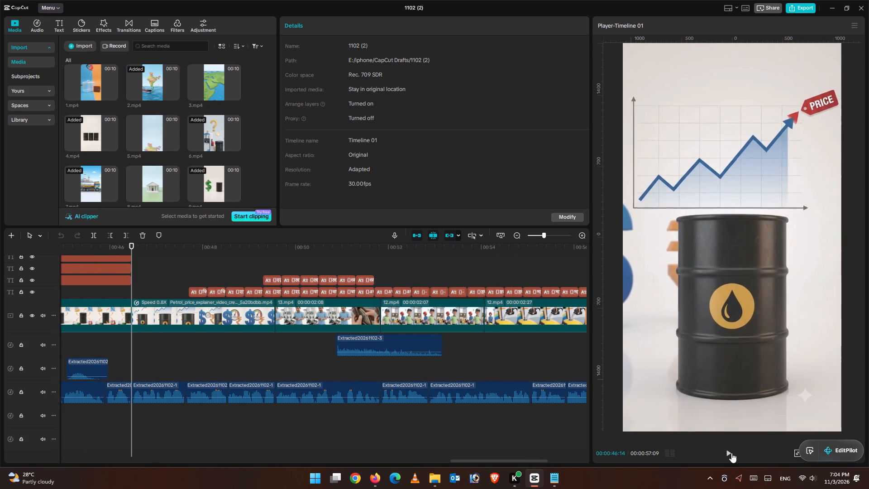
pyautogui.click(731, 452)
pyautogui.click(149, 255)
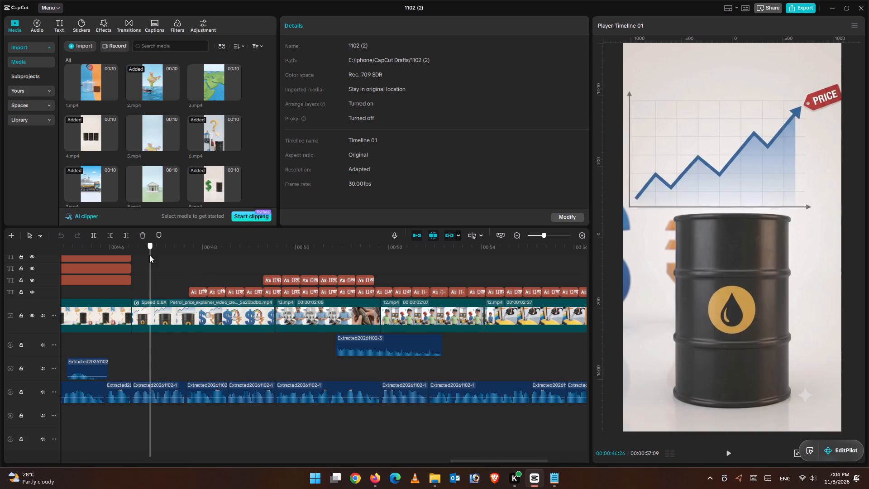
pyautogui.click(102, 285)
pyautogui.click(735, 461)
pyautogui.click(732, 458)
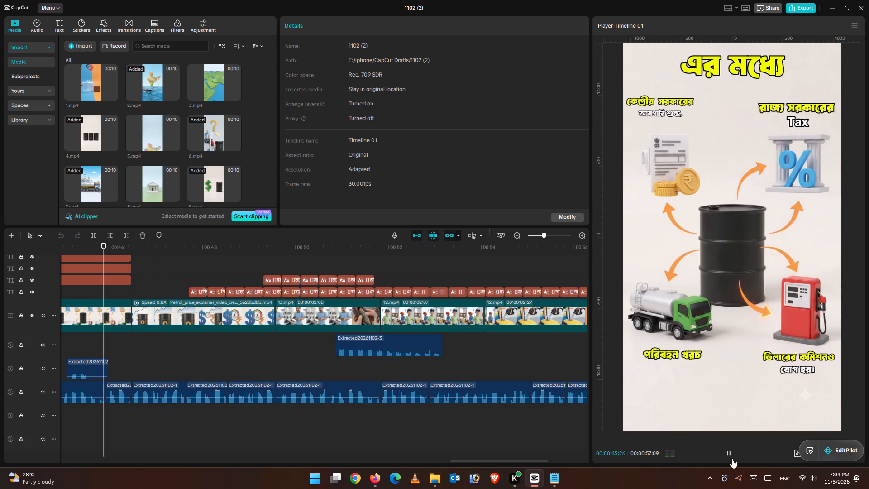
pyautogui.click(731, 458)
pyautogui.moveTo(139, 253); pyautogui.dragTo(135, 253)
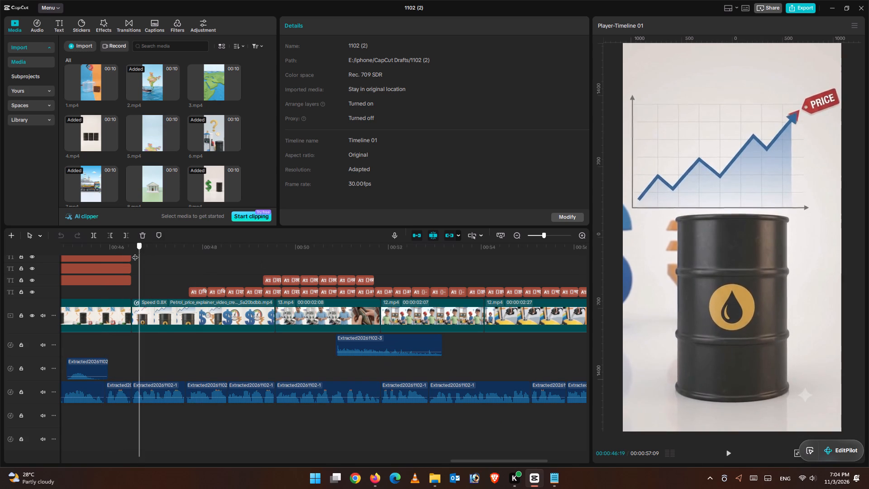
pyautogui.moveTo(135, 253); pyautogui.dragTo(132, 253)
# Switch to petrol_caption_srt.srt in Notepad, look back through the entries, and copy the word আন্তর্জাতিক from subtitle entry 126.
pyautogui.click(378, 475)
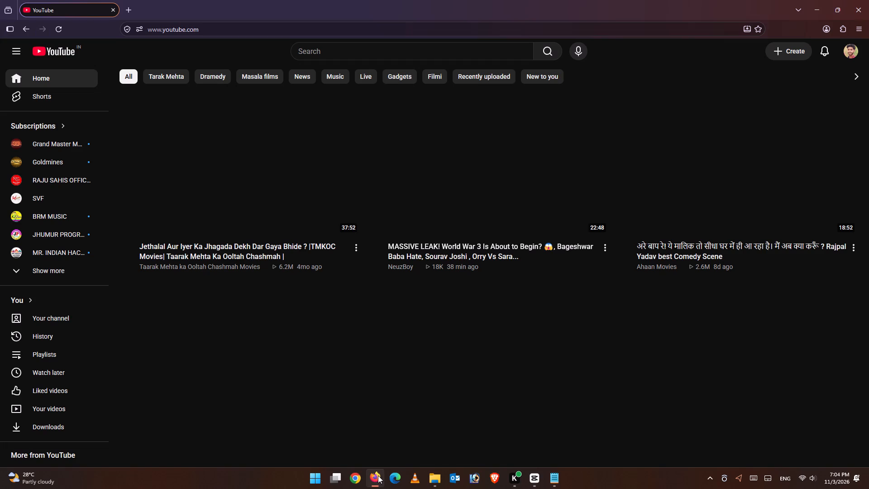
pyautogui.click(375, 477)
pyautogui.click(557, 484)
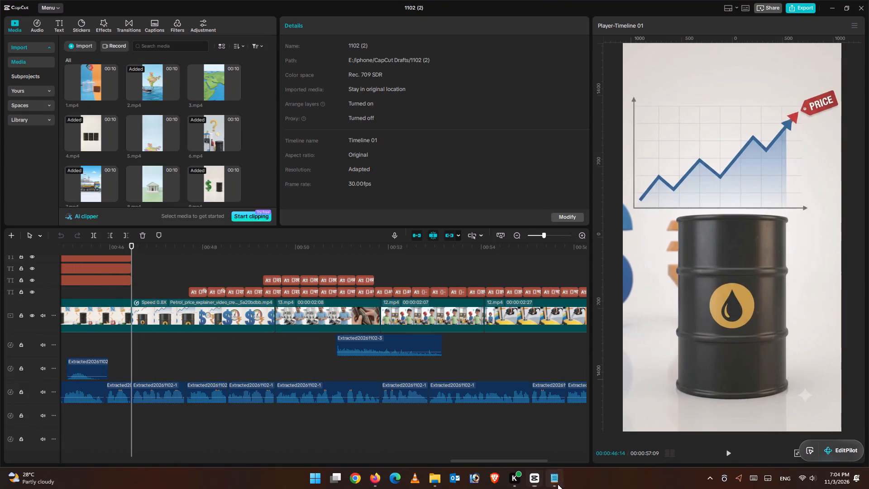
pyautogui.scroll(1, 149, 231)
pyautogui.scroll(-2, 151, 251)
pyautogui.scroll(-3, 121, 325)
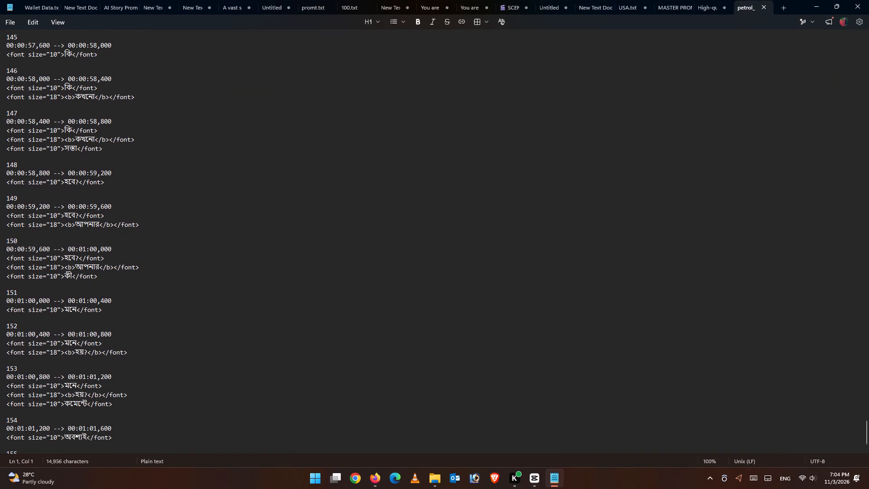
pyautogui.scroll(-1, 123, 316)
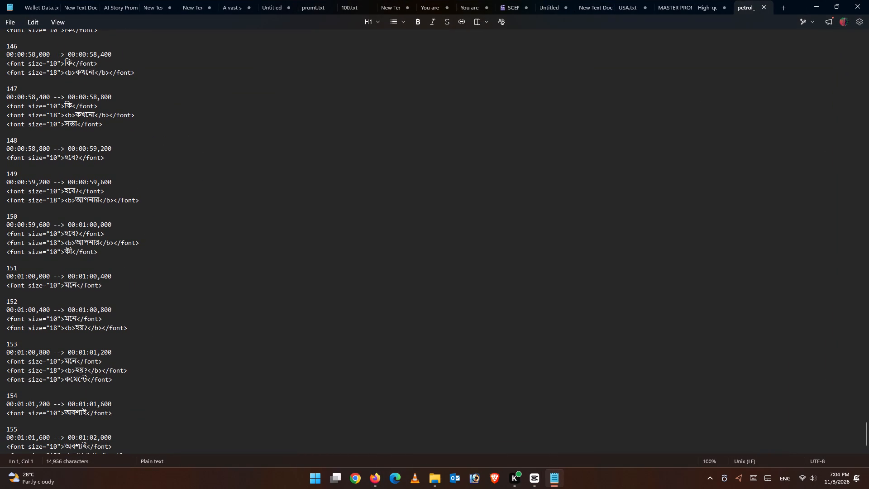
pyautogui.scroll(4, 125, 311)
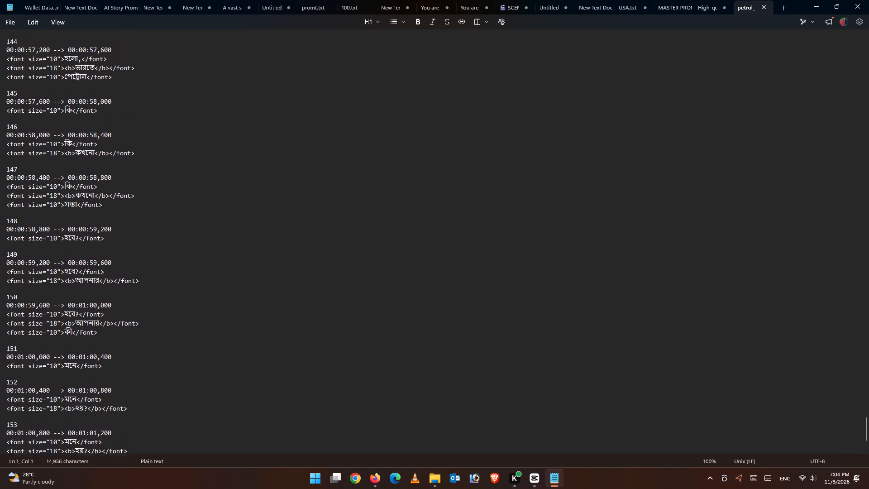
pyautogui.scroll(4, 125, 310)
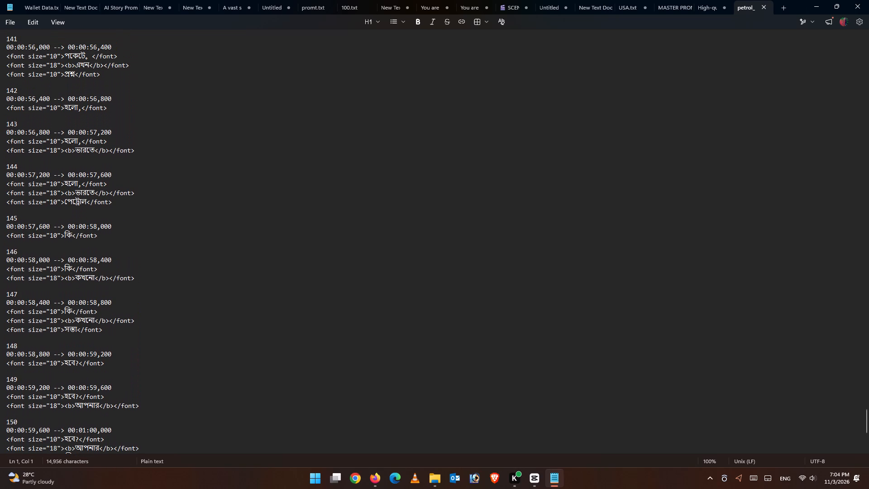
pyautogui.scroll(8, 125, 310)
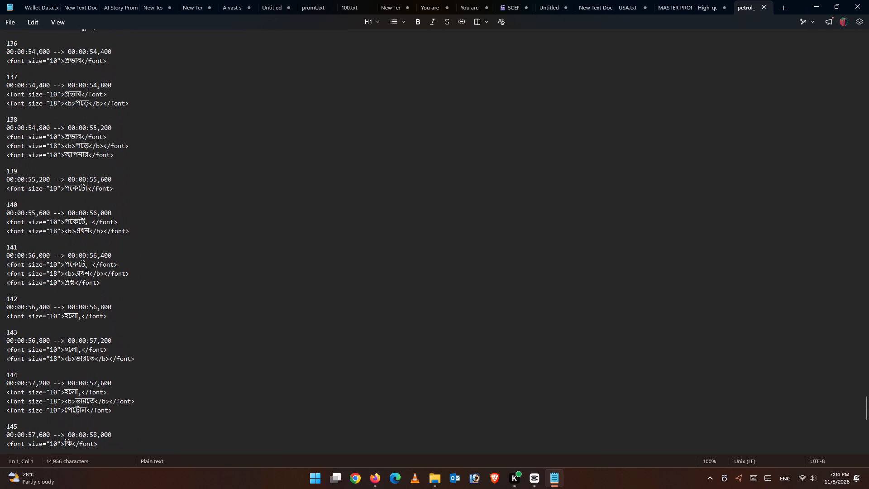
pyautogui.scroll(8, 129, 307)
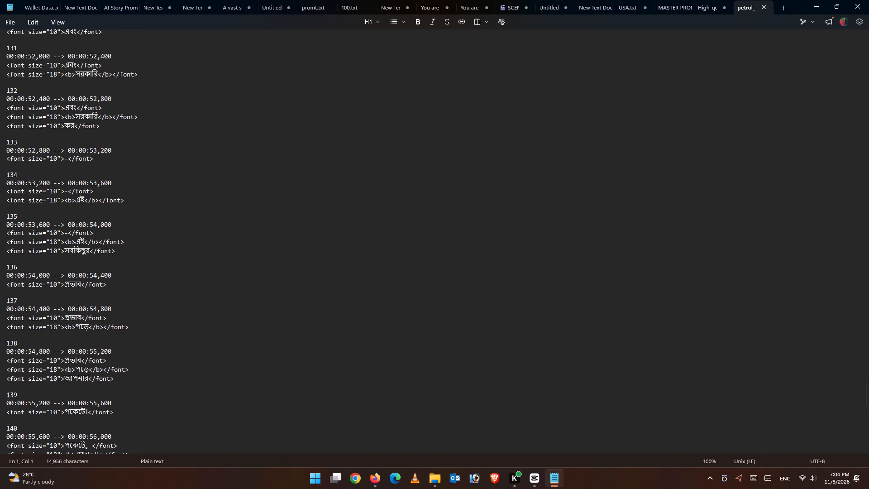
pyautogui.scroll(3, 129, 303)
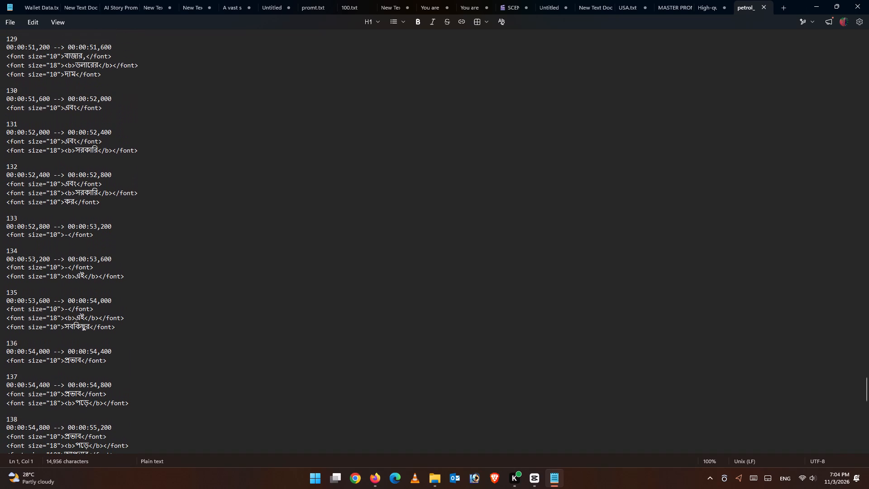
pyautogui.scroll(3, 132, 300)
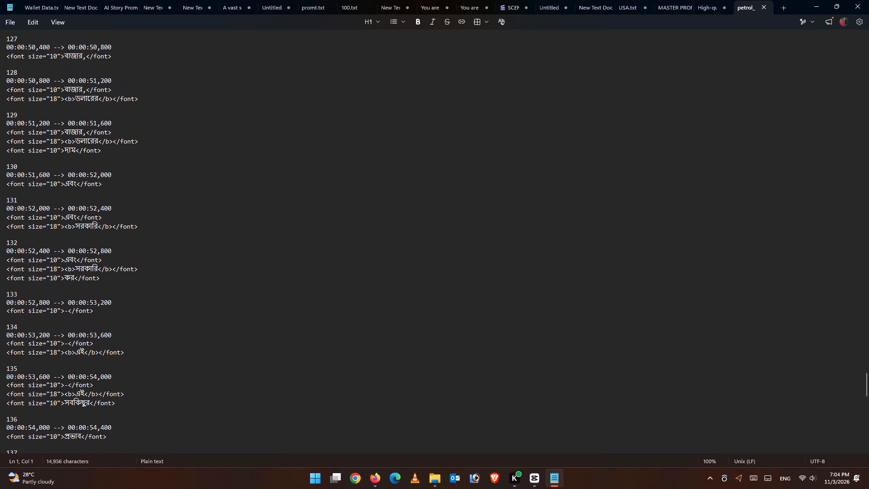
pyautogui.scroll(2, 132, 300)
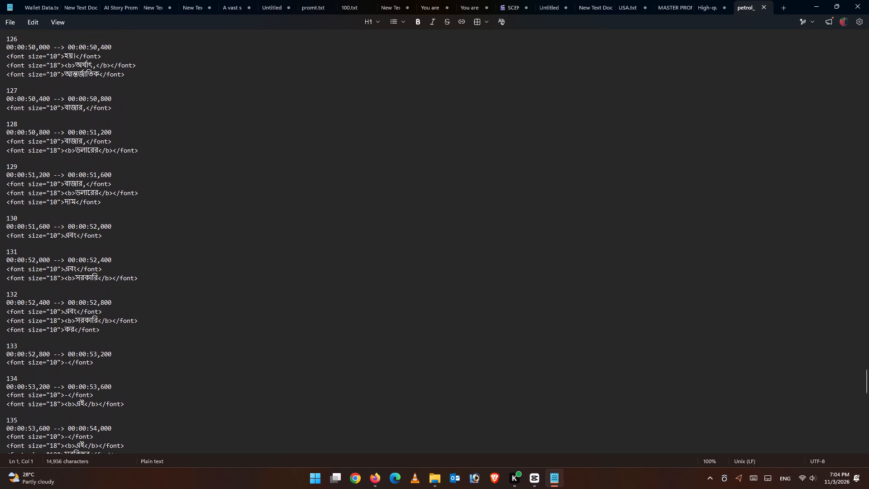
pyautogui.scroll(2, 134, 298)
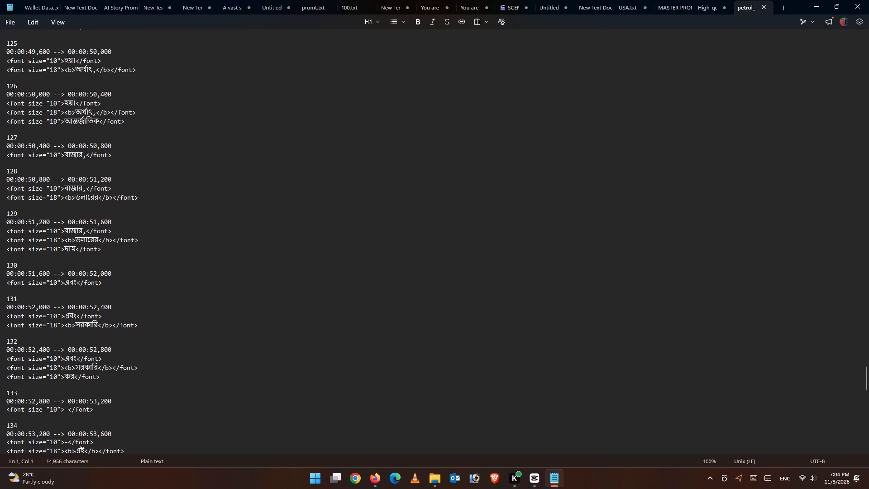
pyautogui.moveTo(65, 124); pyautogui.dragTo(100, 128)
pyautogui.rightClick(94, 125)
pyautogui.click(147, 139)
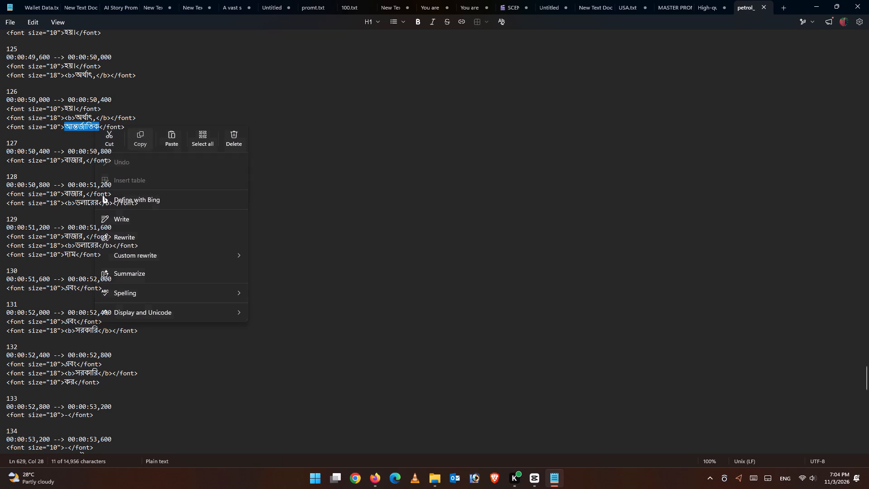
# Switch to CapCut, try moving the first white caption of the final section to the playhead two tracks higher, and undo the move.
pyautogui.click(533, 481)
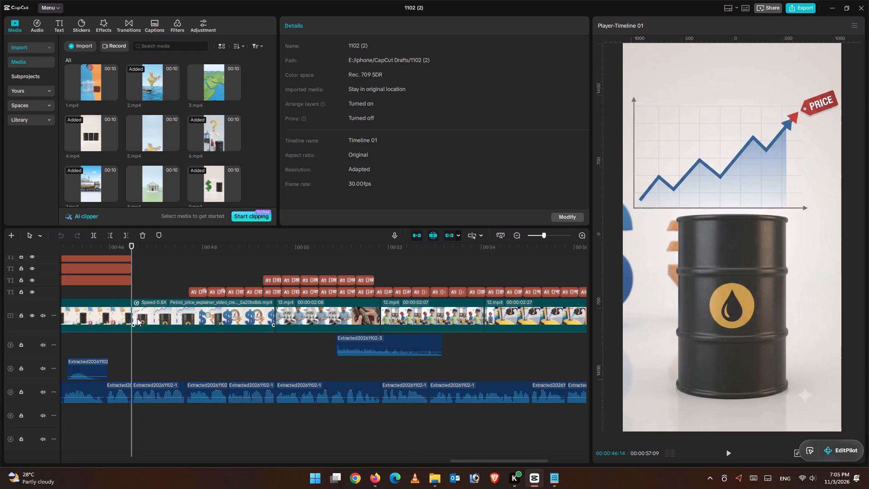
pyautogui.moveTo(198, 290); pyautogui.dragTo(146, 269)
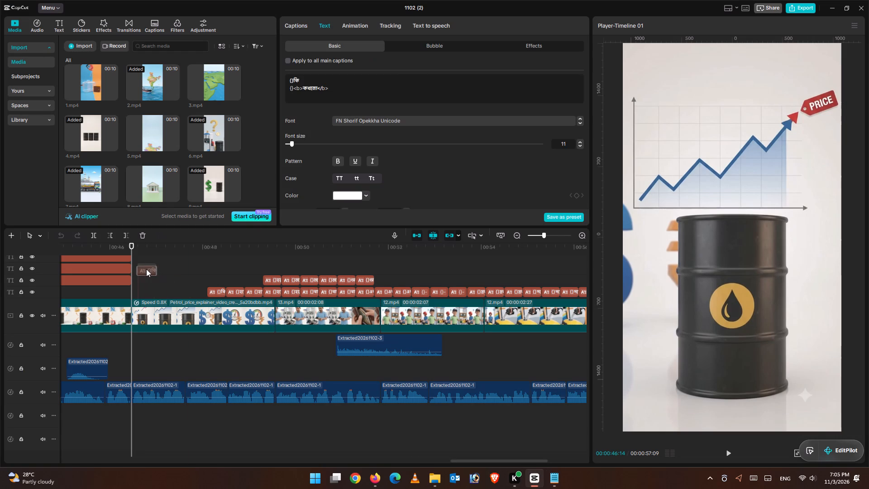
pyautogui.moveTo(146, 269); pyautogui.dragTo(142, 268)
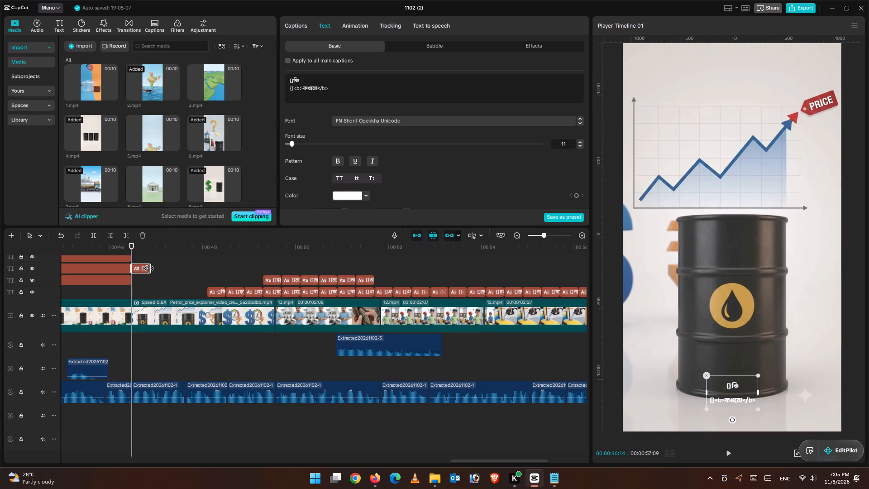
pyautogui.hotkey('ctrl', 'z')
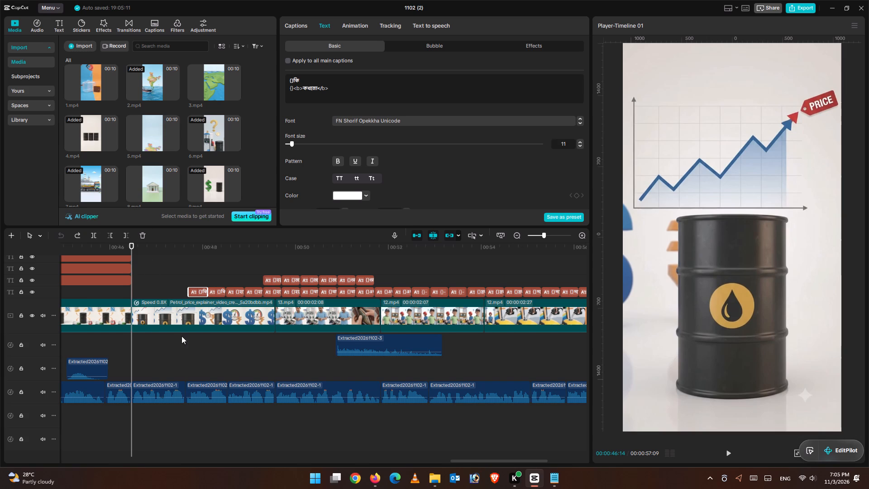
# Copy the yellow ডিলারের text clip, paste it at 00:00:46:14 and replace the copy's wording with আন্তর্জাতিক.
pyautogui.scroll(4, 182, 335)
pyautogui.scroll(-1, 181, 333)
pyautogui.scroll(2, 181, 333)
pyautogui.click(127, 333)
pyautogui.rightClick(127, 333)
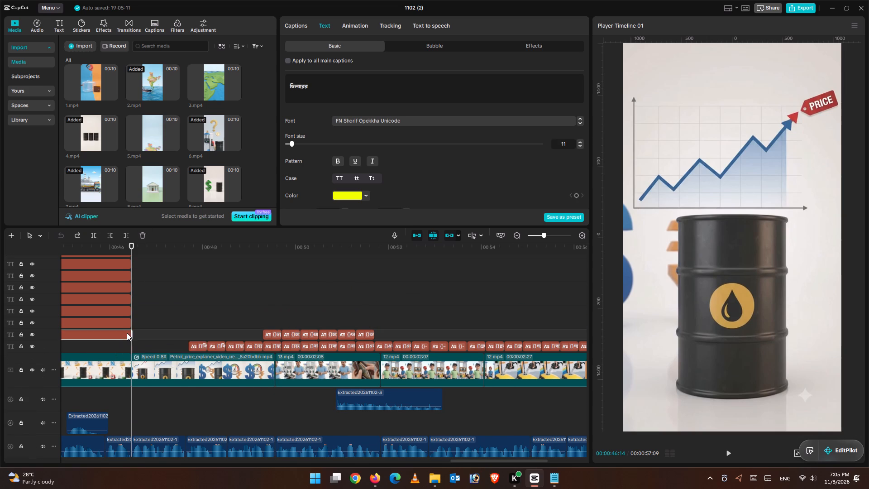
pyautogui.click(169, 285)
pyautogui.hotkey('ctrl', 'v')
pyautogui.moveTo(311, 89); pyautogui.dragTo(277, 83)
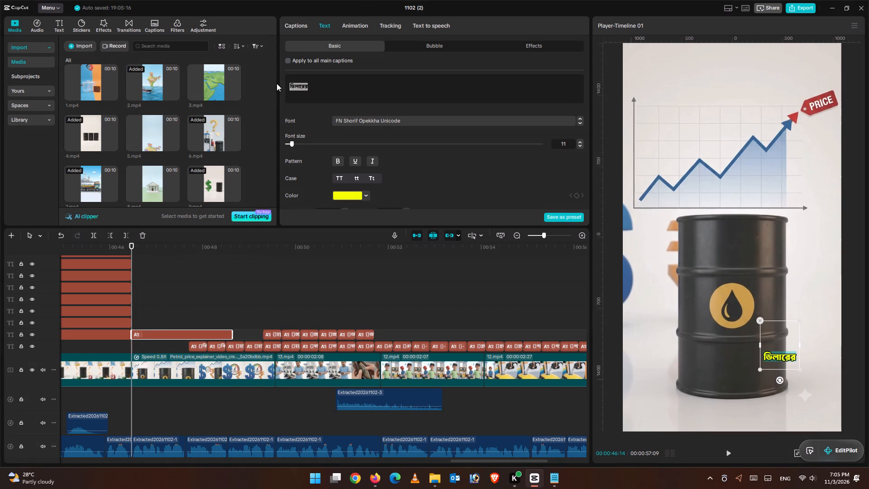
pyautogui.moveTo(277, 83); pyautogui.dragTo(277, 83)
pyautogui.hotkey('ctrl', 'v')
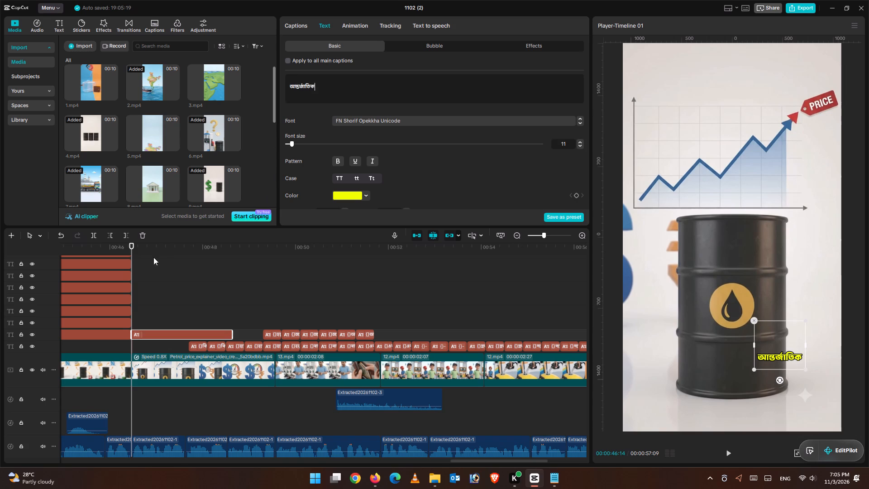
# Play the narration to time the word, split the আন্তর্জাতিক text clip at 00:00:47:06 and move its second part one track up.
pyautogui.click(729, 456)
pyautogui.click(727, 454)
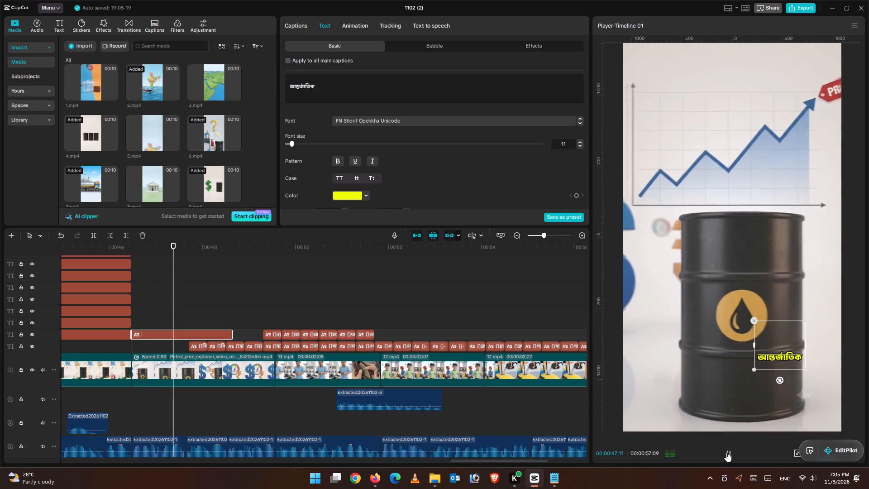
pyautogui.moveTo(176, 254); pyautogui.dragTo(143, 254)
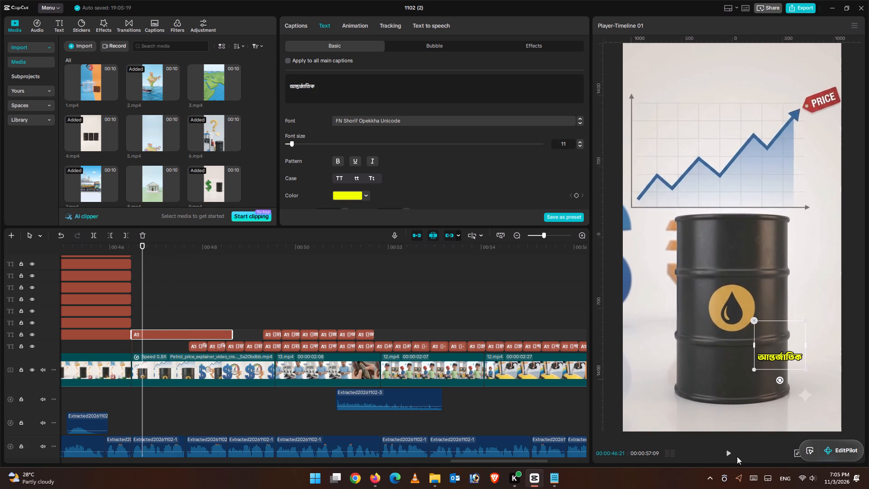
pyautogui.click(726, 451)
pyautogui.click(726, 449)
pyautogui.click(195, 261)
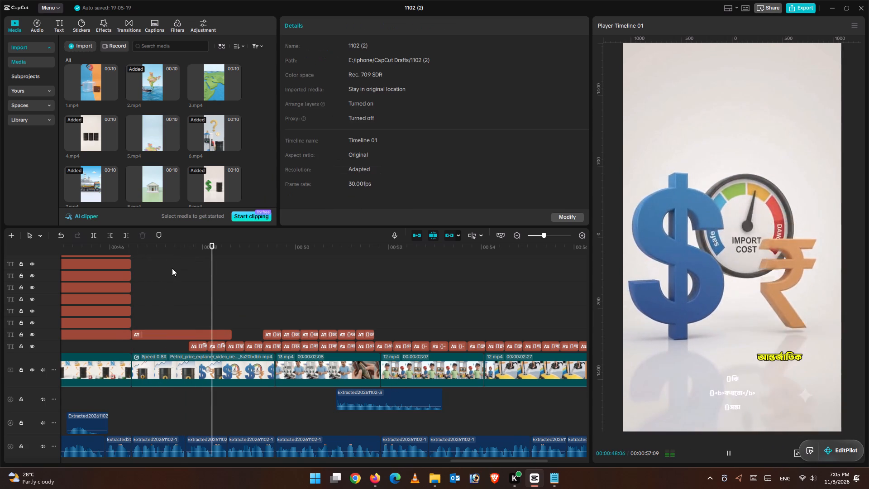
pyautogui.click(163, 275)
pyautogui.click(163, 275)
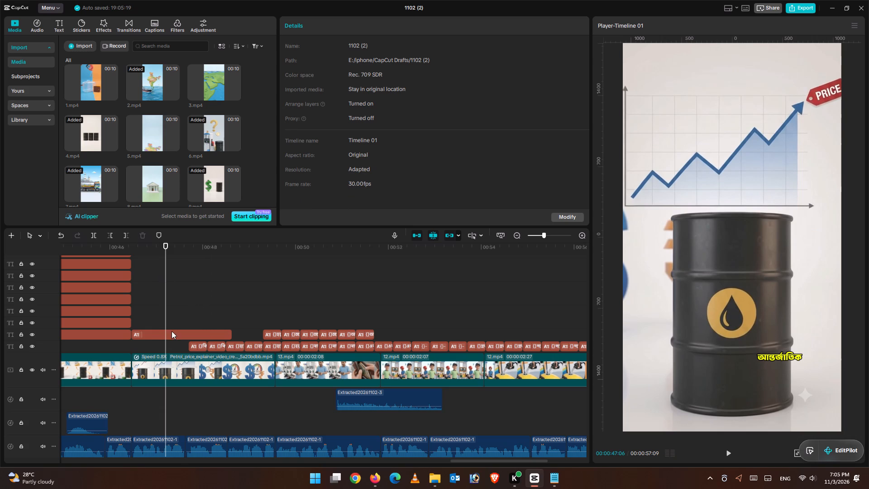
pyautogui.click(173, 330)
pyautogui.click(97, 235)
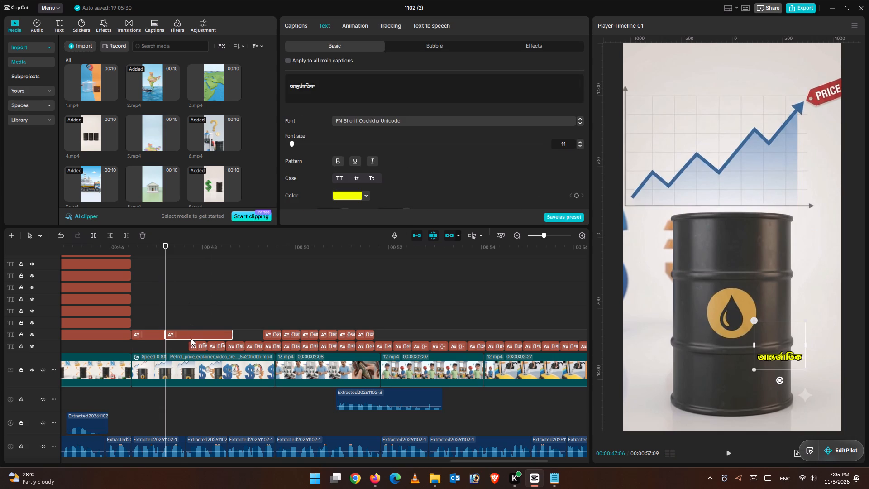
pyautogui.moveTo(188, 332); pyautogui.dragTo(188, 323)
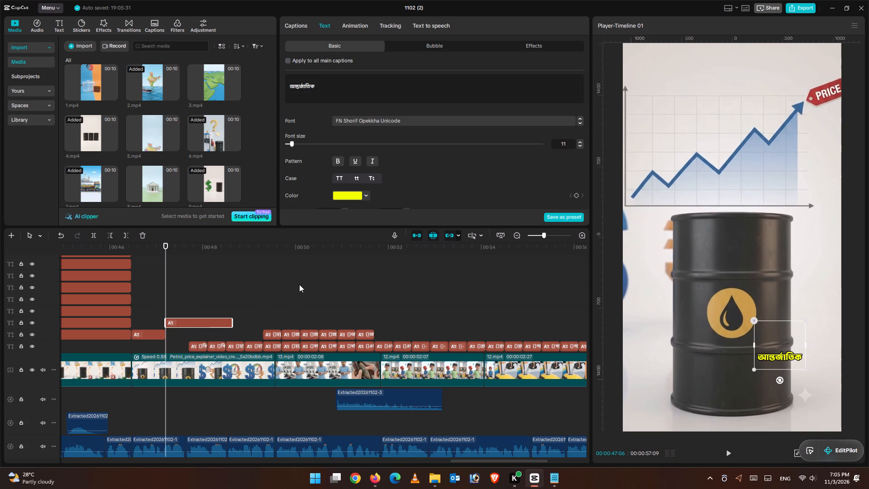
# Replace the second আন্তর্জাতিক clip's wording with বাজার, copied from subtitle entry 127 in Notepad, without the blank line above it.
pyautogui.moveTo(332, 79); pyautogui.dragTo(287, 78)
pyautogui.tripleClick(313, 86)
pyautogui.press('BackSpace')
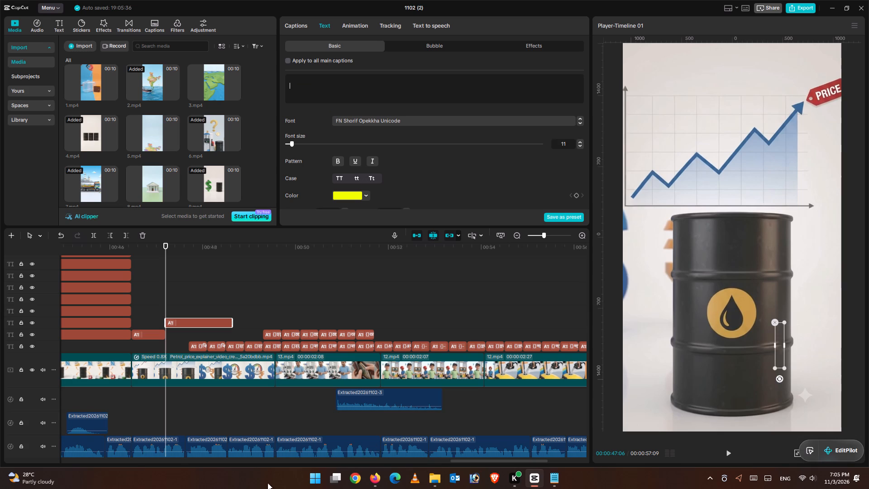
pyautogui.click(556, 481)
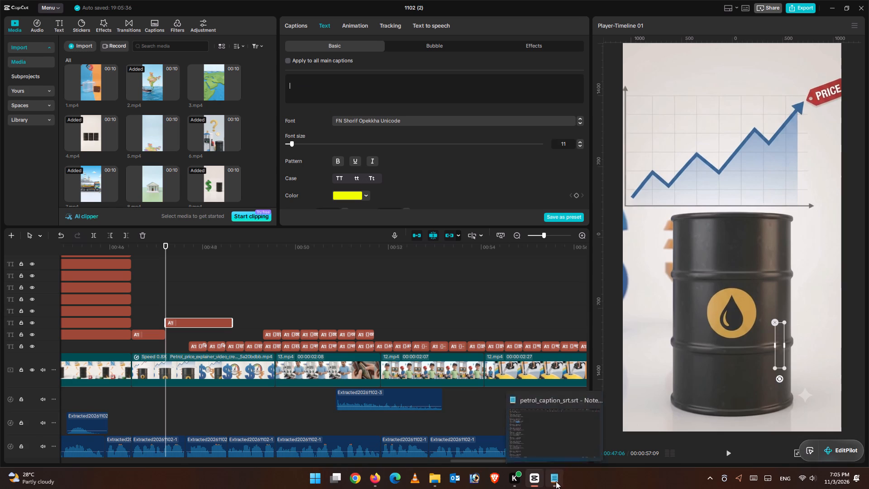
pyautogui.doubleClick(72, 160)
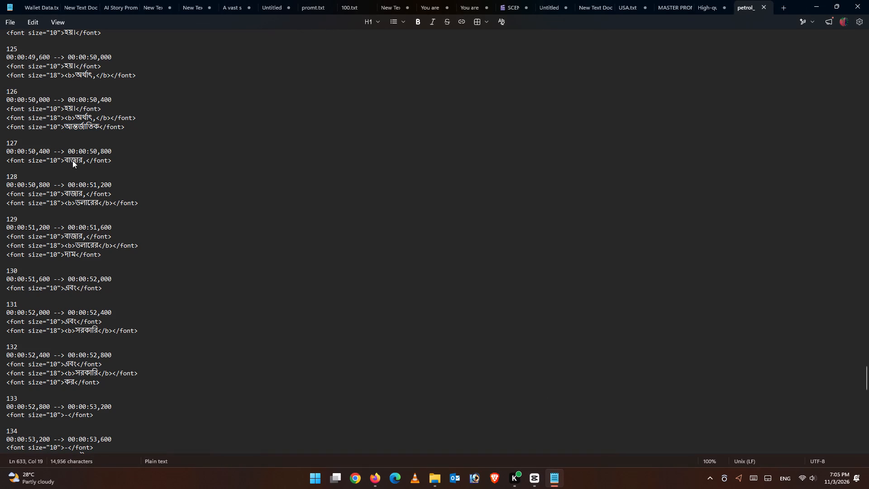
pyautogui.rightClick(72, 160)
pyautogui.click(117, 179)
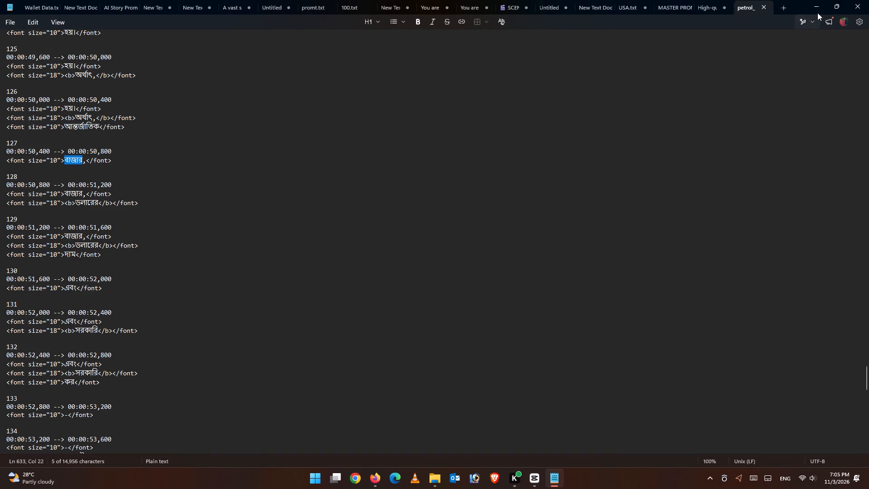
pyautogui.click(817, 10)
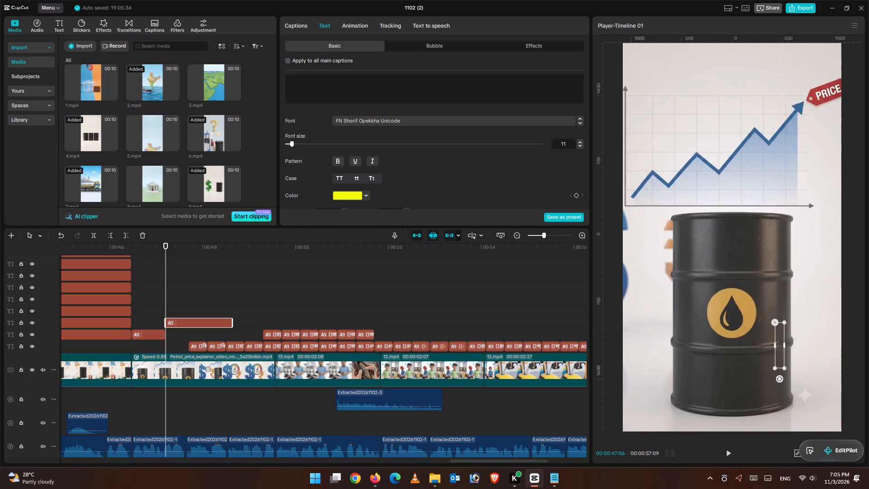
pyautogui.hotkey('ctrl', 'v')
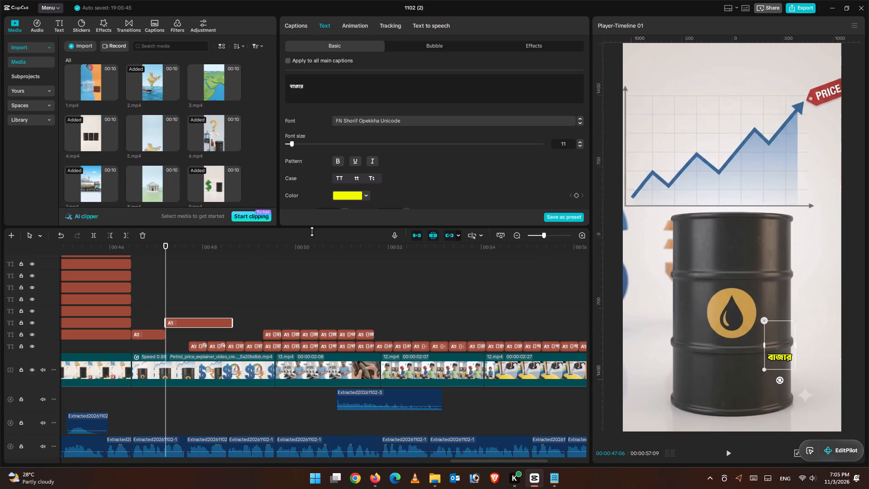
pyautogui.click(289, 83)
pyautogui.press('BackSpace')
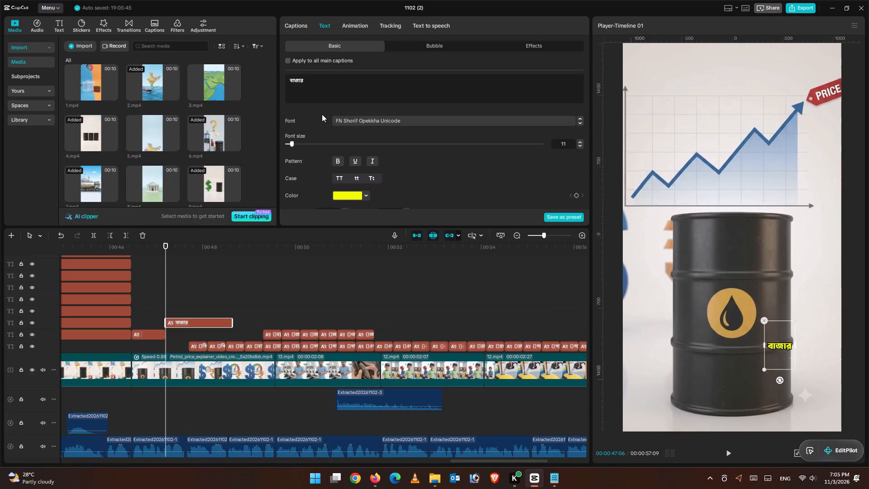
pyautogui.press('BackSpace')
# Move the আন্তর্জাতিক text to the top of the frame above the chart, remove its leading blank line, and enlarge it.
pyautogui.click(156, 302)
pyautogui.moveTo(151, 299); pyautogui.dragTo(136, 296)
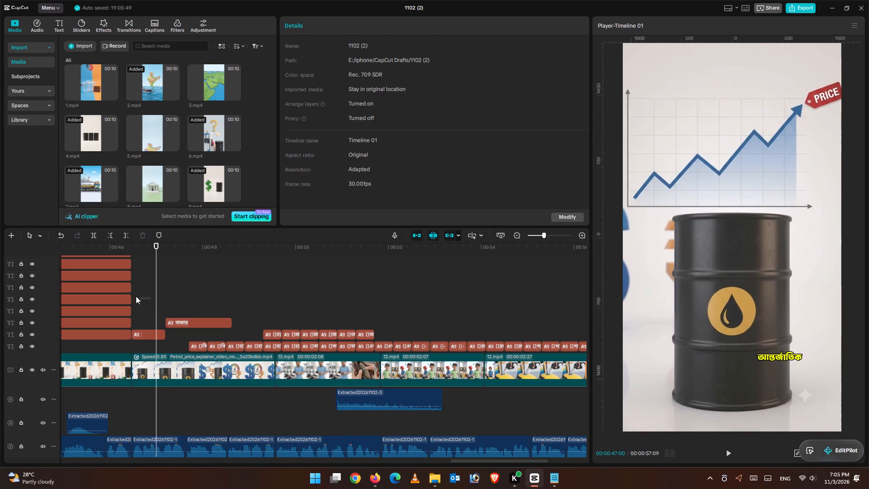
pyautogui.moveTo(136, 296); pyautogui.dragTo(130, 294)
pyautogui.moveTo(157, 250); pyautogui.dragTo(130, 252)
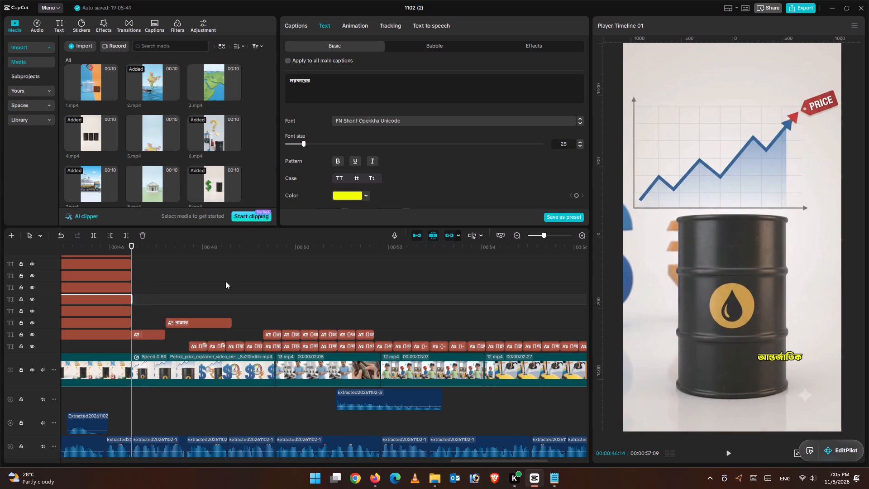
pyautogui.click(728, 451)
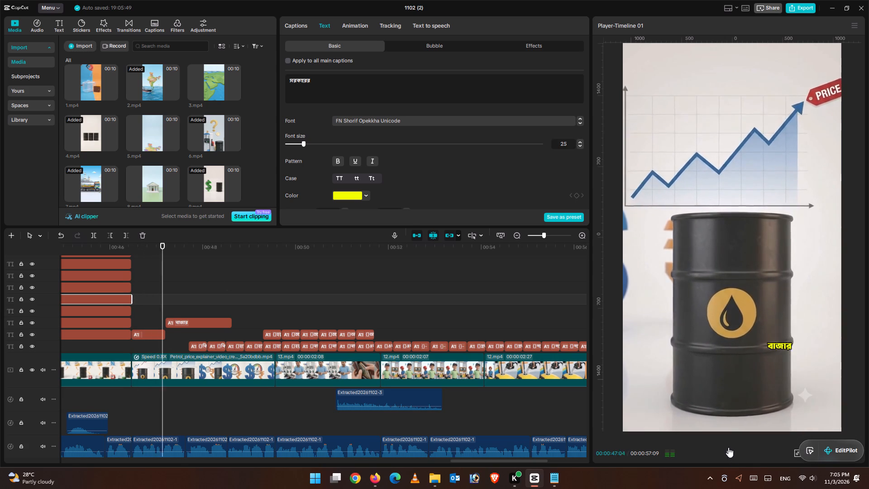
pyautogui.click(728, 447)
pyautogui.click(153, 328)
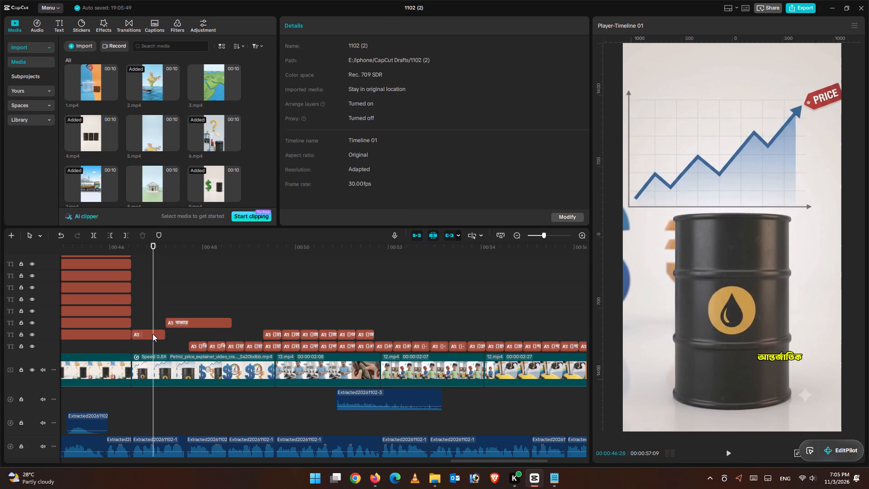
pyautogui.click(153, 334)
pyautogui.moveTo(787, 341); pyautogui.dragTo(699, 79)
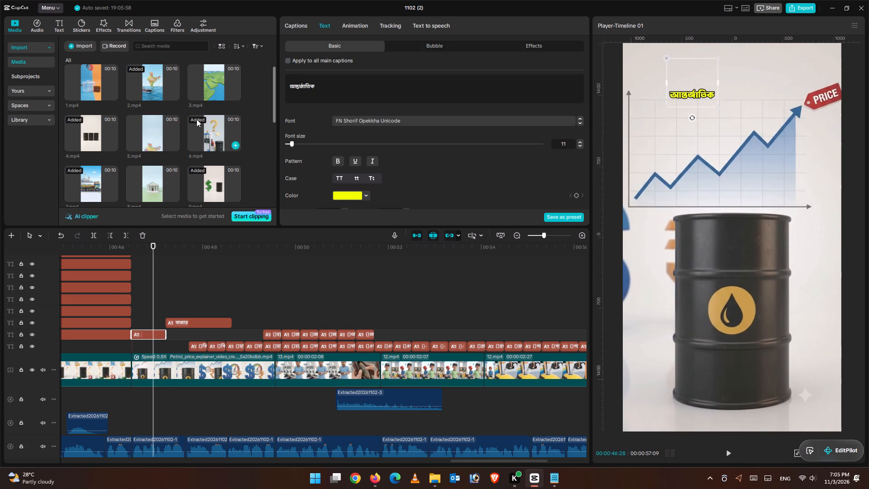
pyautogui.click(290, 88)
pyautogui.press('BackSpace')
pyautogui.press('BackSpace')
pyautogui.press('BackSpace')
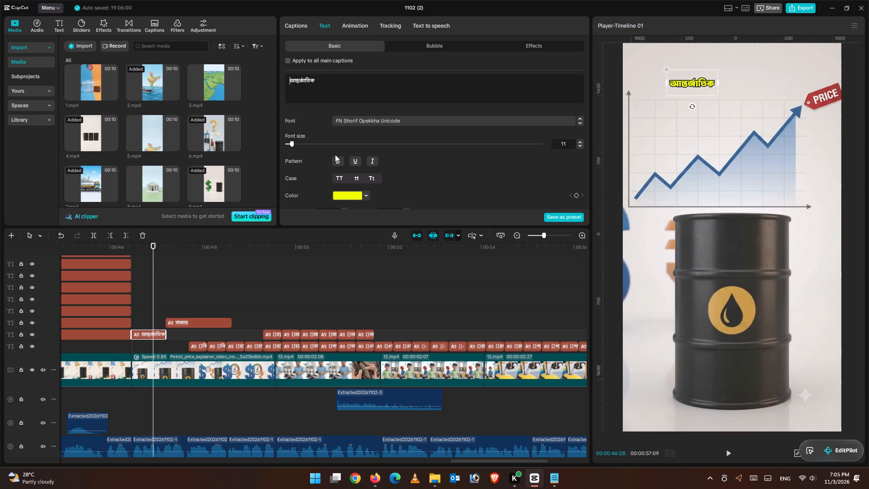
pyautogui.moveTo(718, 96); pyautogui.dragTo(746, 120)
# Copy the আন্তর্জাতিক clip's attributes and paste its basic text style, location size, blend and stroke onto the বাজার clip.
pyautogui.moveTo(158, 297); pyautogui.dragTo(162, 297)
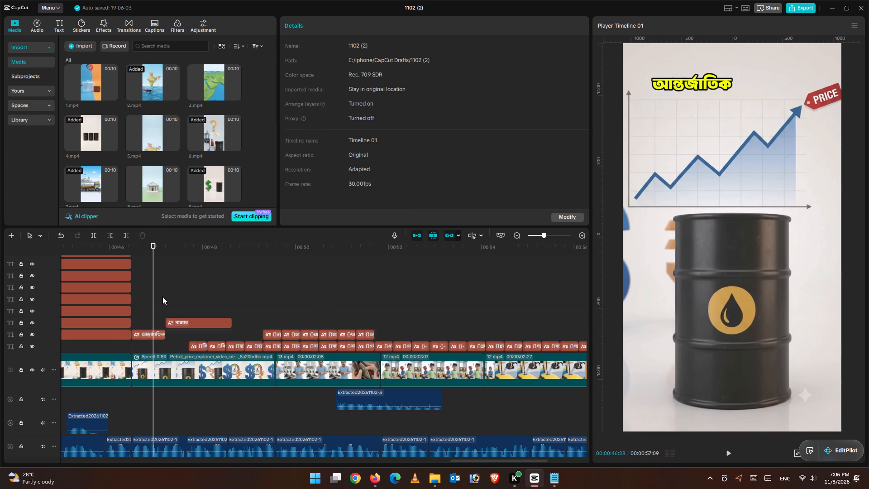
pyautogui.moveTo(162, 297); pyautogui.dragTo(174, 298)
pyautogui.click(155, 334)
pyautogui.rightClick(148, 333)
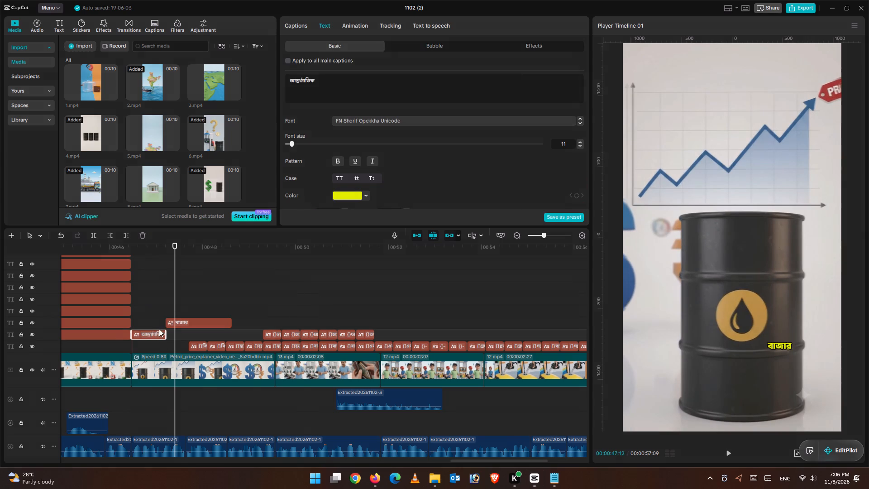
pyautogui.click(181, 309)
pyautogui.click(181, 322)
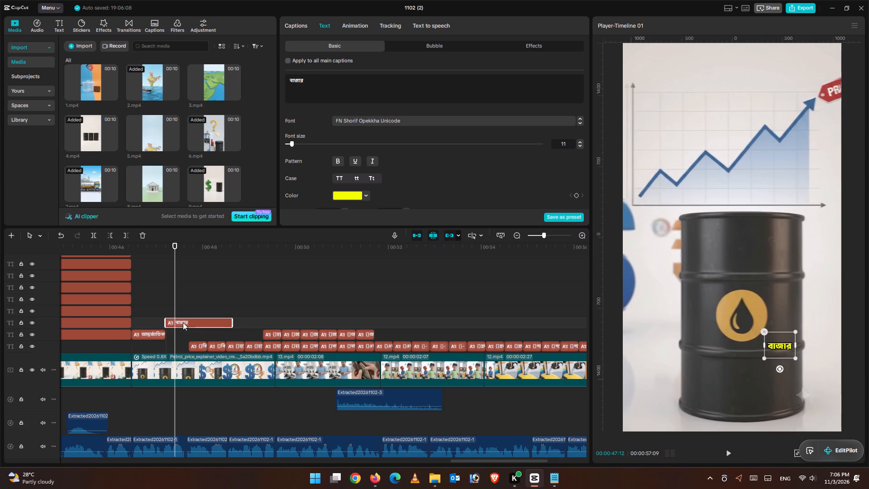
pyautogui.rightClick(183, 322)
pyautogui.click(210, 321)
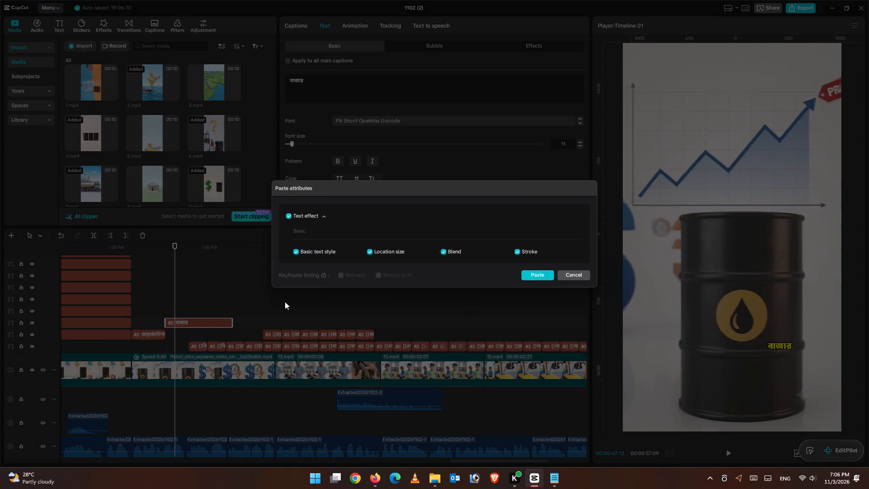
pyautogui.click(529, 270)
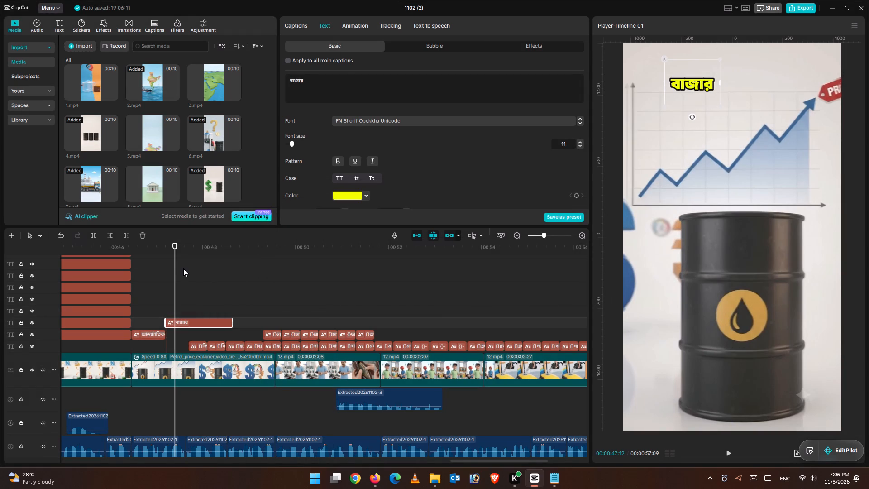
# Extend the end of the আন্তর্জাতিক text clip so it overlaps most of the বাজার clip.
pyautogui.click(180, 268)
pyautogui.click(154, 336)
pyautogui.moveTo(162, 334); pyautogui.dragTo(209, 329)
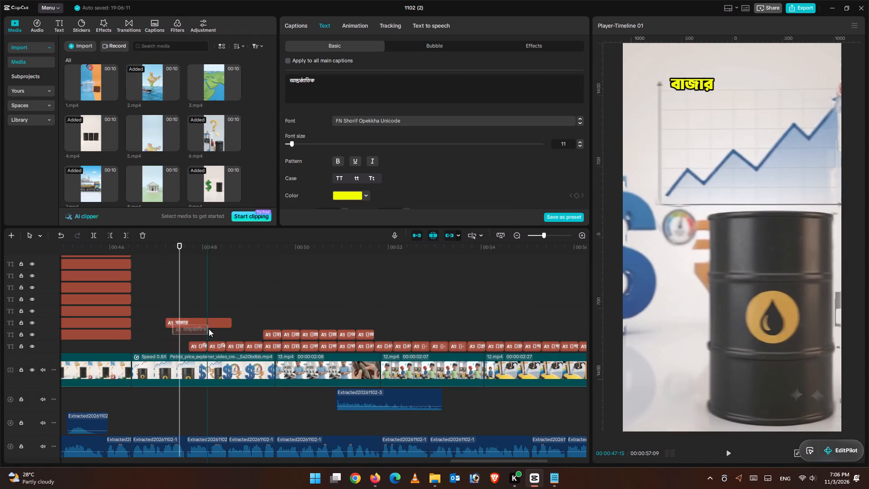
pyautogui.moveTo(209, 329); pyautogui.dragTo(209, 329)
pyautogui.hotkey('ctrl', 'z')
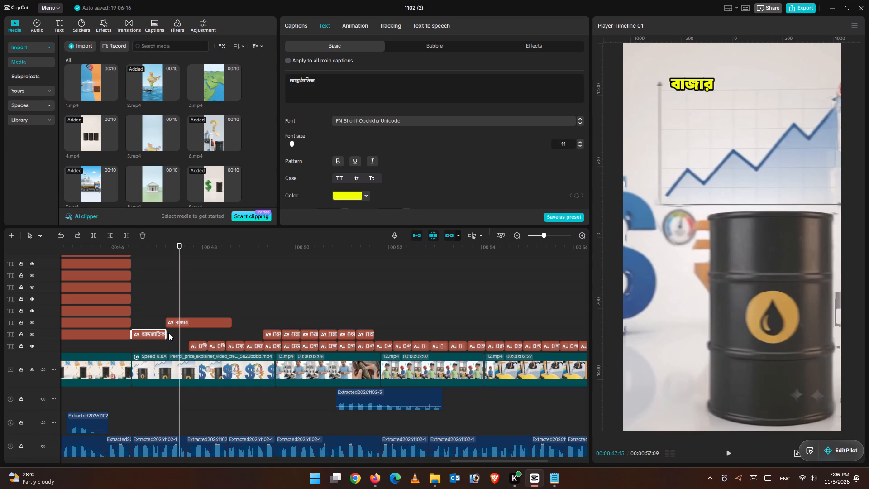
pyautogui.moveTo(166, 333); pyautogui.dragTo(223, 332)
# Move the বাজার text in the frame so it sits directly after আন্তর্জাতিক on the same line.
pyautogui.click(165, 302)
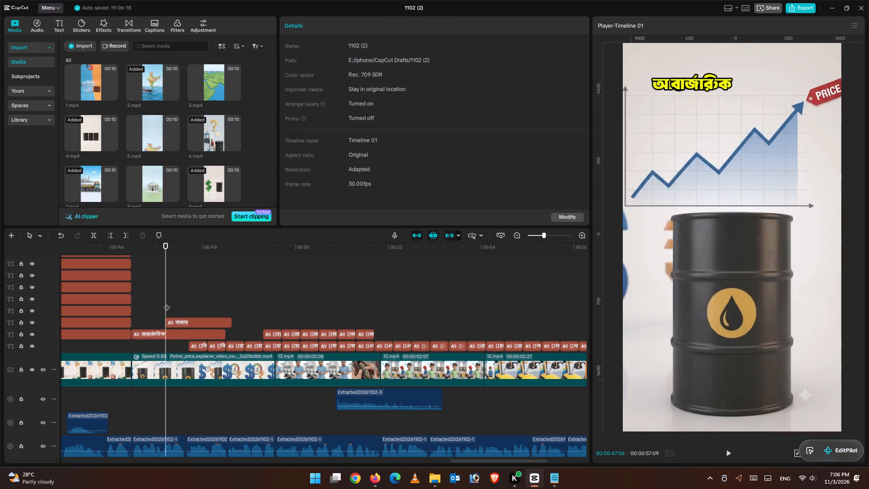
pyautogui.moveTo(167, 303); pyautogui.dragTo(184, 306)
pyautogui.click(182, 335)
pyautogui.click(203, 319)
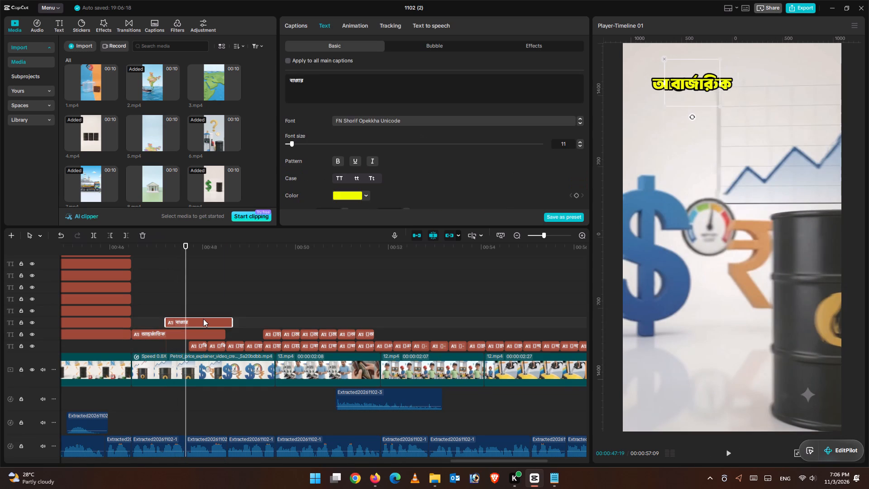
pyautogui.moveTo(700, 73); pyautogui.dragTo(770, 74)
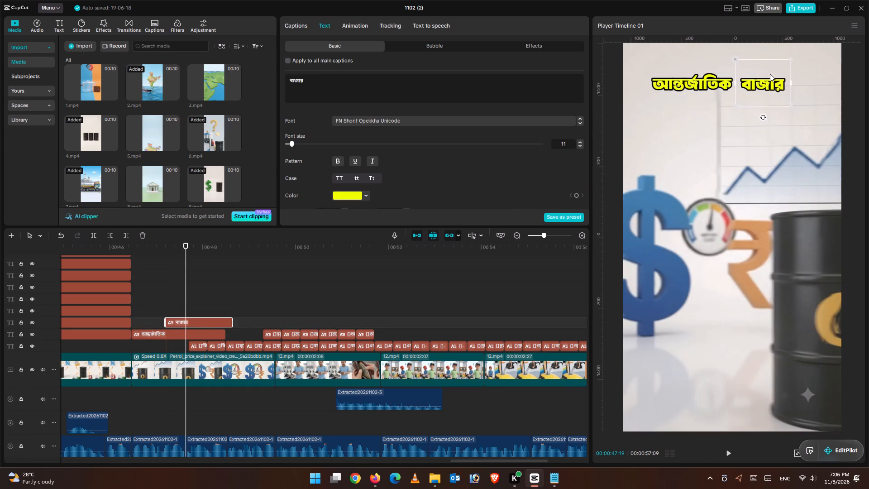
pyautogui.moveTo(770, 74); pyautogui.dragTo(767, 73)
pyautogui.click(733, 134)
# Select the আন্তর্জাতিক and বাজার clips together and shift the phrase slightly right and up in the frame.
pyautogui.moveTo(150, 299); pyautogui.dragTo(155, 309)
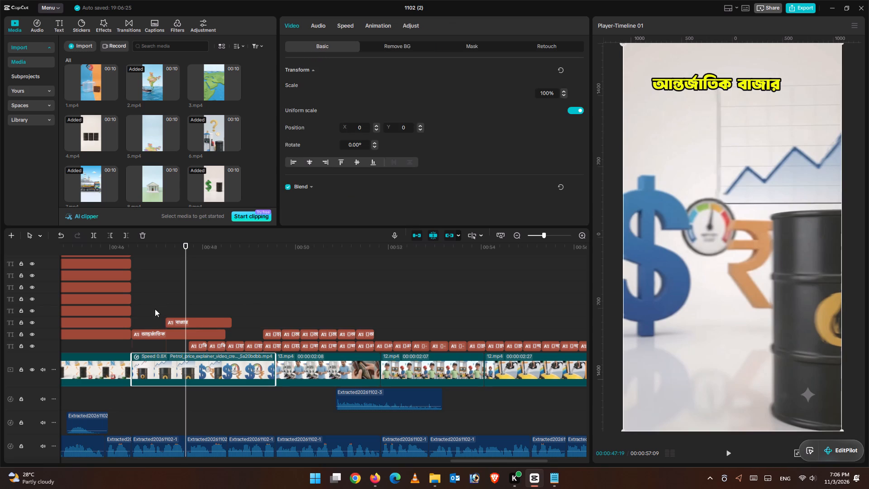
pyautogui.moveTo(155, 309); pyautogui.dragTo(168, 346)
pyautogui.moveTo(719, 77); pyautogui.dragTo(737, 77)
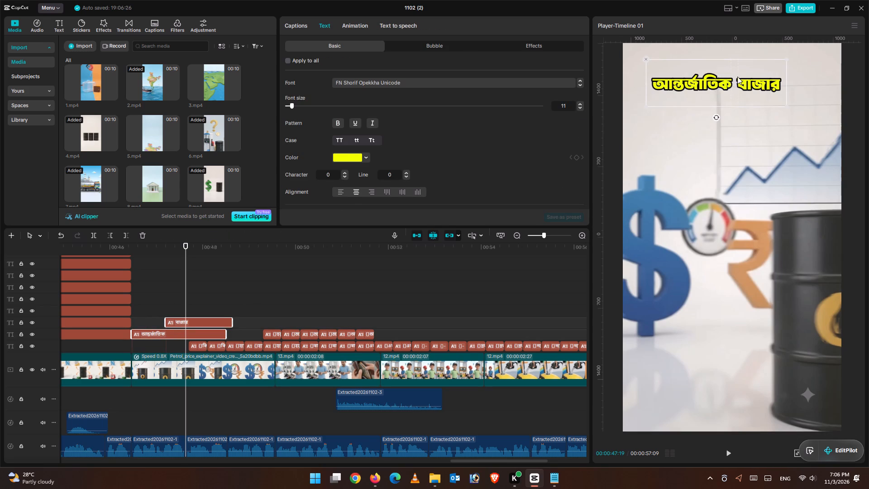
pyautogui.moveTo(737, 77); pyautogui.dragTo(733, 75)
pyautogui.click(165, 276)
# Play the narration over the আন্তর্জাতিক বাজার phrase to check its timing and find where the spoken words end.
pyautogui.moveTo(171, 247); pyautogui.dragTo(134, 241)
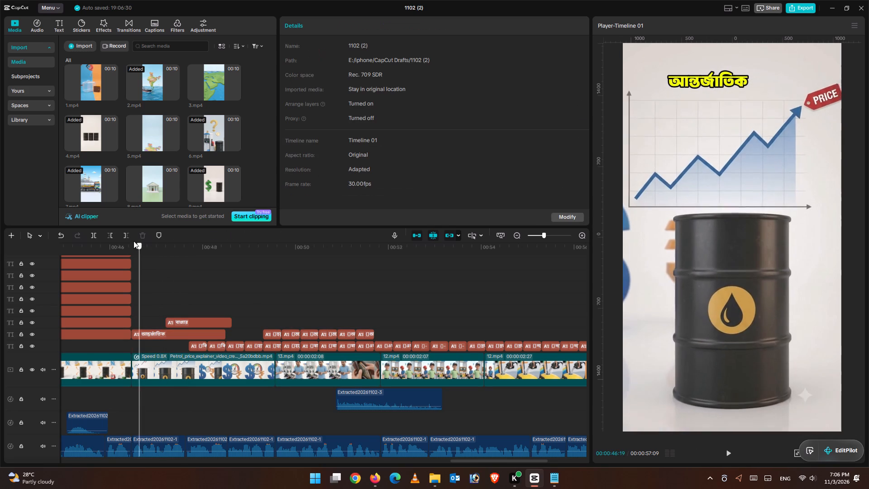
pyautogui.click(730, 453)
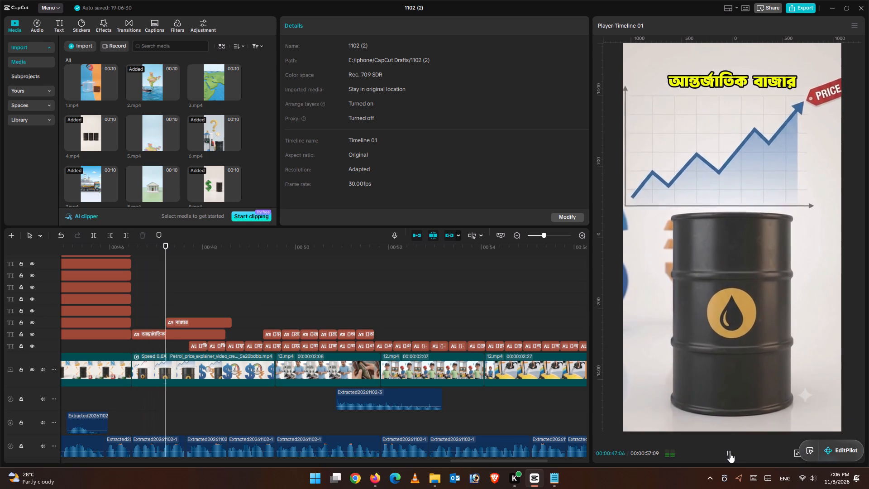
pyautogui.click(730, 453)
pyautogui.click(730, 453)
pyautogui.click(730, 453)
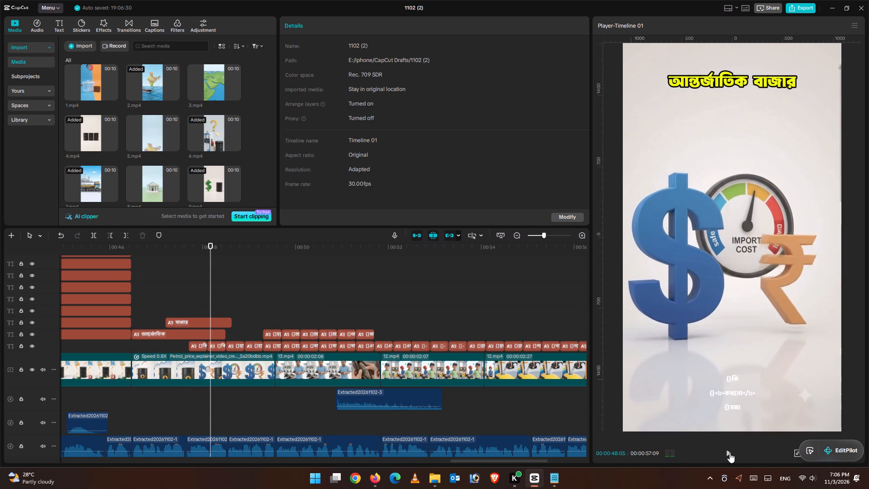
pyautogui.click(180, 269)
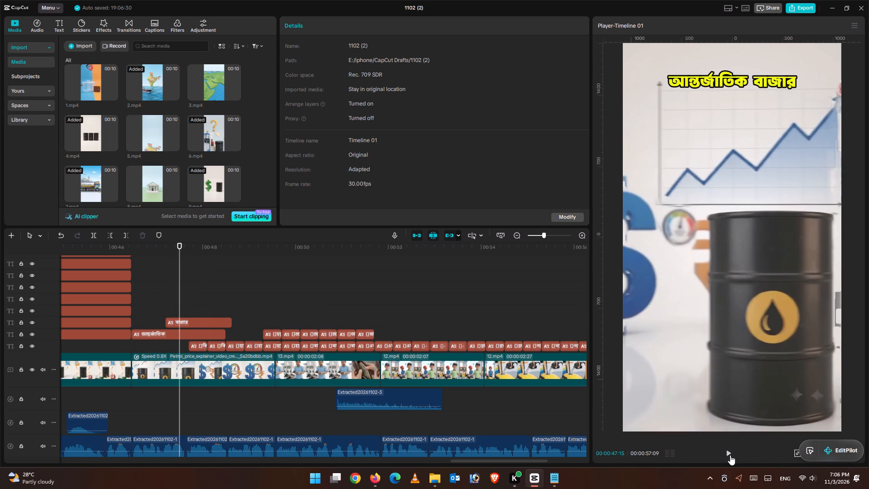
pyautogui.click(730, 455)
pyautogui.click(730, 455)
# Trim the বাজার and আন্তর্জাতিক text clips so both end at 00:00:47:21.
pyautogui.moveTo(211, 280); pyautogui.dragTo(189, 281)
pyautogui.click(192, 317)
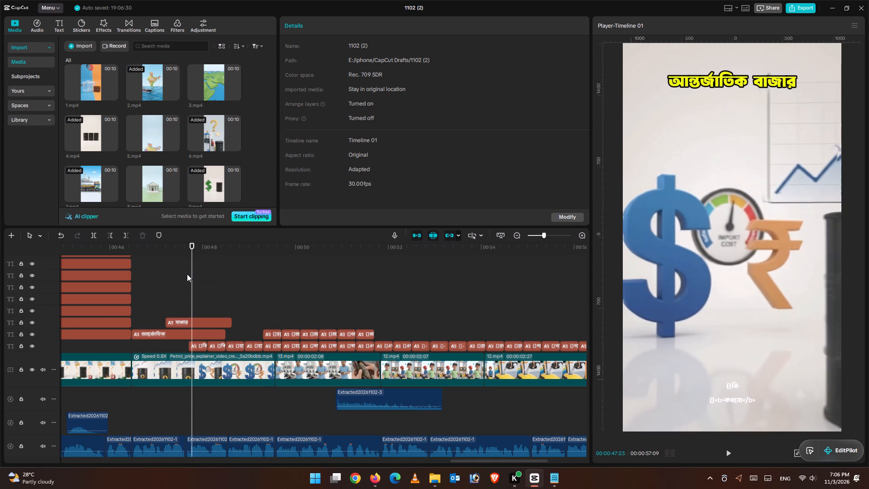
pyautogui.click(191, 274)
pyautogui.click(200, 315)
pyautogui.moveTo(201, 307); pyautogui.dragTo(194, 307)
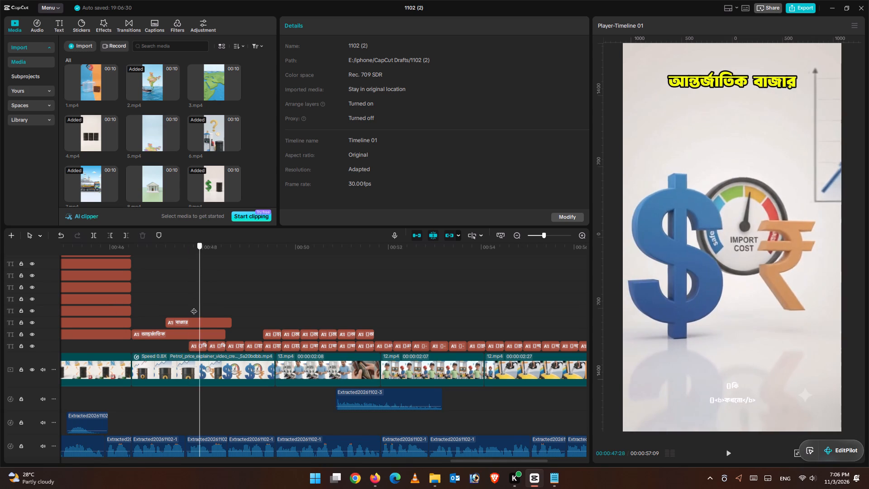
pyautogui.moveTo(194, 307); pyautogui.dragTo(190, 306)
pyautogui.click(197, 319)
pyautogui.click(124, 236)
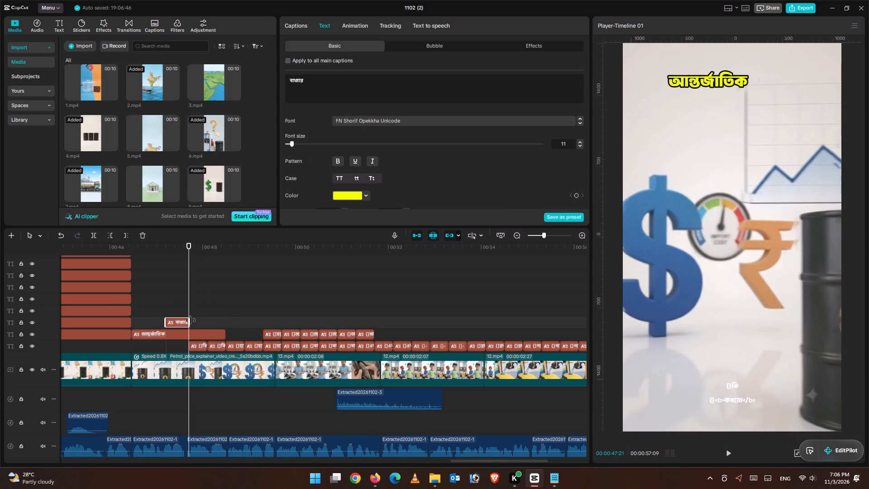
pyautogui.click(191, 330)
pyautogui.click(130, 234)
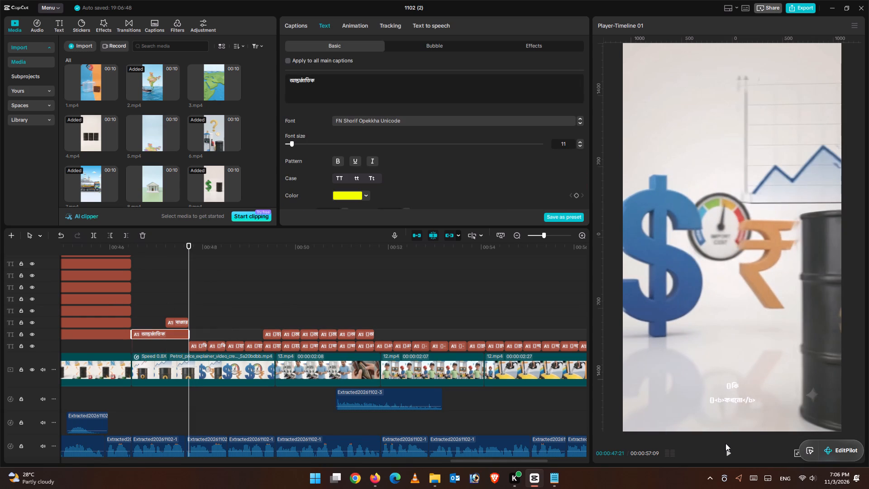
# Play and scrub the timeline from 00:00:47:21 to 00:00:51:09 to check the captions and narration of the following section, ending back at 00:00:47:21.
pyautogui.click(735, 451)
pyautogui.click(735, 451)
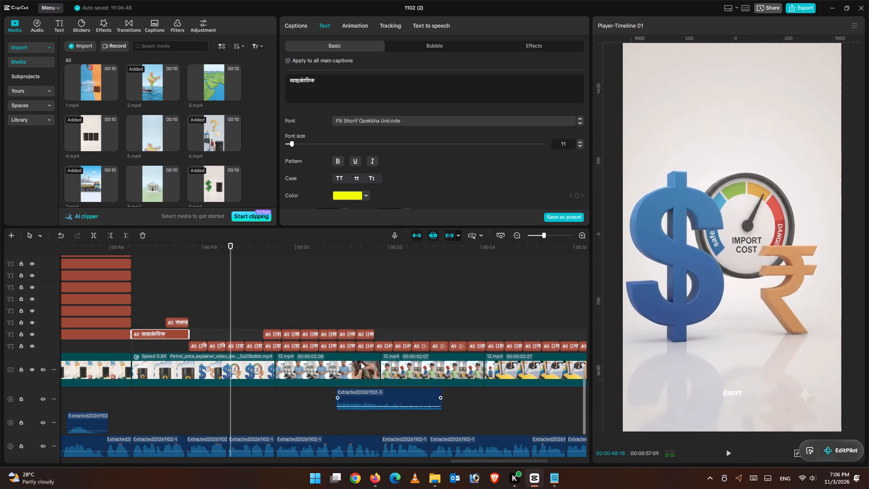
pyautogui.moveTo(235, 276); pyautogui.dragTo(289, 286)
pyautogui.click(310, 295)
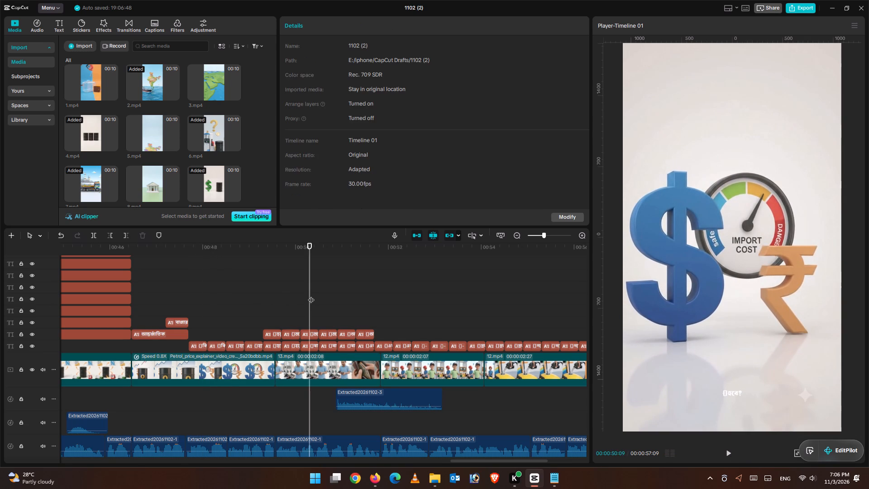
pyautogui.moveTo(311, 295); pyautogui.dragTo(355, 299)
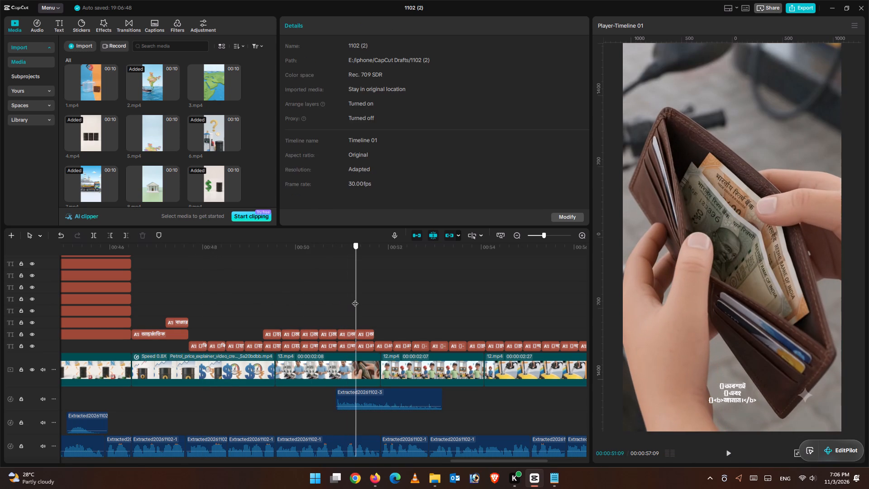
pyautogui.moveTo(355, 299); pyautogui.dragTo(333, 297)
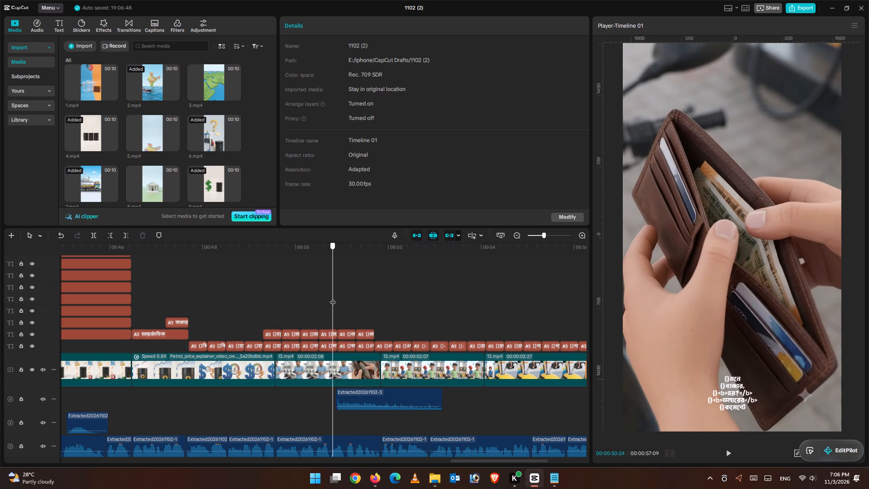
pyautogui.moveTo(333, 297); pyautogui.dragTo(333, 297)
pyautogui.click(208, 297)
pyautogui.moveTo(207, 297); pyautogui.dragTo(198, 297)
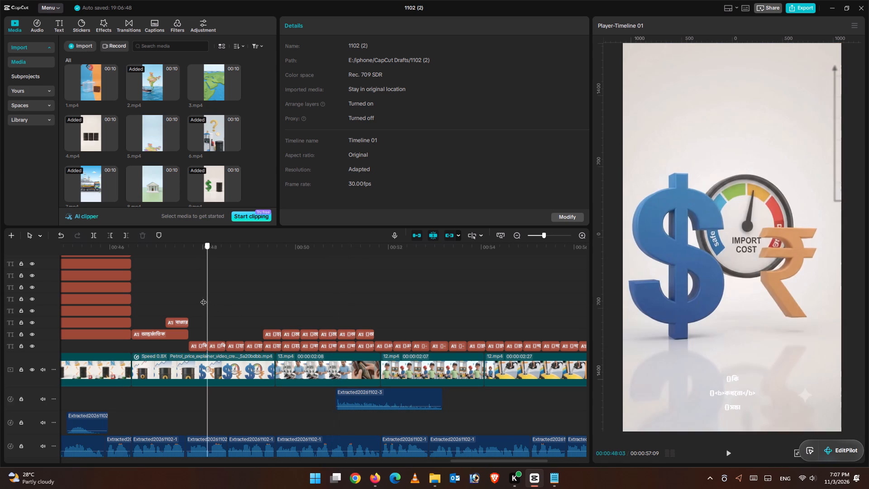
pyautogui.moveTo(198, 297); pyautogui.dragTo(189, 297)
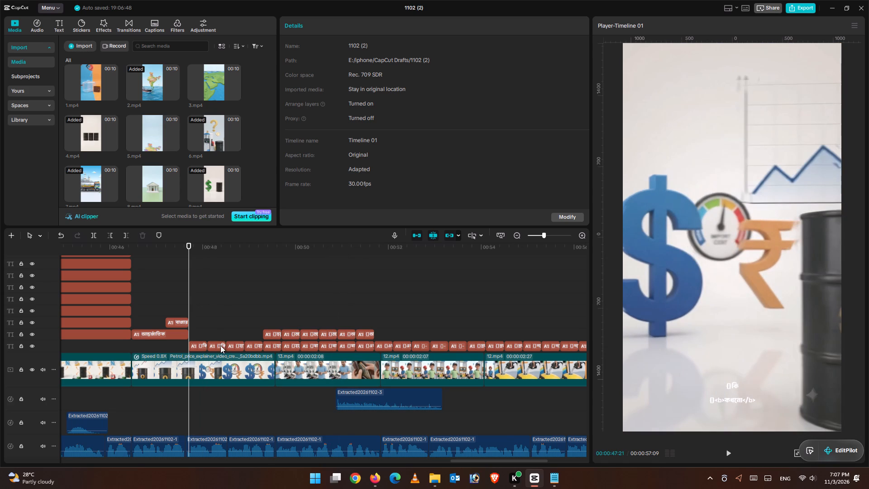
# Move the second caption after 00:00:47:21 up to a free track, and replace the first caption's text with ডলারের from subtitle entry 128.
pyautogui.moveTo(220, 345); pyautogui.dragTo(234, 301)
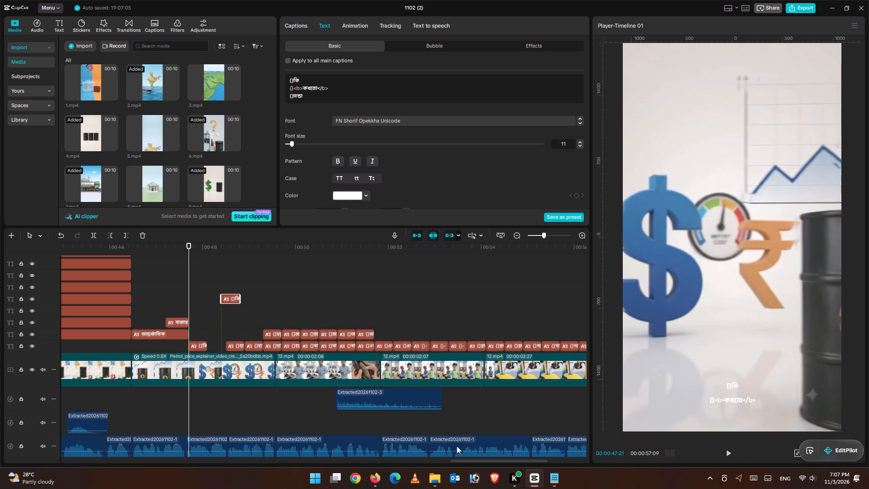
pyautogui.click(555, 477)
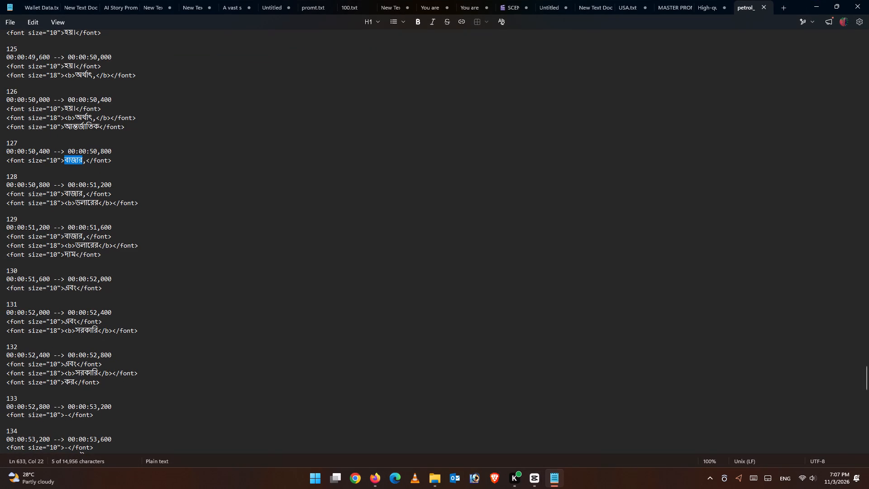
pyautogui.moveTo(76, 200); pyautogui.dragTo(97, 205)
pyautogui.rightClick(93, 204)
pyautogui.click(133, 214)
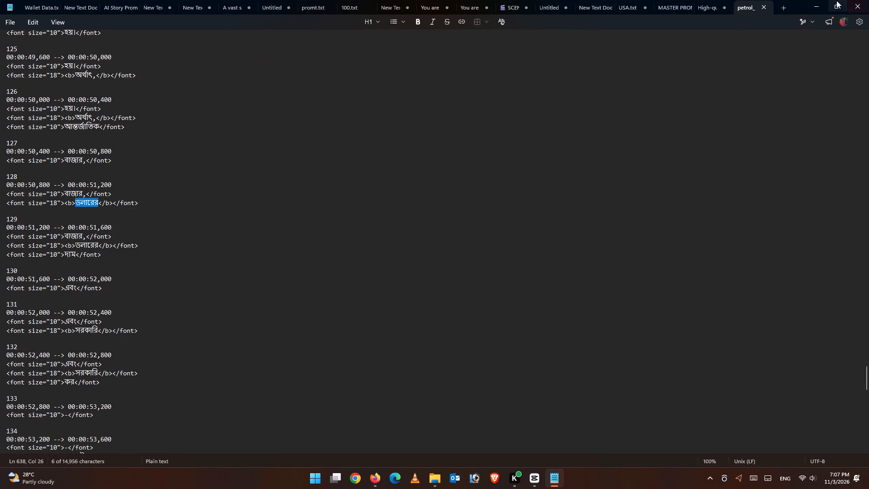
pyautogui.click(821, 1)
pyautogui.click(197, 345)
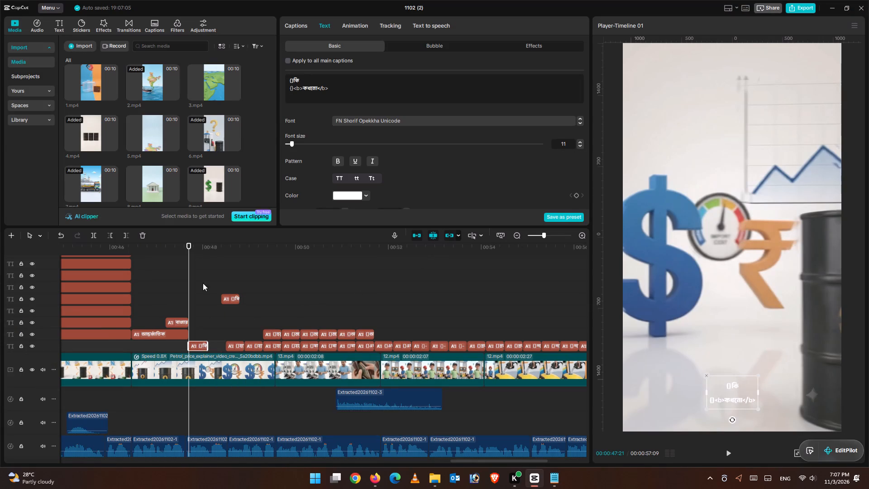
pyautogui.moveTo(327, 93); pyautogui.dragTo(282, 72)
pyautogui.press('BackSpace')
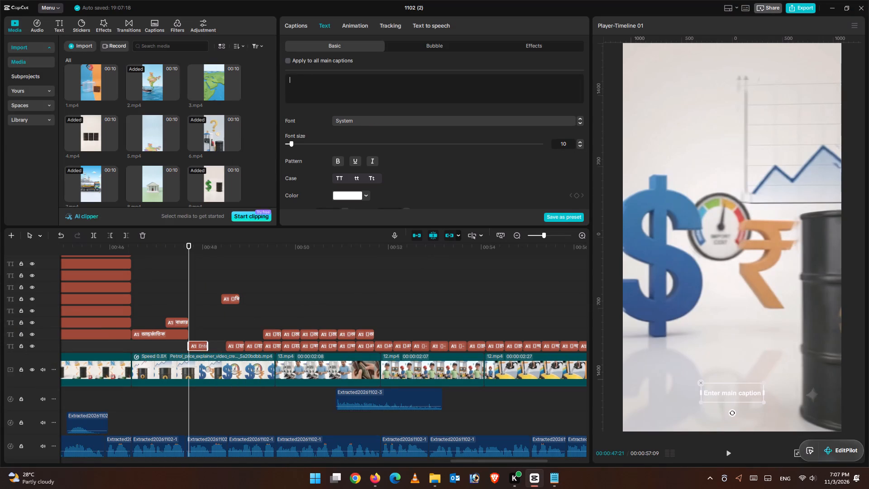
pyautogui.hotkey('ctrl', 'v')
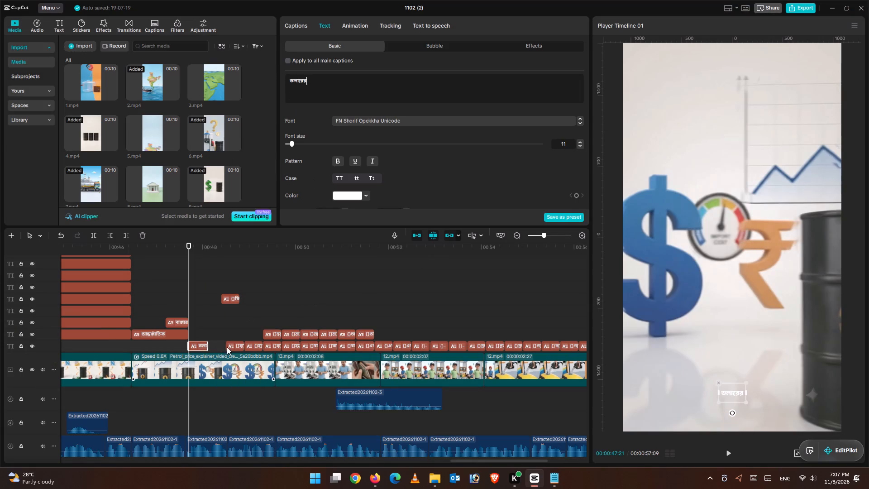
# Place the set-aside caption on the বাজার track, starting where ডলারের ends, and replace its text with দাম from subtitle entry 129.
pyautogui.moveTo(233, 297); pyautogui.dragTo(219, 324)
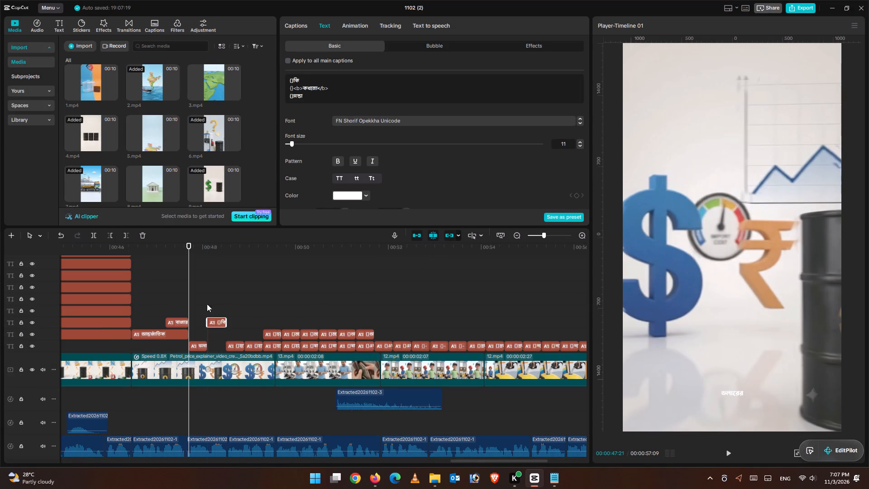
pyautogui.click(197, 293)
pyautogui.moveTo(196, 291); pyautogui.dragTo(217, 295)
pyautogui.click(216, 323)
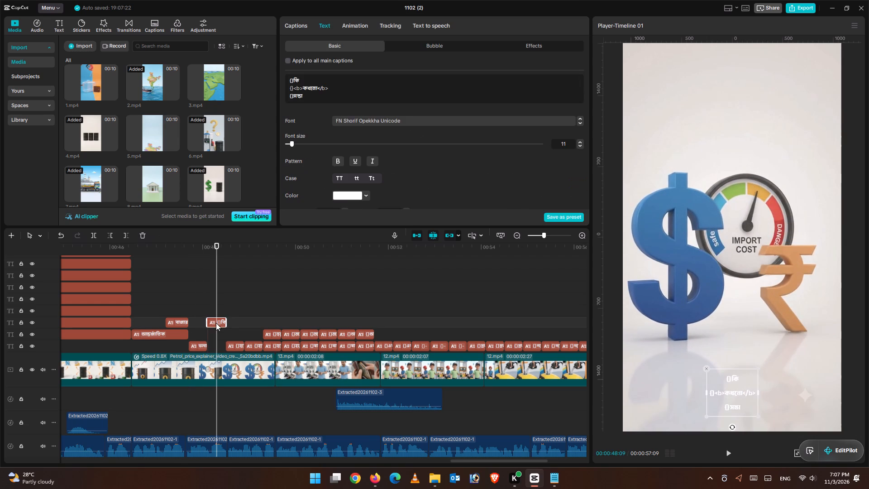
pyautogui.moveTo(325, 96); pyautogui.dragTo(285, 66)
pyautogui.press('BackSpace')
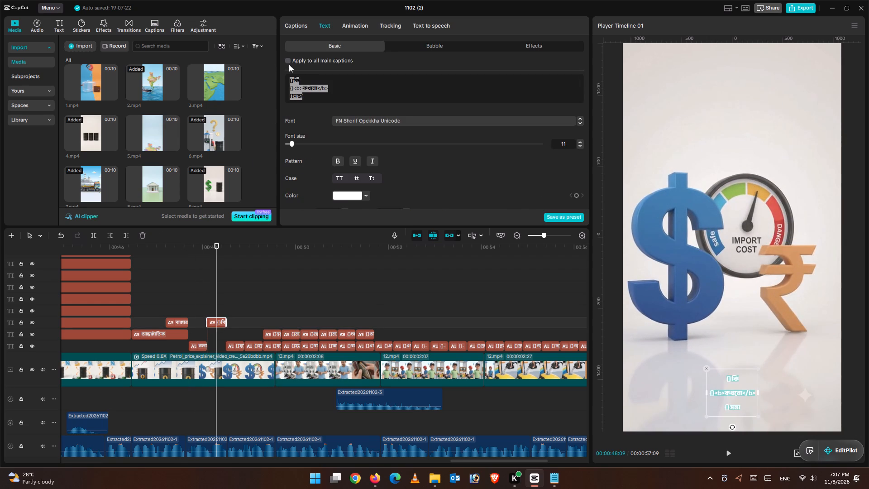
pyautogui.click(550, 479)
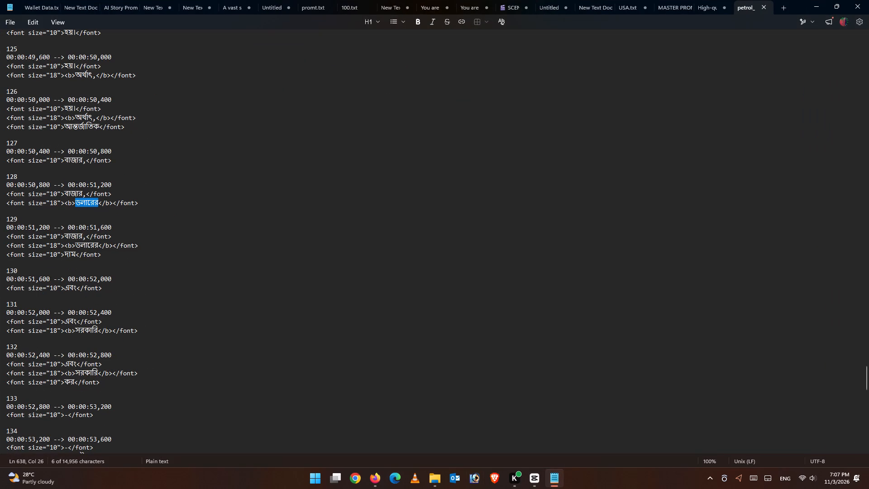
pyautogui.doubleClick(69, 254)
pyautogui.rightClick(69, 254)
pyautogui.click(112, 271)
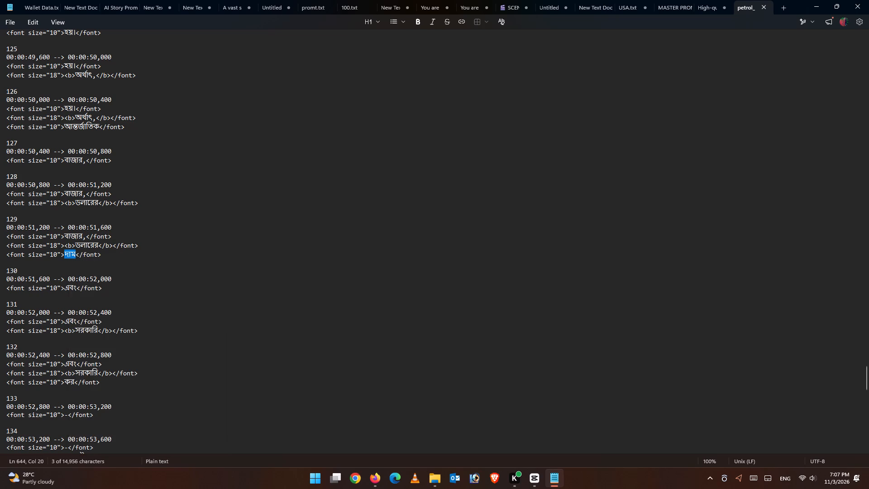
pyautogui.click(818, 0)
pyautogui.hotkey('ctrl', 'v')
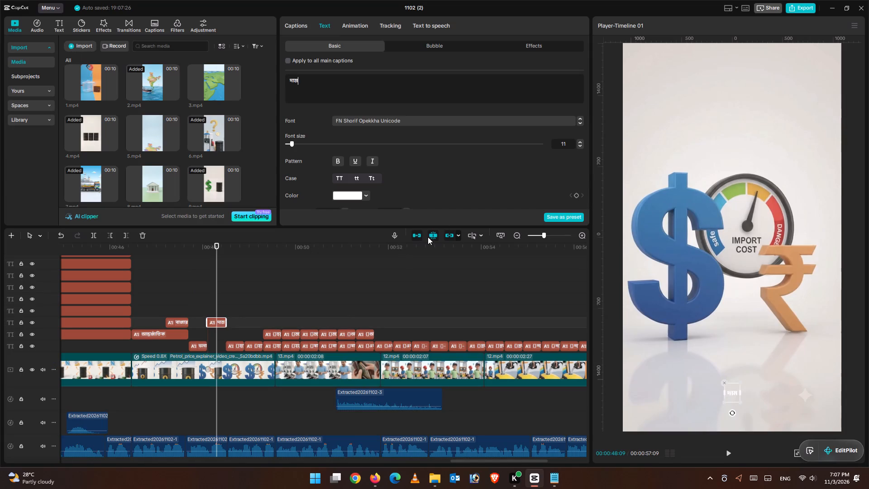
# Copy the attributes of the আন্তর্জাতিক clip and paste them onto ডলারের, including basic text style, location size, blend and stroke.
pyautogui.click(198, 279)
pyautogui.moveTo(201, 279); pyautogui.dragTo(177, 283)
pyautogui.click(184, 335)
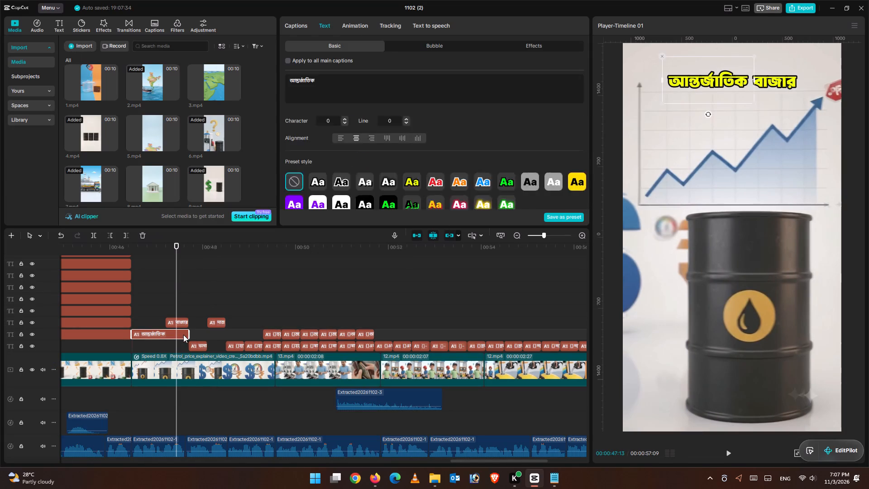
pyautogui.rightClick(182, 332)
pyautogui.click(209, 284)
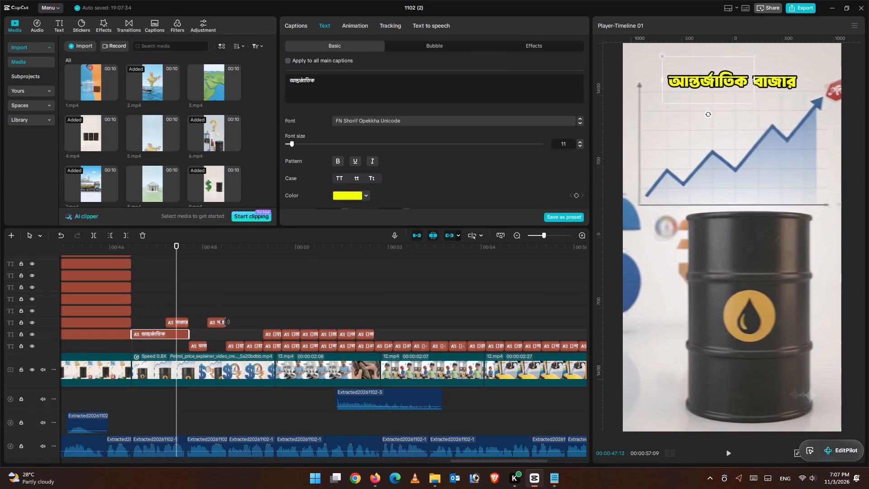
pyautogui.click(197, 320)
pyautogui.click(199, 344)
pyautogui.rightClick(201, 344)
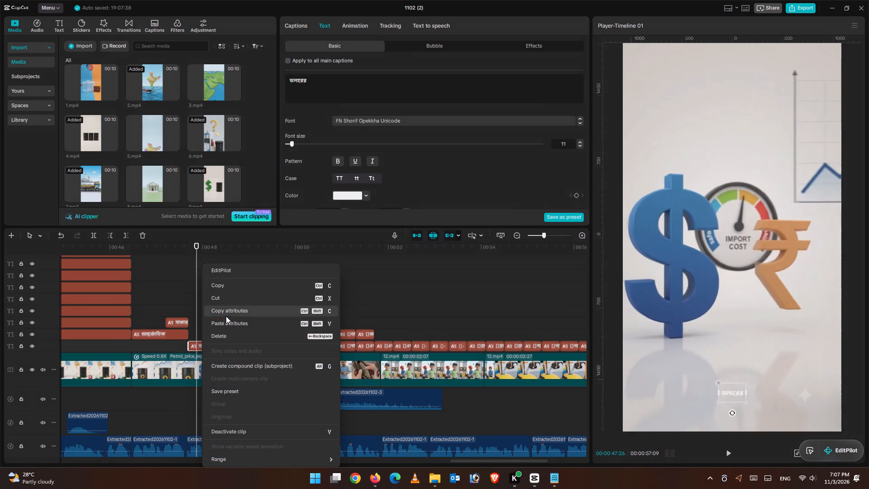
pyautogui.click(228, 320)
pyautogui.click(527, 275)
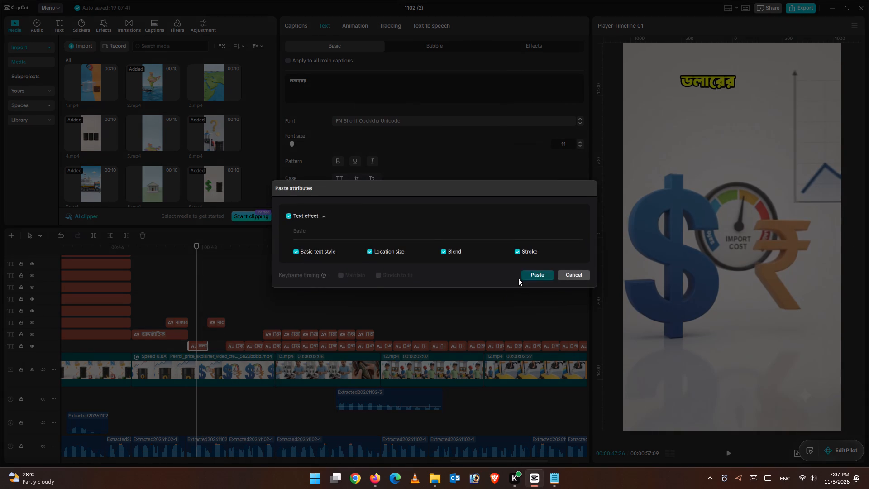
# Paste the same attributes onto the দাম clip, including basic text style, location size, blend and stroke.
pyautogui.moveTo(199, 277); pyautogui.dragTo(210, 282)
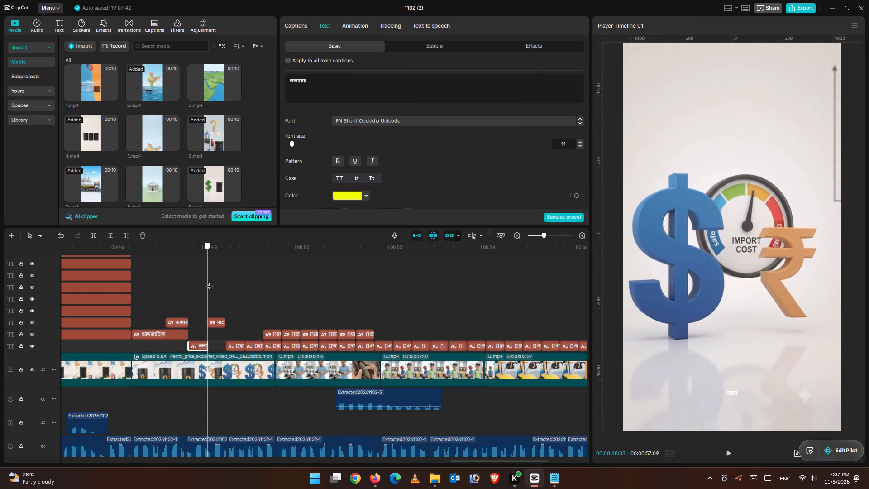
pyautogui.moveTo(210, 282); pyautogui.dragTo(210, 282)
pyautogui.rightClick(219, 322)
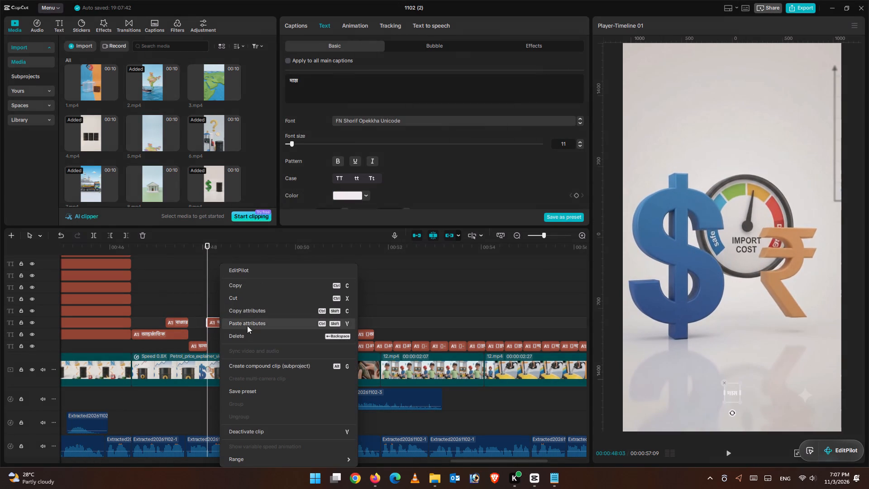
pyautogui.click(246, 322)
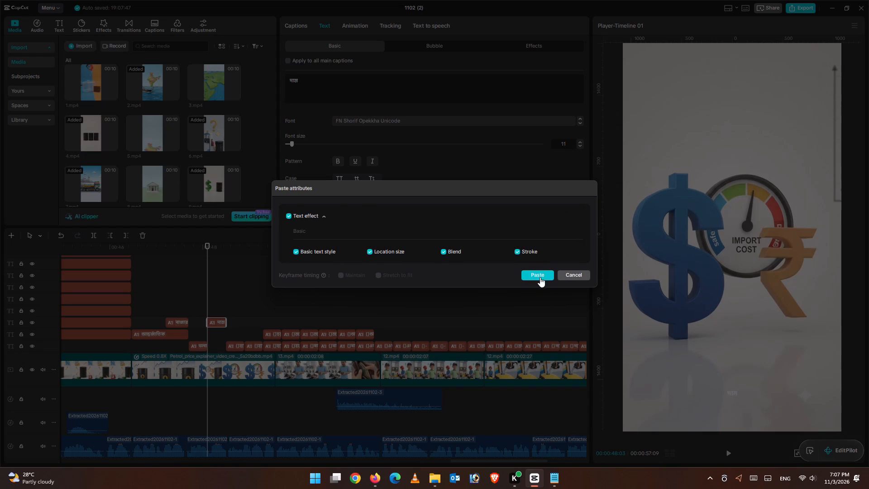
pyautogui.click(540, 274)
# Extend the end of the ডলারের clip to the start of the following caption so it also spans the দাম clip.
pyautogui.click(199, 346)
pyautogui.moveTo(207, 345); pyautogui.dragTo(222, 347)
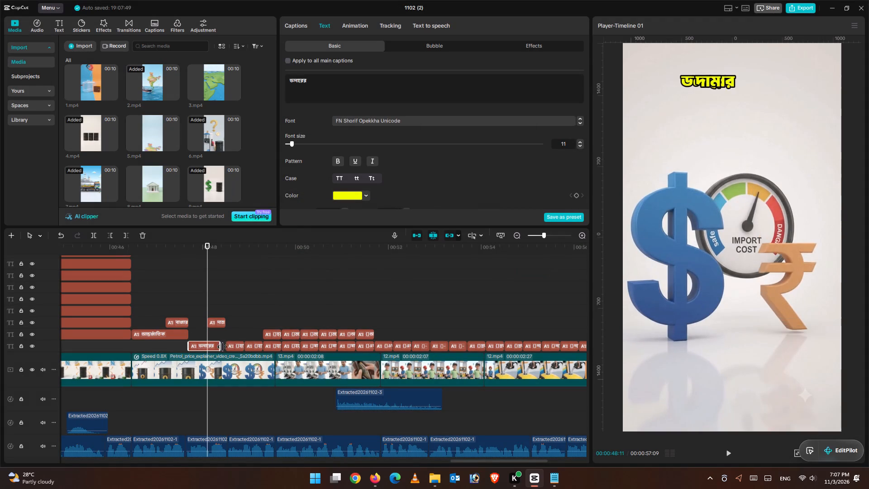
pyautogui.moveTo(222, 347); pyautogui.dragTo(226, 348)
# Move the দাম text in the frame so it sits directly after ডলারের on the same line.
pyautogui.moveTo(204, 284); pyautogui.dragTo(213, 286)
pyautogui.click(214, 323)
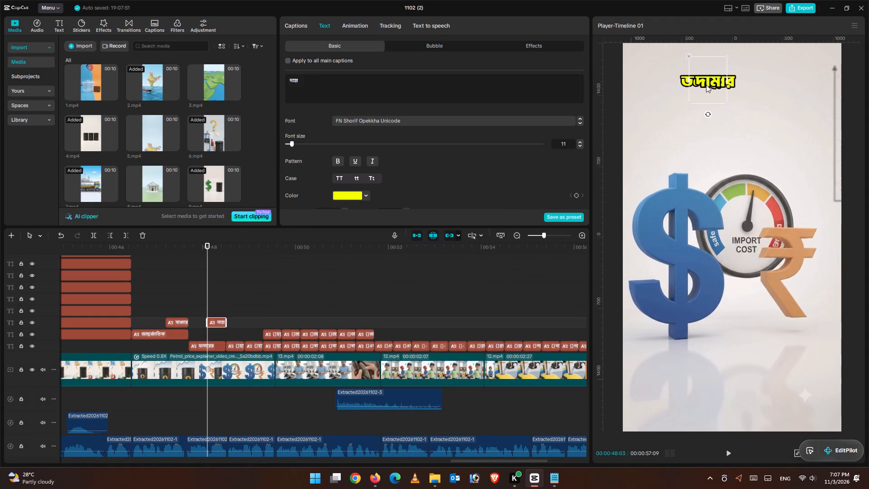
pyautogui.moveTo(710, 79); pyautogui.dragTo(755, 79)
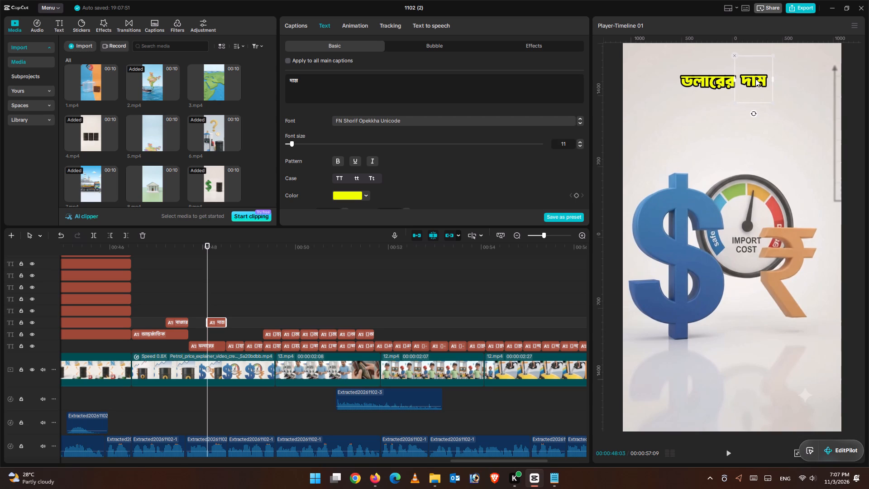
pyautogui.moveTo(755, 79); pyautogui.dragTo(755, 79)
pyautogui.moveTo(755, 79); pyautogui.dragTo(755, 80)
pyautogui.click(726, 136)
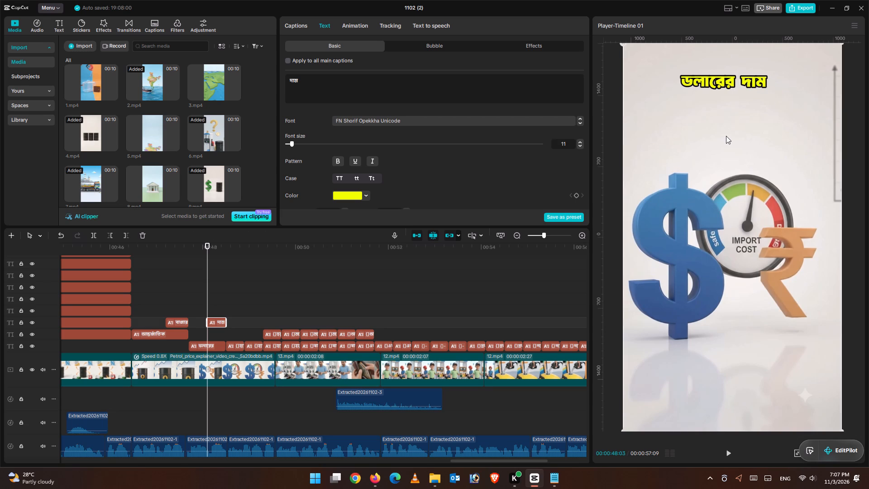
# Select the ডলারের and দাম clips together and shift the phrase slightly right in the frame.
pyautogui.moveTo(213, 291); pyautogui.dragTo(212, 351)
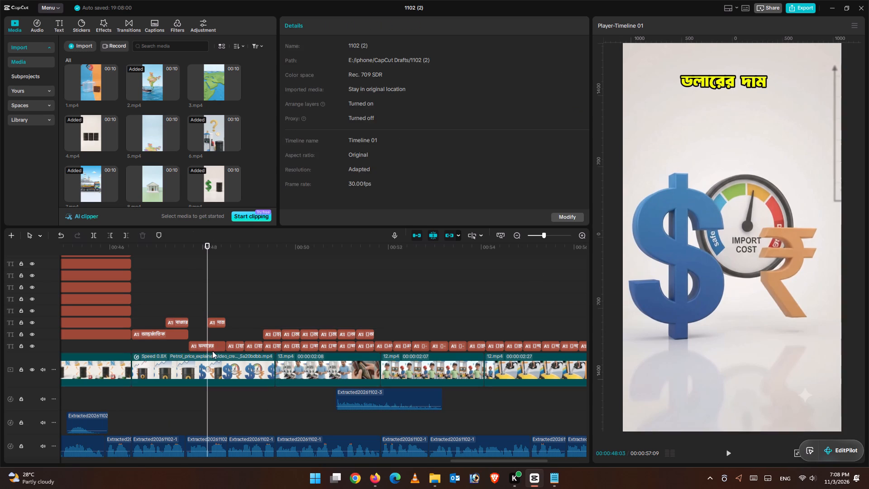
pyautogui.moveTo(212, 351); pyautogui.dragTo(213, 350)
pyautogui.moveTo(218, 306); pyautogui.dragTo(211, 346)
pyautogui.moveTo(739, 81); pyautogui.dragTo(752, 79)
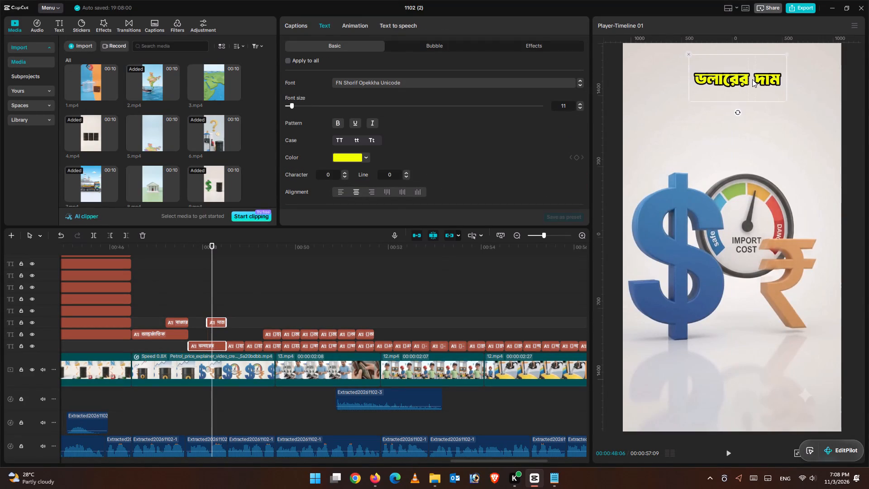
pyautogui.moveTo(752, 79); pyautogui.dragTo(746, 81)
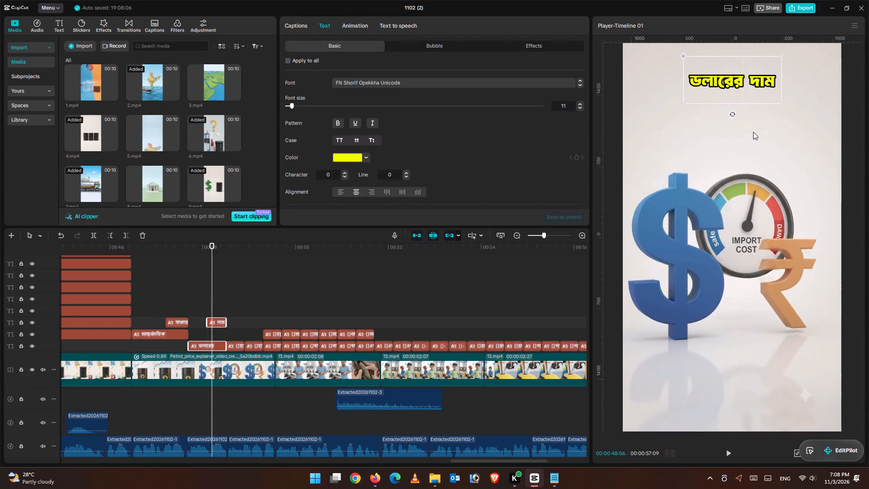
pyautogui.click(754, 132)
# Play back from the start of the আন্তর্জাতিক clip to check the আন্তর্জাতিক বাজার and ডলারের দাম captions against the narration.
pyautogui.moveTo(210, 251); pyautogui.dragTo(131, 259)
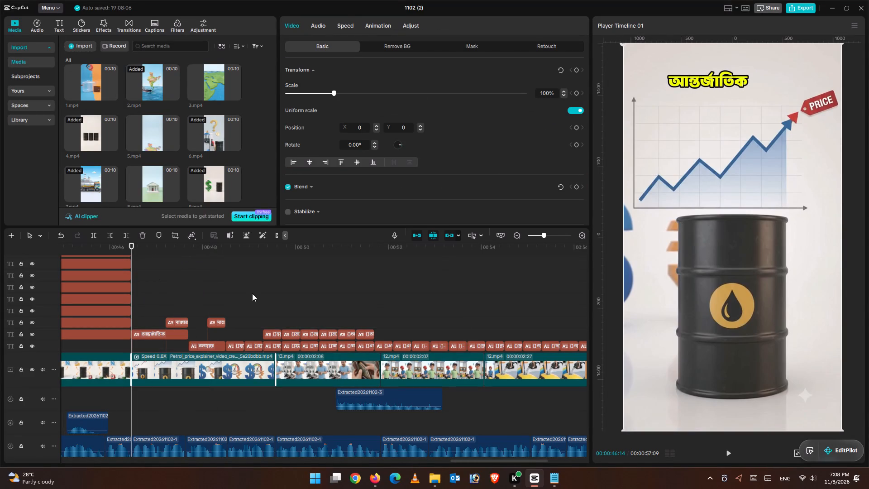
pyautogui.click(729, 453)
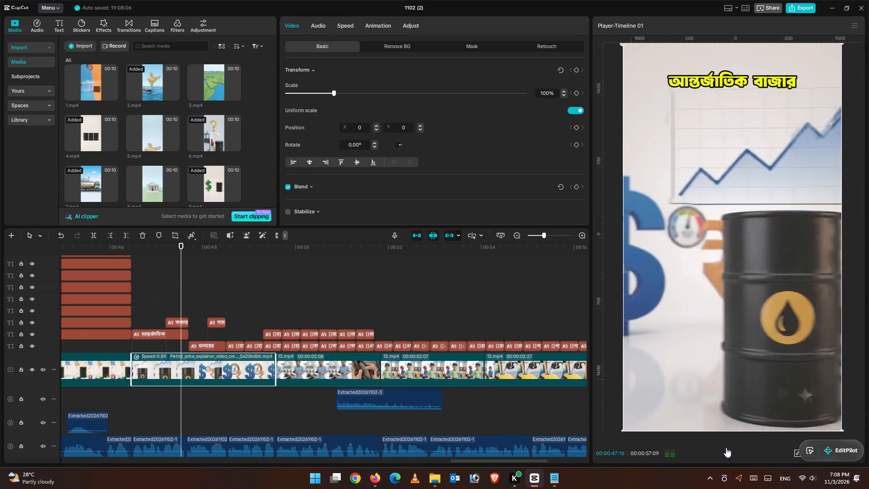
pyautogui.click(726, 446)
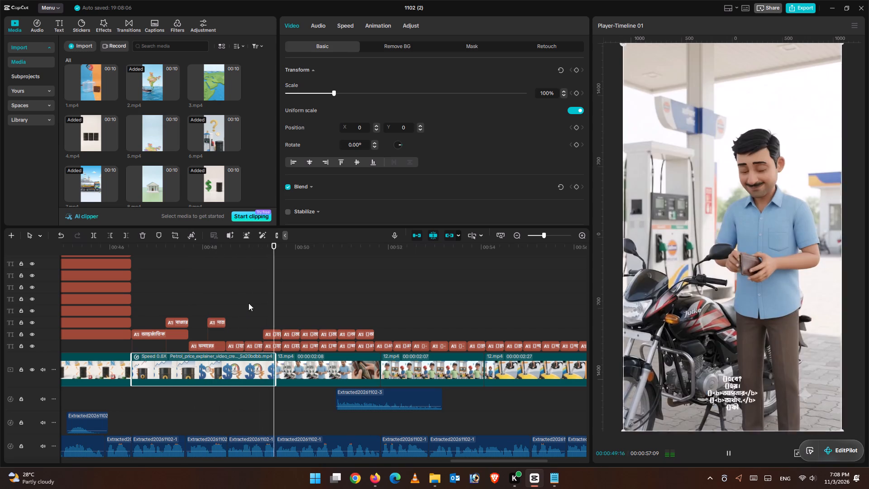
# Scrub through the unstyled captions after ডলারের দাম into the motorcycle scene, and back to the earlier ব্যয়বহুল caption.
pyautogui.click(239, 289)
pyautogui.moveTo(242, 290); pyautogui.dragTo(230, 289)
pyautogui.click(234, 293)
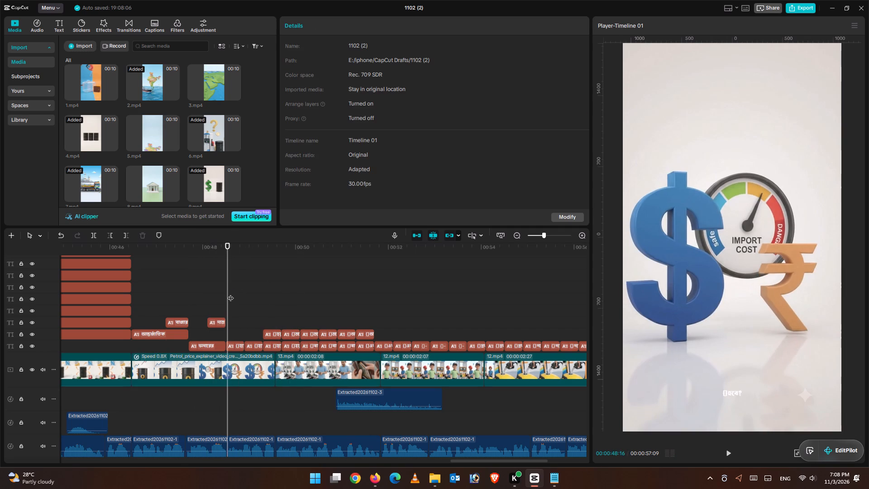
pyautogui.moveTo(232, 293); pyautogui.dragTo(231, 297)
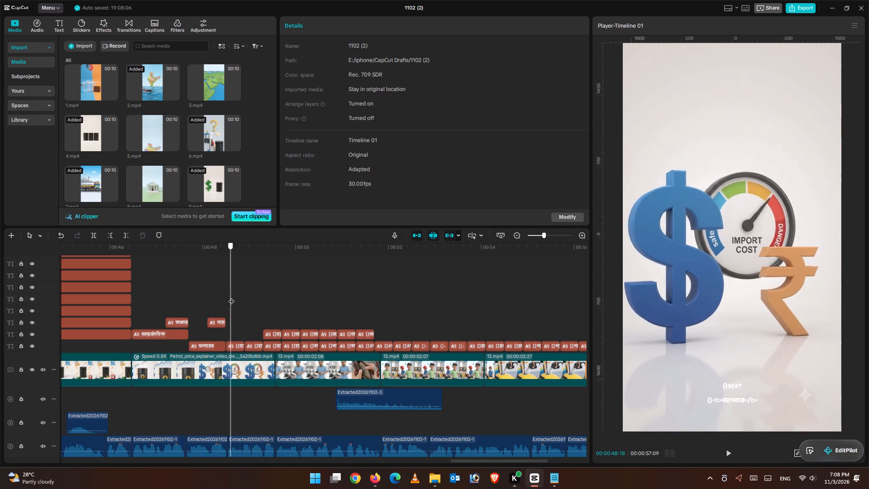
pyautogui.moveTo(231, 297); pyautogui.dragTo(264, 303)
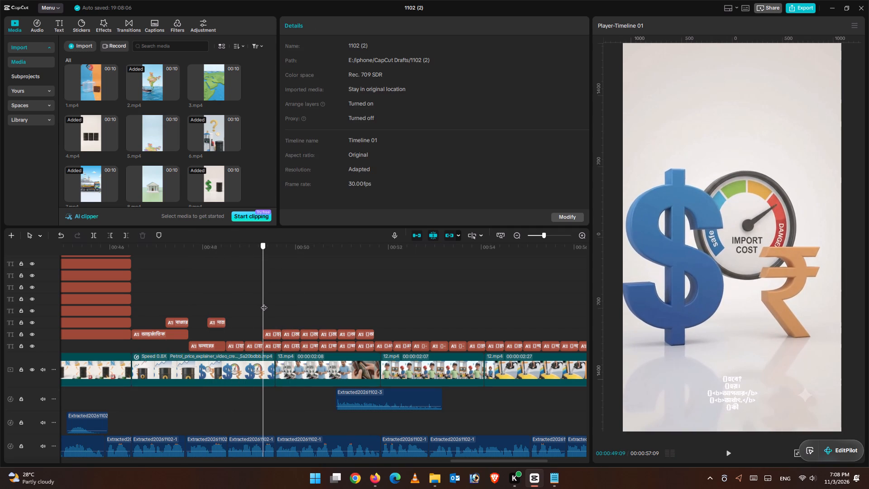
pyautogui.moveTo(264, 303); pyautogui.dragTo(290, 303)
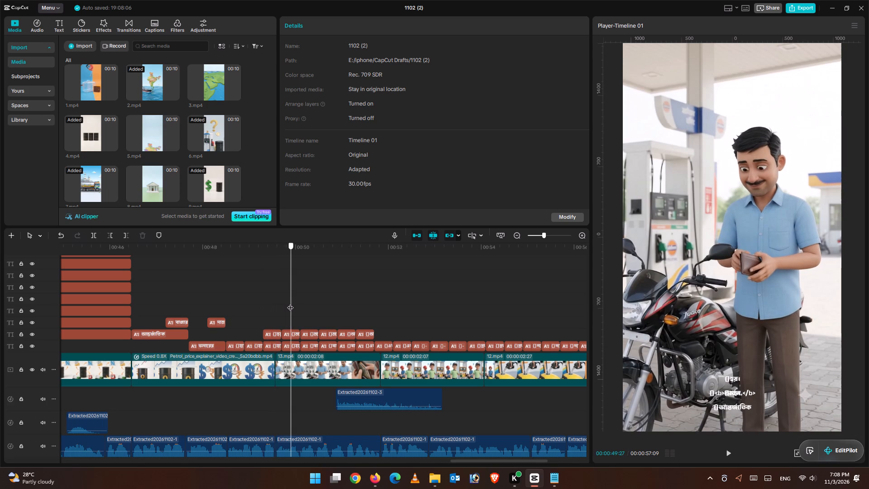
pyautogui.moveTo(290, 303); pyautogui.dragTo(300, 302)
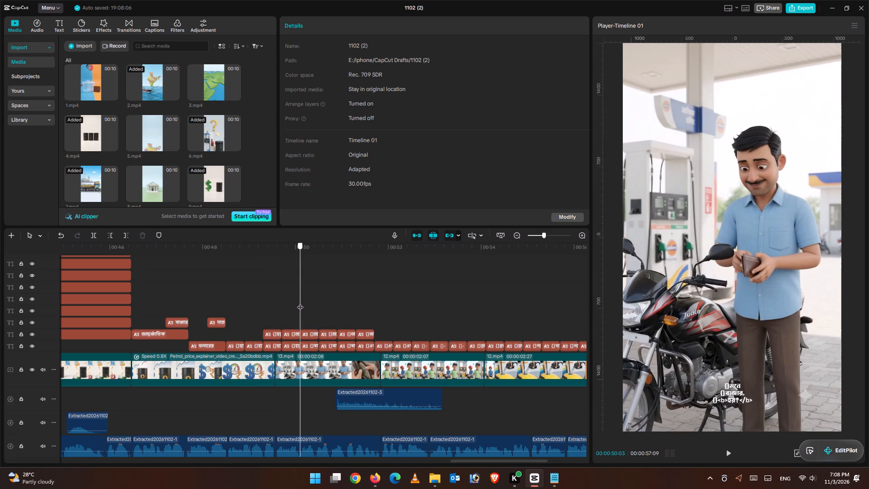
pyautogui.moveTo(300, 302); pyautogui.dragTo(320, 302)
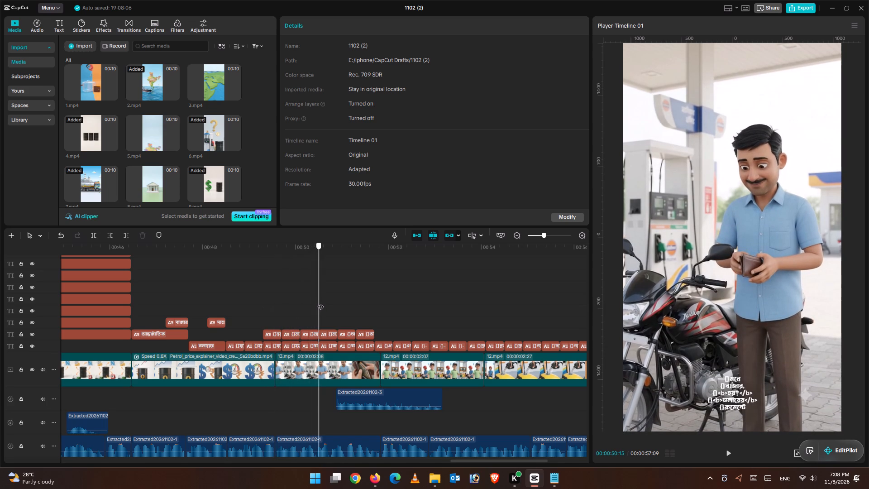
pyautogui.moveTo(320, 302); pyautogui.dragTo(9, 235)
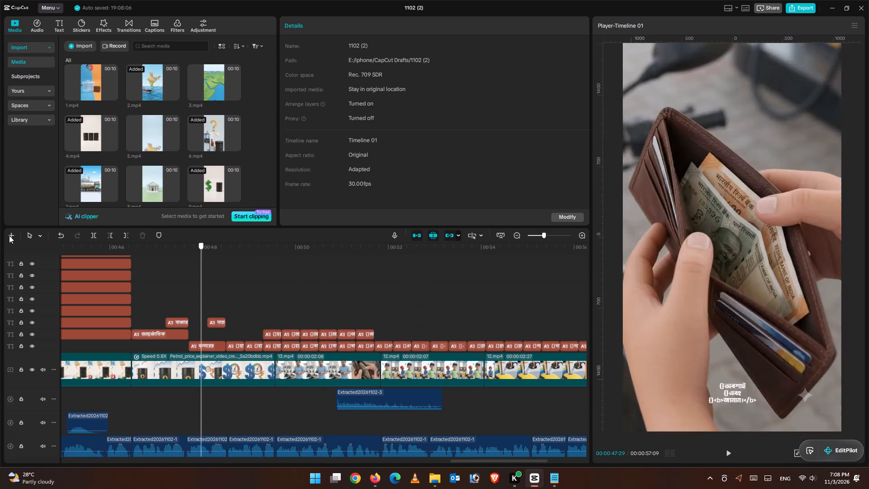
pyautogui.moveTo(9, 235); pyautogui.dragTo(0, 208)
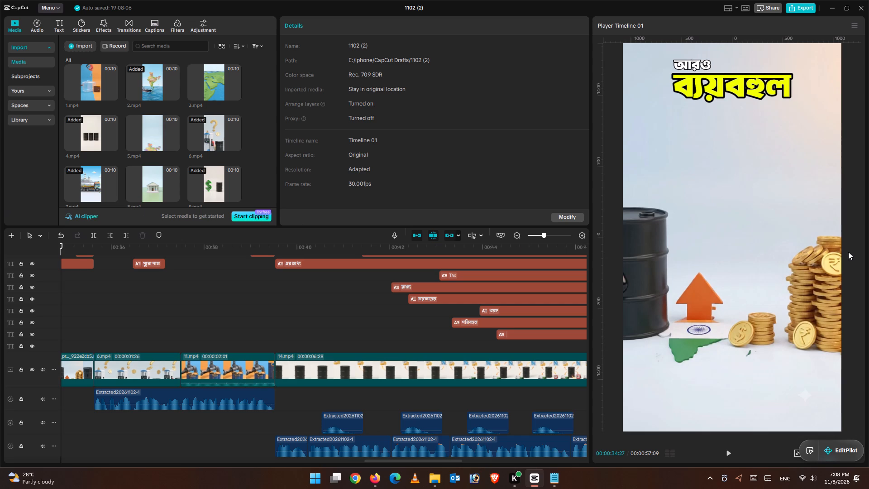
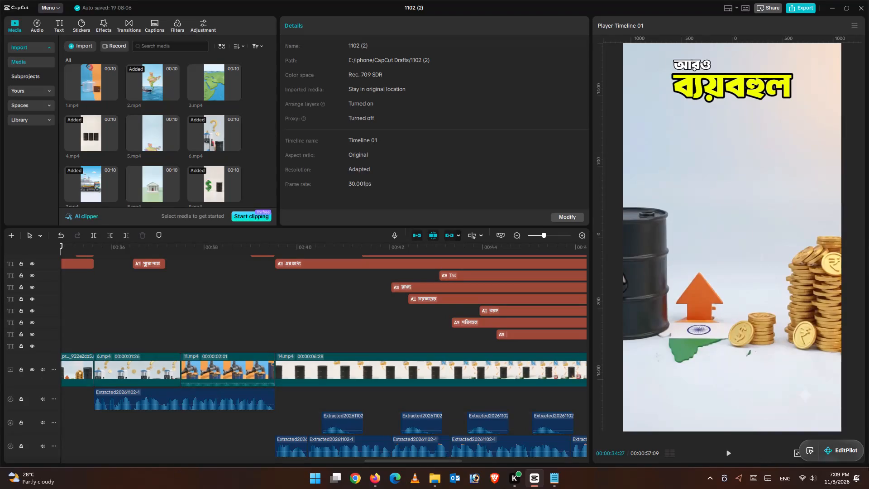
# Play back from before the এর মধ্যে caption through আন্তর্জাতিক বাজার and ডলারের দাম to check the captions against the narration.
pyautogui.click(281, 318)
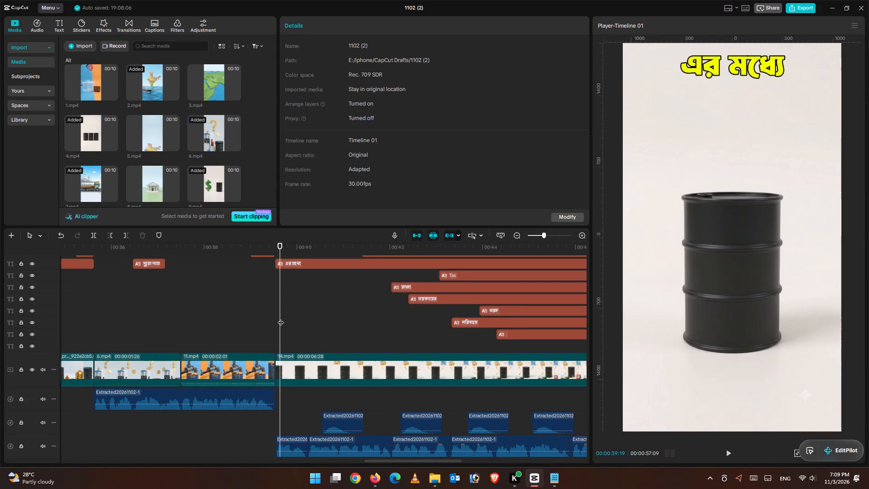
pyautogui.hotkey('ctrl', '-')
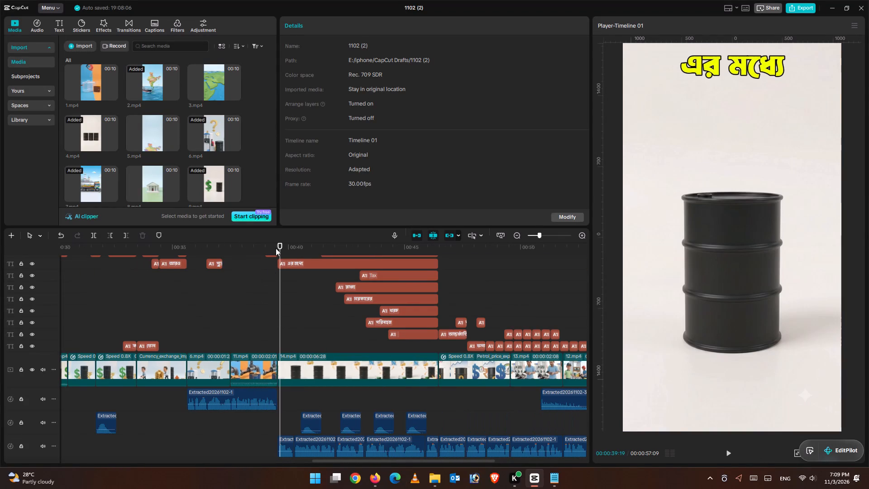
pyautogui.moveTo(276, 248); pyautogui.dragTo(234, 243)
pyautogui.click(731, 450)
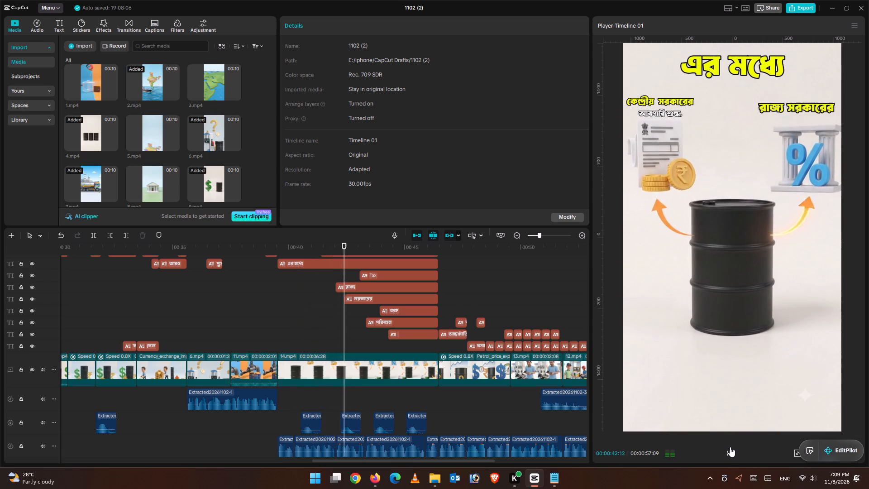
pyautogui.click(730, 447)
pyautogui.click(727, 454)
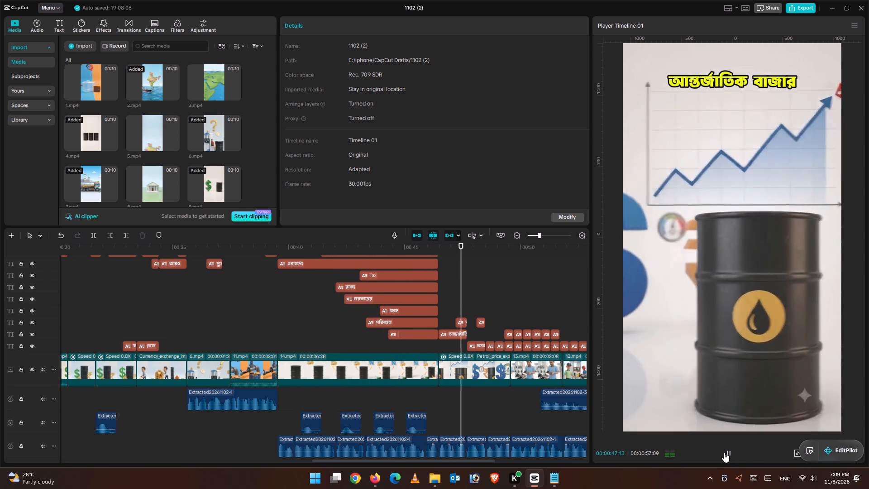
pyautogui.click(724, 452)
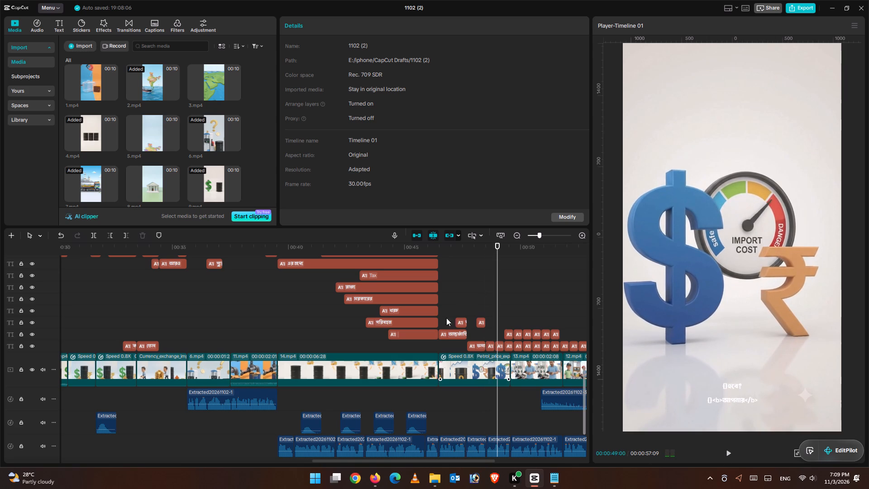
# Replay the end of the ডলারের দাম captions to find where the following narration phrase begins.
pyautogui.click(485, 286)
pyautogui.hotkey('ctrl', '=')
pyautogui.hotkey('ctrl', '=')
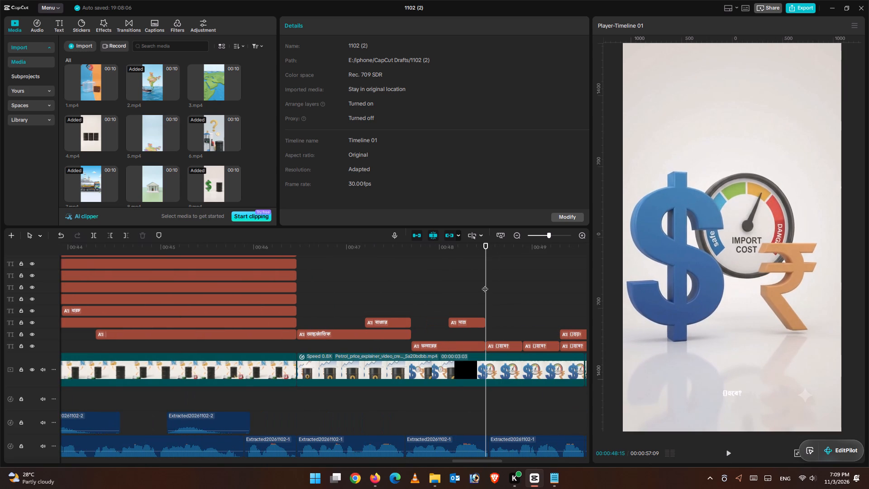
pyautogui.doubleClick(729, 455)
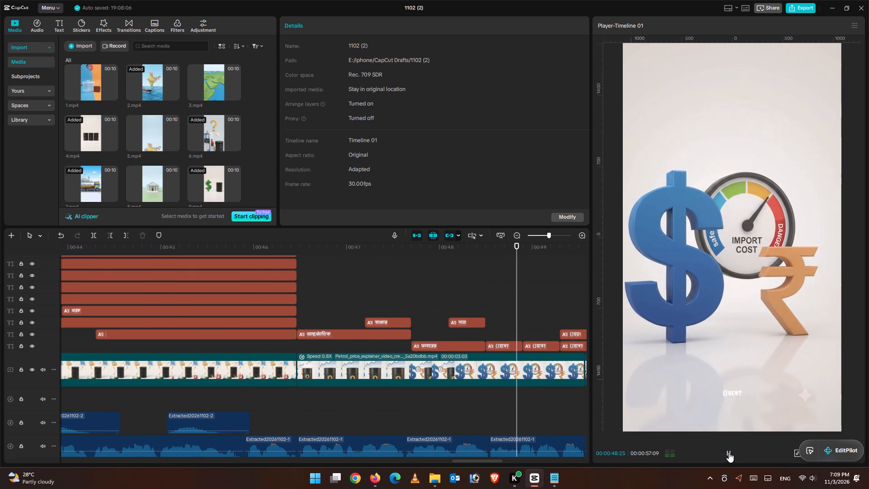
pyautogui.moveTo(516, 316); pyautogui.dragTo(438, 309)
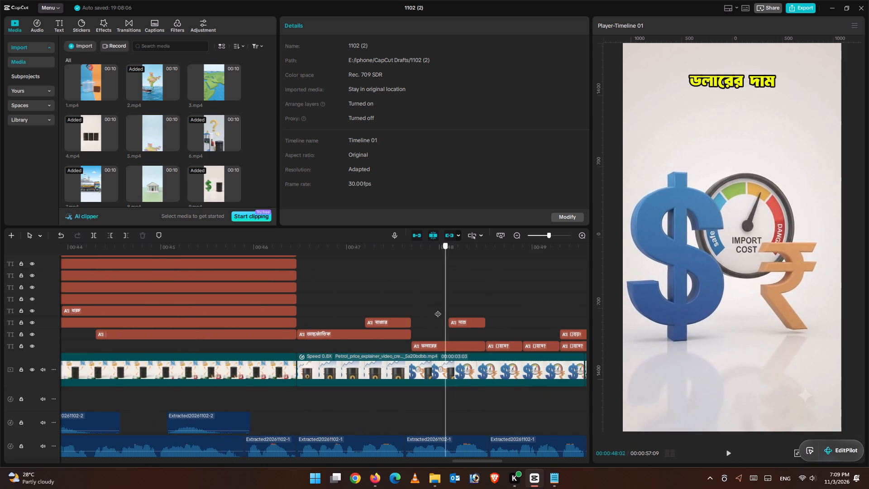
pyautogui.moveTo(438, 309); pyautogui.dragTo(436, 309)
pyautogui.click(730, 451)
pyautogui.click(728, 449)
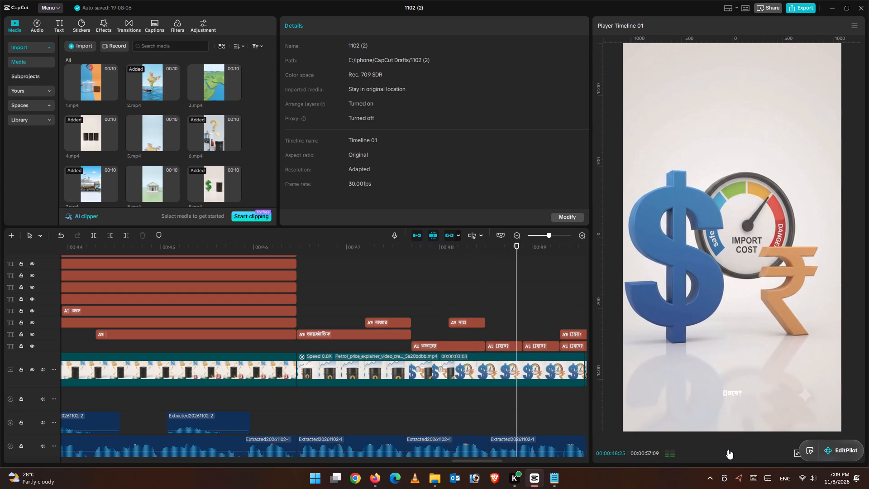
pyautogui.doubleClick(728, 449)
pyautogui.doubleClick(522, 310)
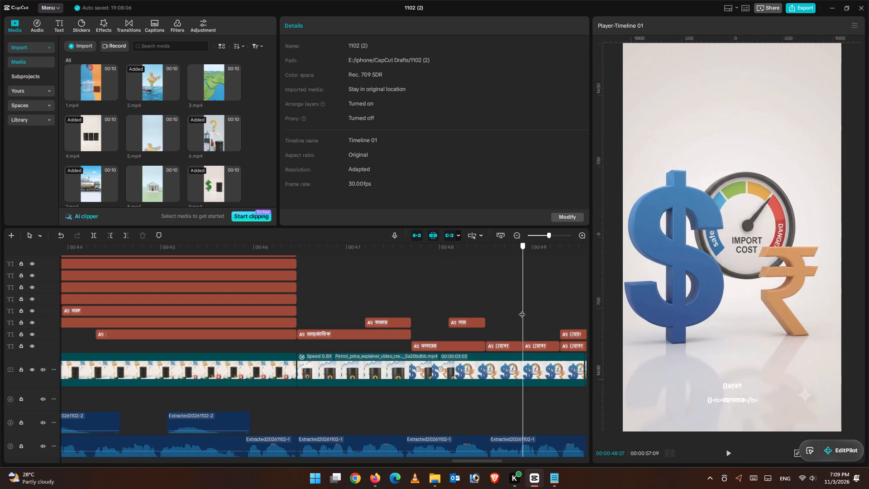
# Delete the unstyled captions on both text tracks between ডলারের দাম and the motorcycle scene's later captions.
pyautogui.click(510, 343)
pyautogui.moveTo(511, 332); pyautogui.dragTo(550, 345)
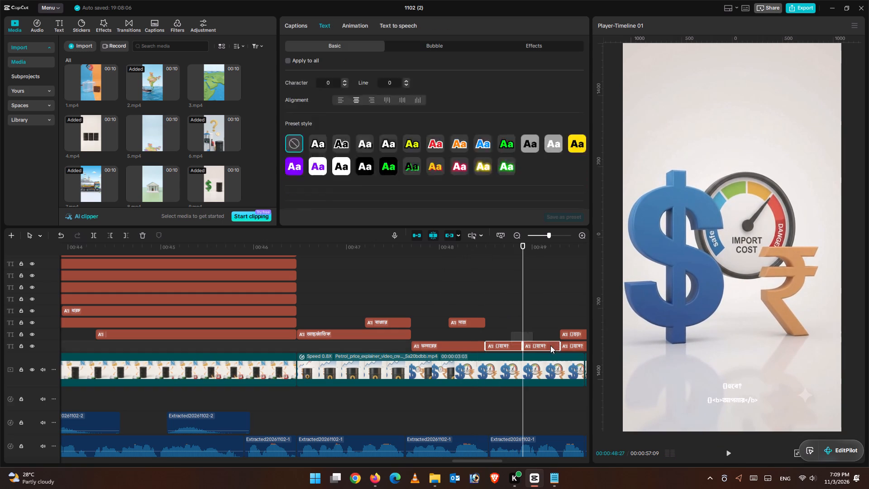
pyautogui.moveTo(550, 345); pyautogui.dragTo(583, 350)
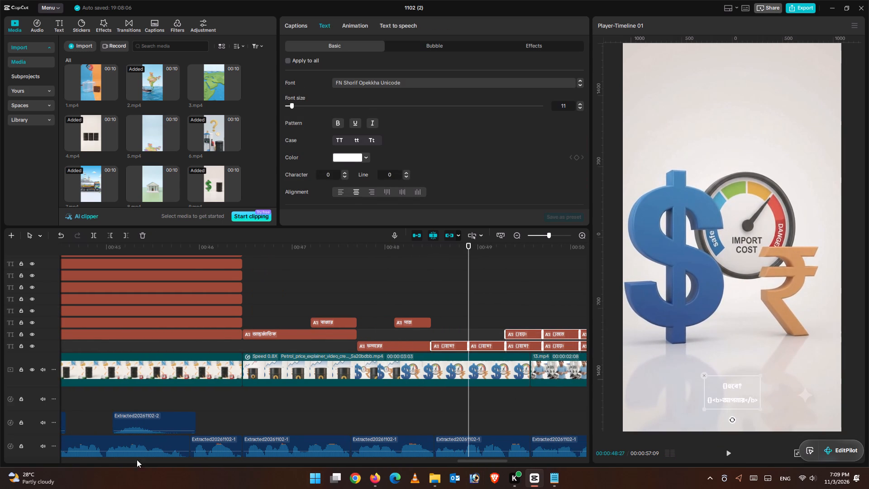
pyautogui.moveTo(478, 460); pyautogui.dragTo(491, 460)
pyautogui.click(142, 238)
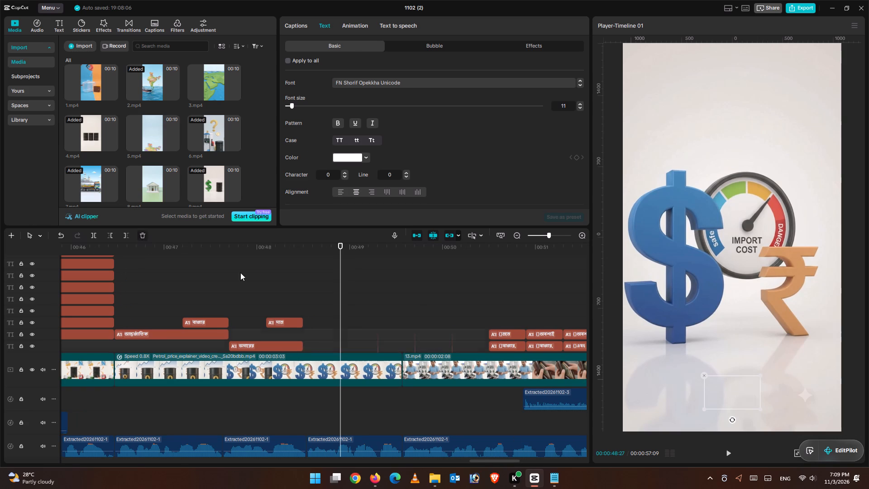
# Find the caption containing সরকারি কর and delete the unstyled captions before it over the motorcycle and wallet shots.
pyautogui.click(487, 299)
pyautogui.moveTo(488, 299); pyautogui.dragTo(505, 305)
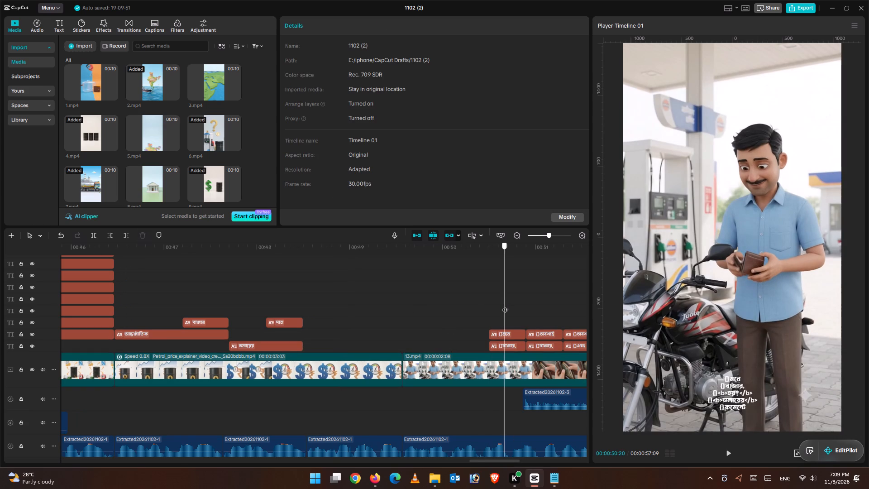
pyautogui.moveTo(505, 305); pyautogui.dragTo(627, 315)
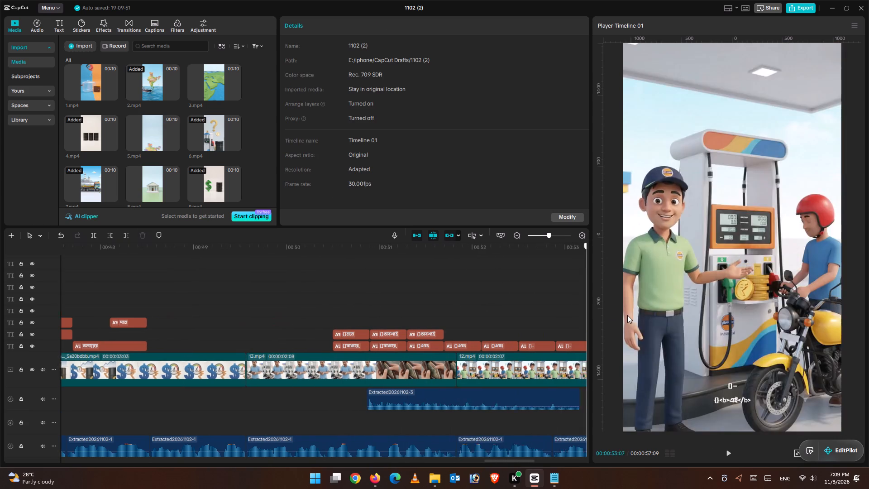
pyautogui.moveTo(627, 315); pyautogui.dragTo(337, 295)
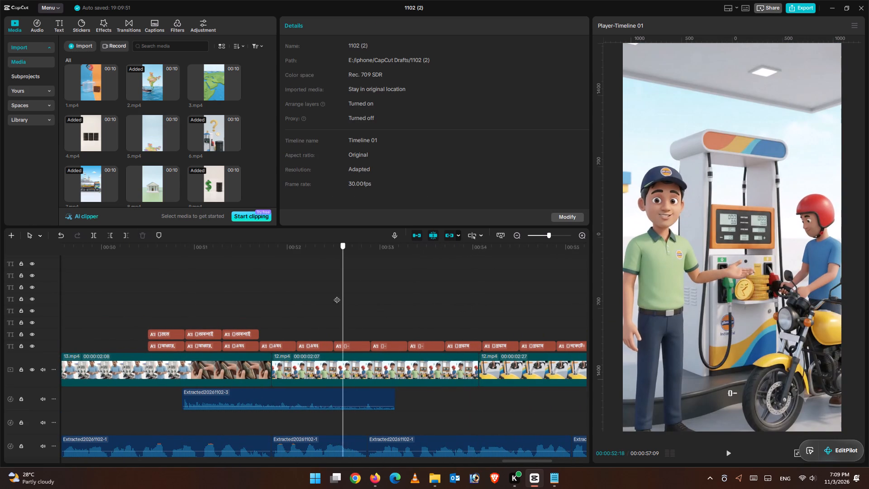
pyautogui.moveTo(337, 295); pyautogui.dragTo(321, 291)
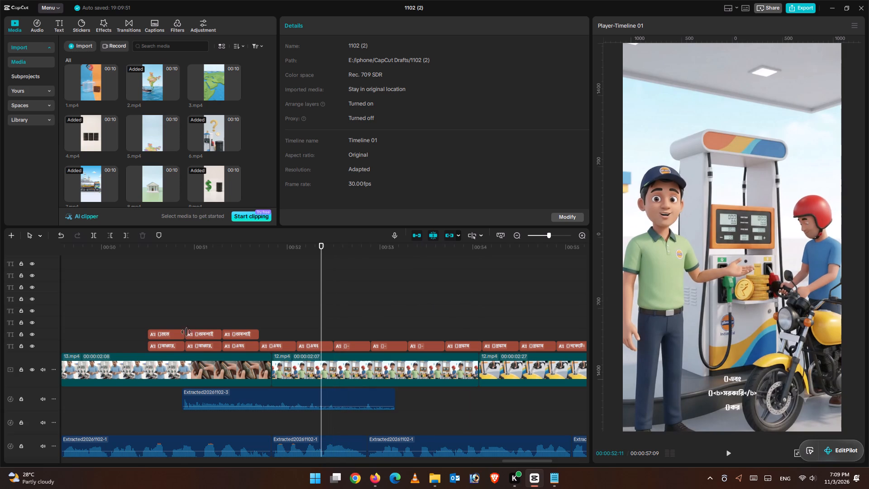
pyautogui.moveTo(142, 311); pyautogui.dragTo(289, 350)
pyautogui.click(141, 235)
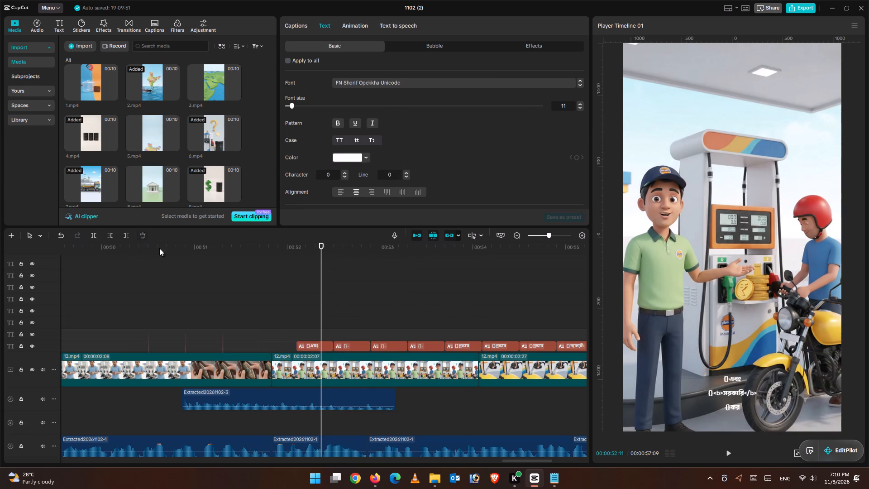
# Play back from the ডলারের দাম captions to locate where the following phrase starts in the narration.
pyautogui.moveTo(322, 275); pyautogui.dragTo(85, 252)
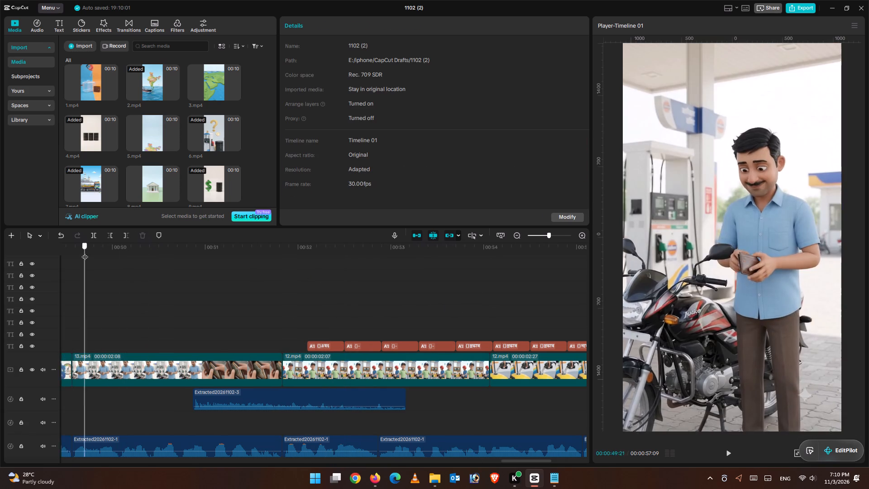
pyautogui.moveTo(85, 252); pyautogui.dragTo(150, 259)
pyautogui.click(729, 453)
pyautogui.click(730, 451)
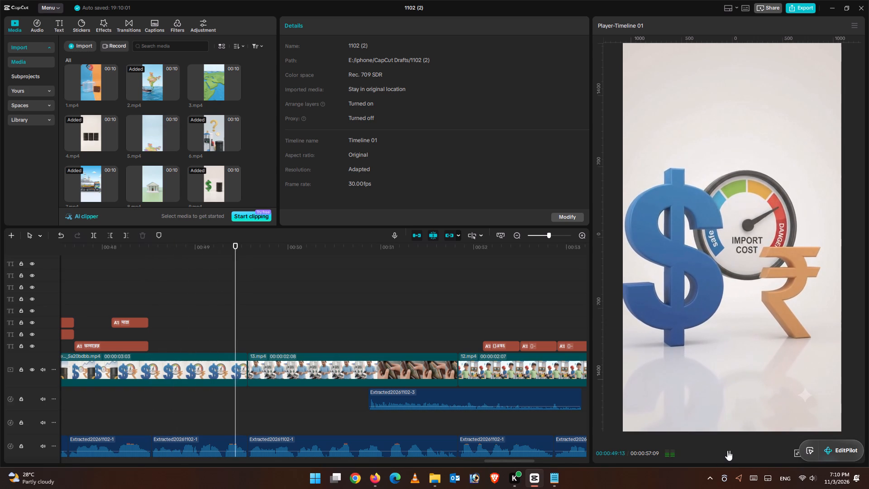
pyautogui.click(110, 289)
pyautogui.click(728, 453)
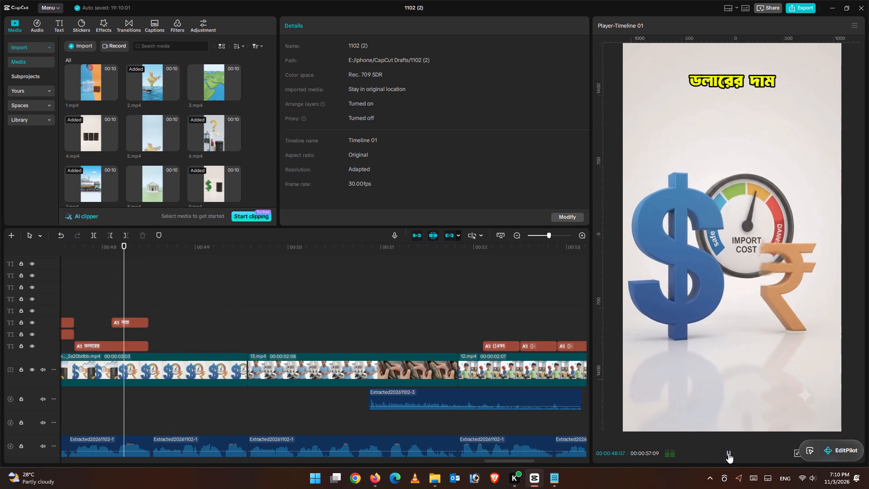
pyautogui.click(729, 452)
# Move the unstyled caption containing এবং সরকারি কর so it starts at 00:48:27, after the দাম clip.
pyautogui.moveTo(196, 330); pyautogui.dragTo(185, 330)
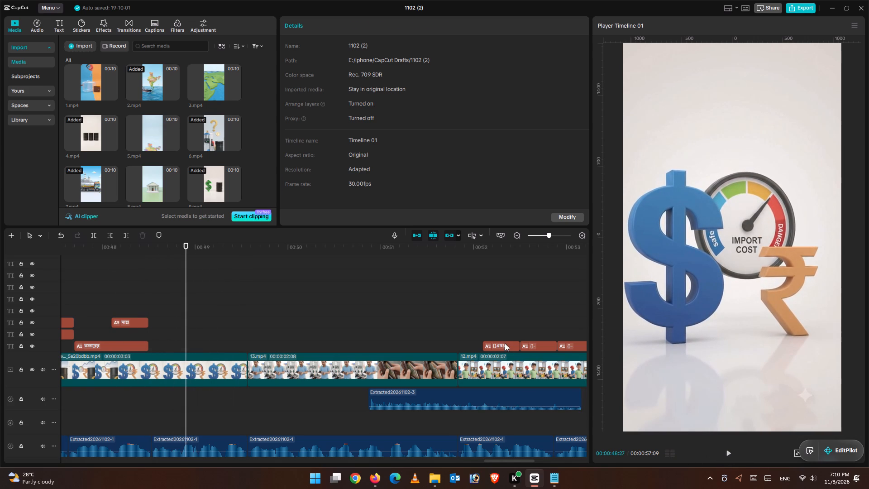
pyautogui.click(505, 343)
pyautogui.click(558, 345)
pyautogui.click(544, 346)
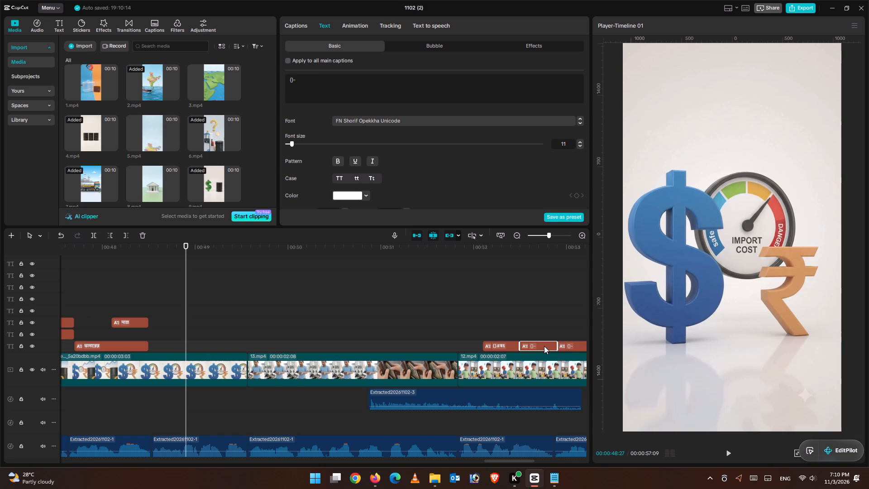
pyautogui.click(568, 345)
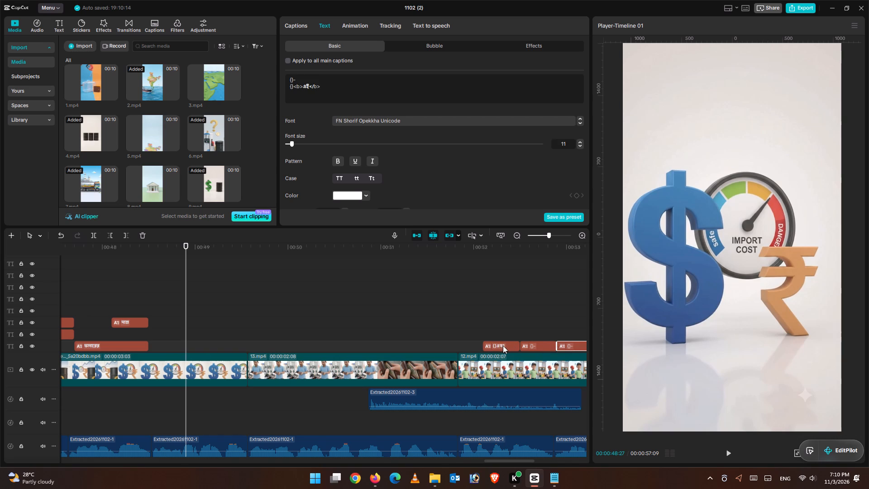
pyautogui.click(501, 345)
pyautogui.moveTo(507, 345); pyautogui.dragTo(217, 334)
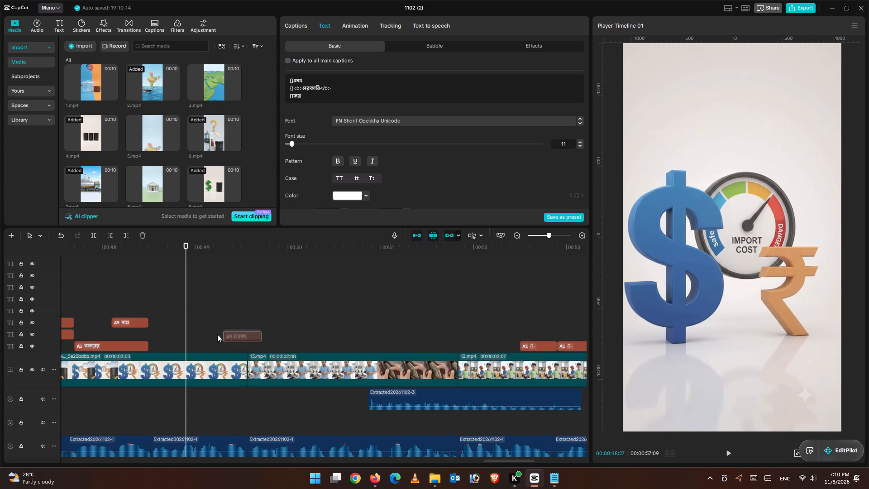
pyautogui.moveTo(217, 334); pyautogui.dragTo(209, 334)
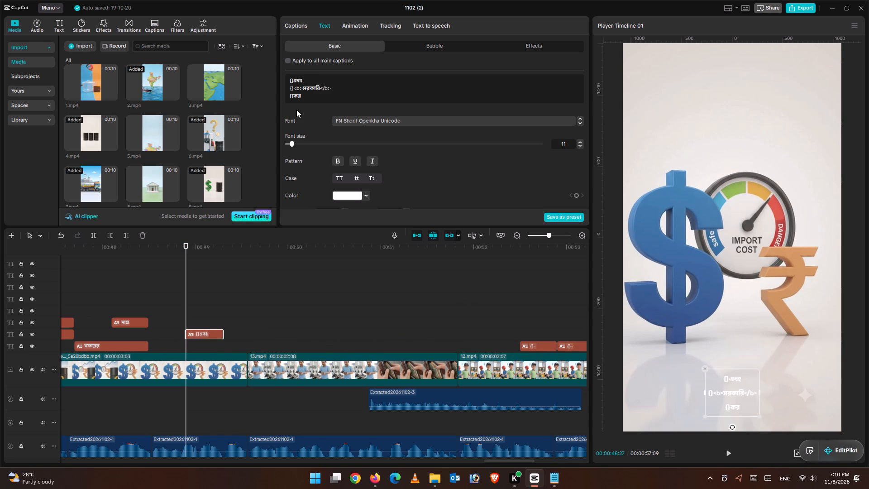
# Strip এবং, the brackets, tags and line breaks from the moved caption so it reads সরকারি কর on one line.
pyautogui.click(300, 89)
pyautogui.press('Right')
pyautogui.press('BackSpace')
pyautogui.press('BackSpace')
pyautogui.press('BackSpace')
pyautogui.press('BackSpace')
pyautogui.press('BackSpace')
pyautogui.press('BackSpace')
pyautogui.press('BackSpace')
pyautogui.press('BackSpace')
pyautogui.press('BackSpace')
pyautogui.press('BackSpace')
pyautogui.press('BackSpace')
pyautogui.press('BackSpace')
pyautogui.press('BackSpace')
pyautogui.press('BackSpace')
pyautogui.press('BackSpace')
pyautogui.press('BackSpace')
pyautogui.press('BackSpace')
pyautogui.press('BackSpace')
pyautogui.press('BackSpace')
pyautogui.press('BackSpace')
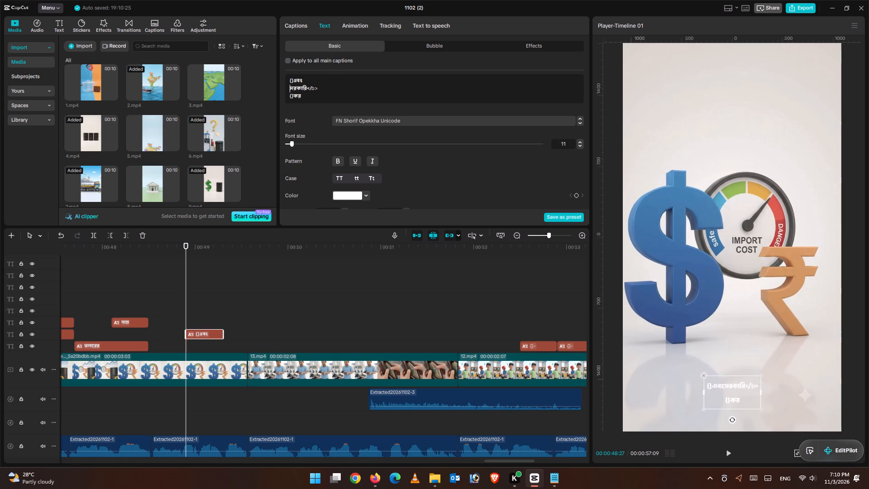
pyautogui.click(294, 89)
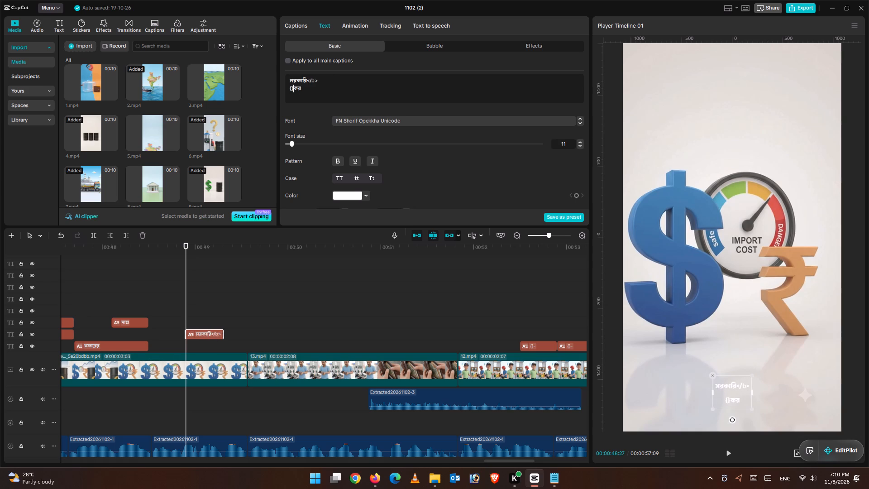
pyautogui.press('BackSpace')
pyautogui.press('BackSpace')
pyautogui.press('BackSpace')
pyautogui.press('BackSpace')
pyautogui.press('BackSpace')
pyautogui.press('BackSpace')
pyautogui.press('BackSpace')
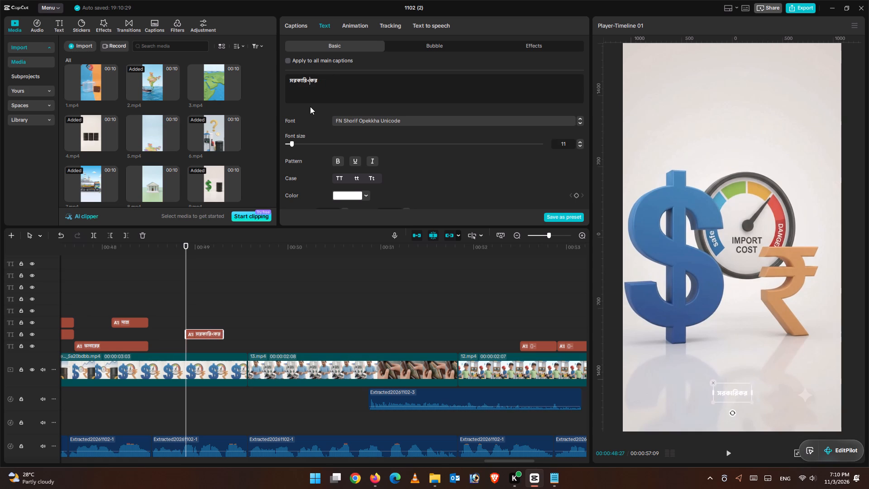
pyautogui.press('space')
# Copy the attributes of the yellow দাম clip and paste them onto the white সরকারি কর caption.
pyautogui.click(186, 260)
pyautogui.click(132, 320)
pyautogui.rightClick(132, 320)
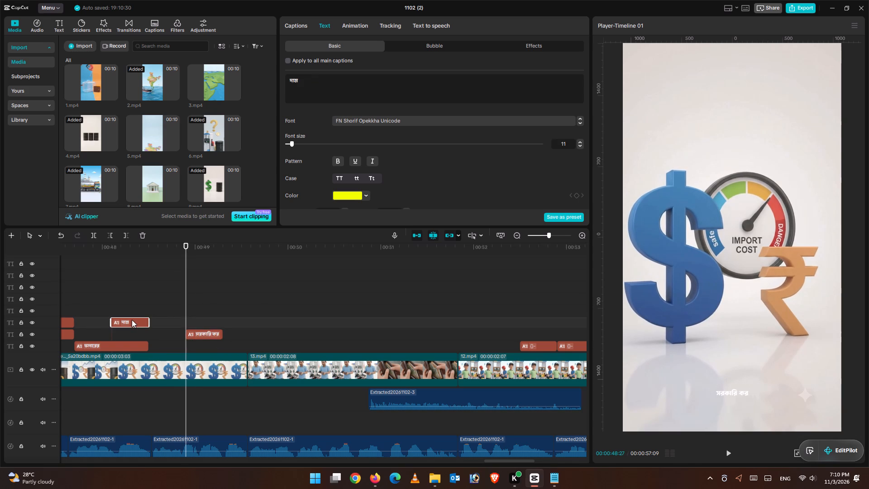
pyautogui.click(171, 282)
pyautogui.rightClick(133, 323)
pyautogui.click(173, 309)
pyautogui.click(204, 333)
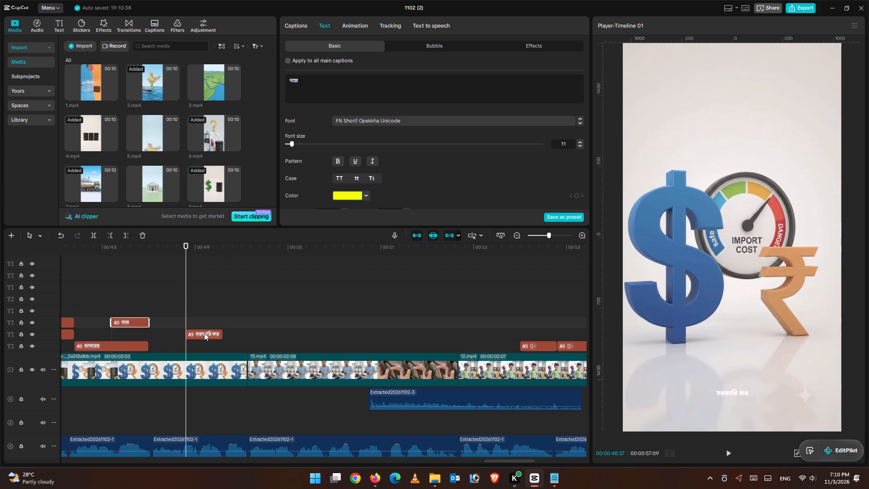
pyautogui.rightClick(204, 332)
pyautogui.click(231, 324)
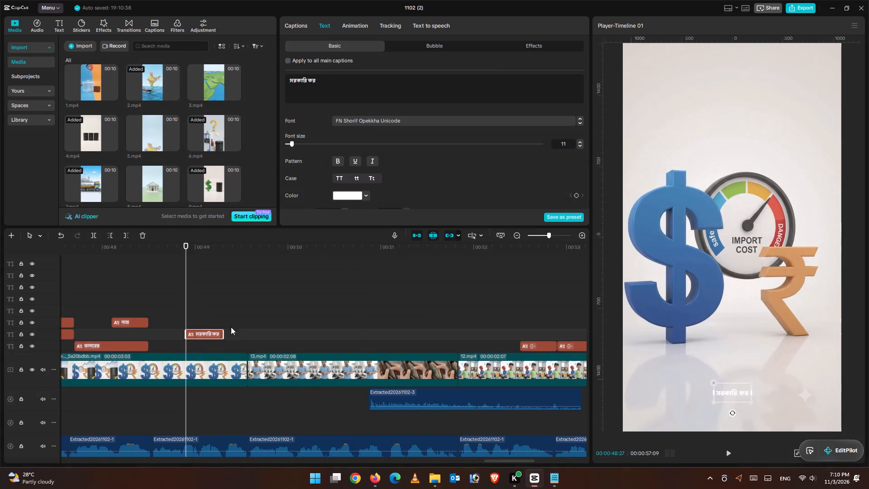
pyautogui.click(527, 278)
# Play back the সরকারি কর narration and extend its caption to end at 00:49:17, where the motorcycle shot begins.
pyautogui.click(173, 307)
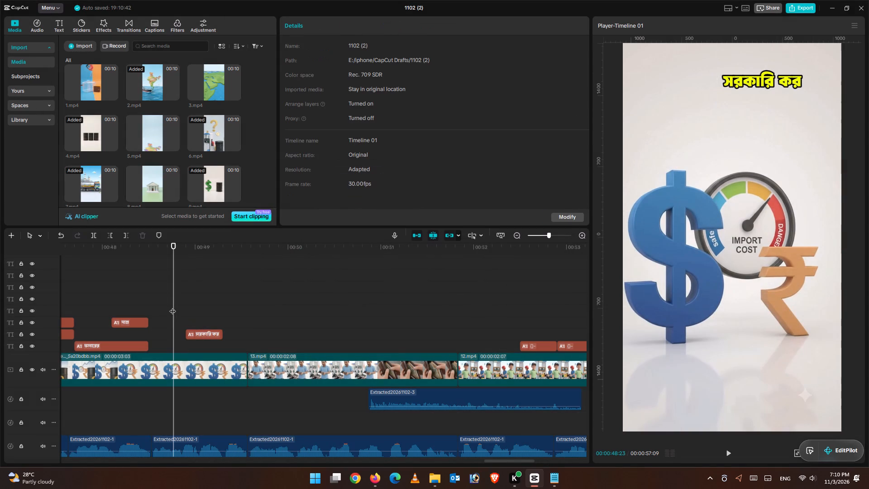
pyautogui.click(732, 455)
pyautogui.click(727, 453)
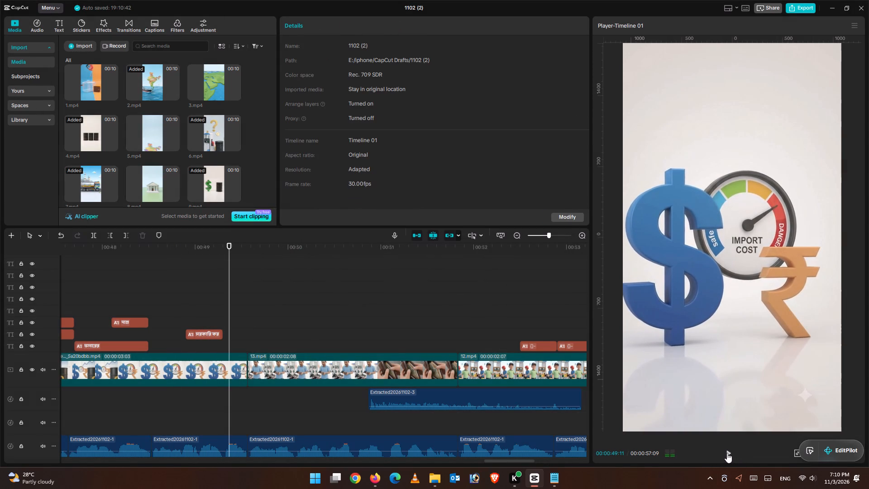
pyautogui.doubleClick(727, 453)
pyautogui.moveTo(263, 302); pyautogui.dragTo(256, 302)
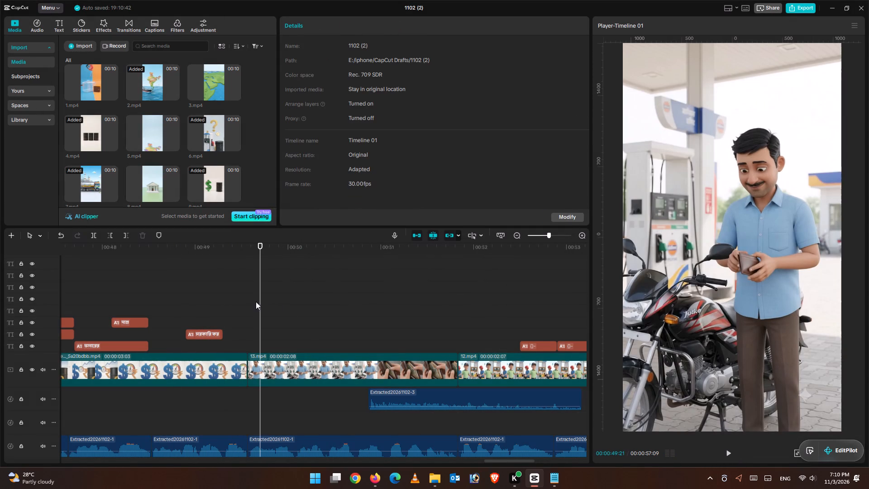
pyautogui.moveTo(256, 302); pyautogui.dragTo(255, 302)
pyautogui.moveTo(255, 302); pyautogui.dragTo(248, 302)
pyautogui.click(214, 330)
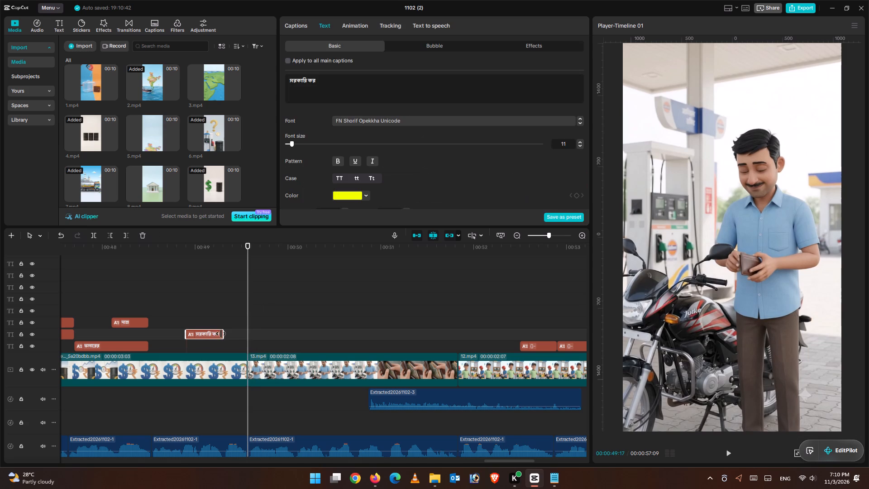
pyautogui.moveTo(221, 334); pyautogui.dragTo(251, 335)
pyautogui.click(251, 335)
pyautogui.click(127, 236)
# Play back the দাম and সরকারি কর captions and inspect the text of the next two unstyled captions.
pyautogui.moveTo(250, 265); pyautogui.dragTo(144, 256)
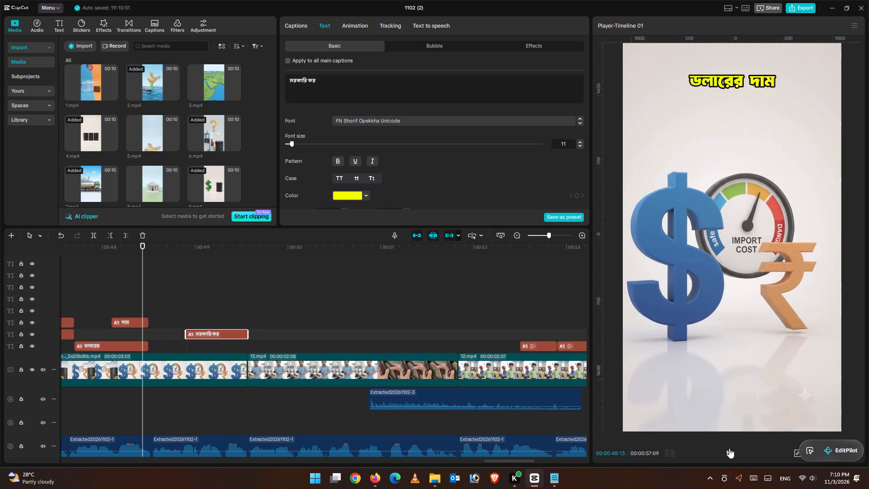
pyautogui.click(730, 449)
pyautogui.click(730, 441)
pyautogui.click(239, 259)
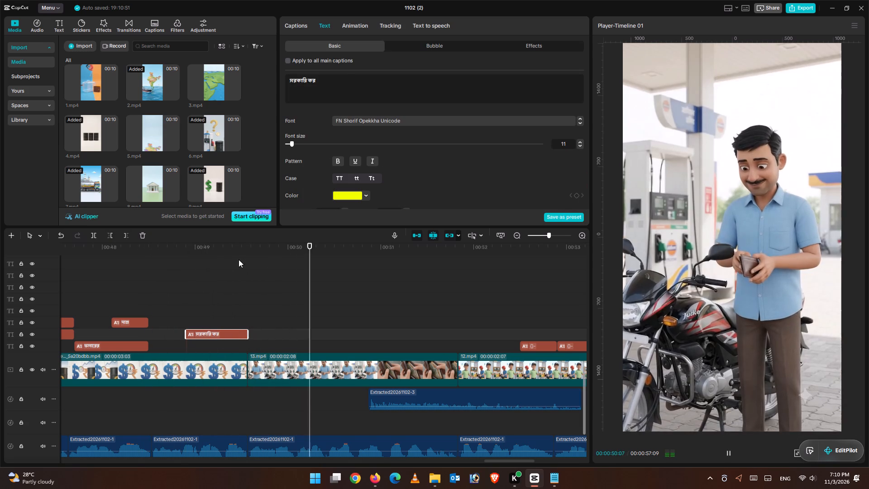
pyautogui.moveTo(232, 266); pyautogui.dragTo(199, 264)
pyautogui.moveTo(199, 250); pyautogui.dragTo(156, 250)
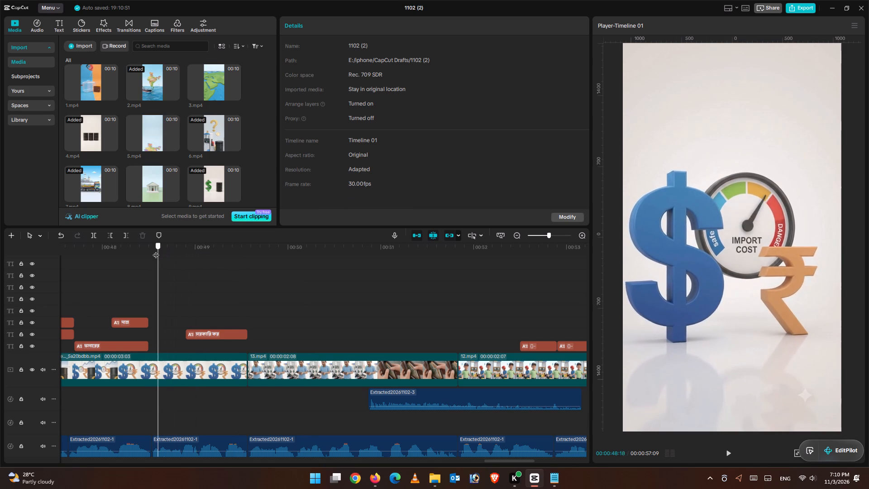
pyautogui.moveTo(156, 250); pyautogui.dragTo(149, 250)
pyautogui.click(544, 347)
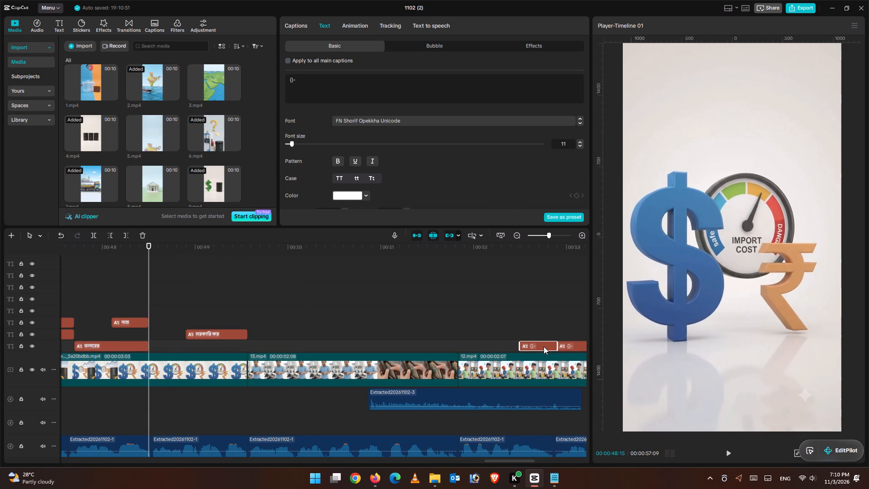
pyautogui.click(565, 346)
pyautogui.click(545, 346)
# Centre the সরকারি কর caption near the top of the frame and enlarge it.
pyautogui.click(201, 331)
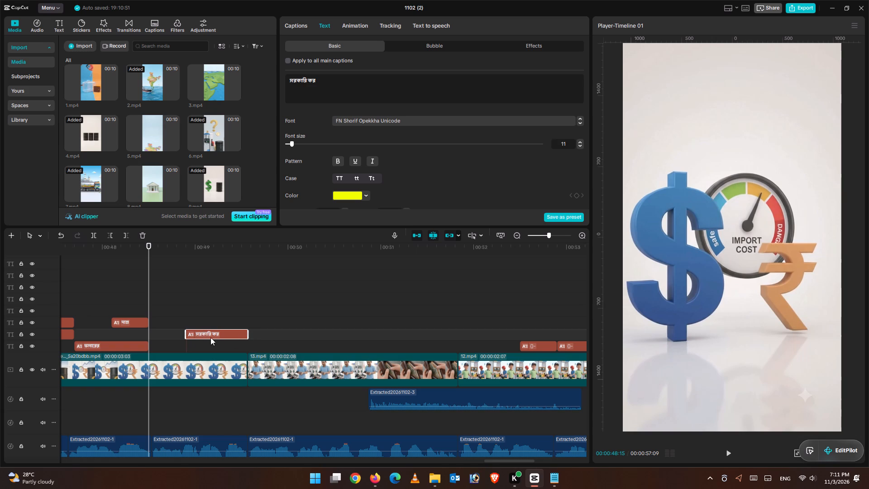
pyautogui.moveTo(150, 247); pyautogui.dragTo(191, 258)
pyautogui.moveTo(782, 80); pyautogui.dragTo(748, 81)
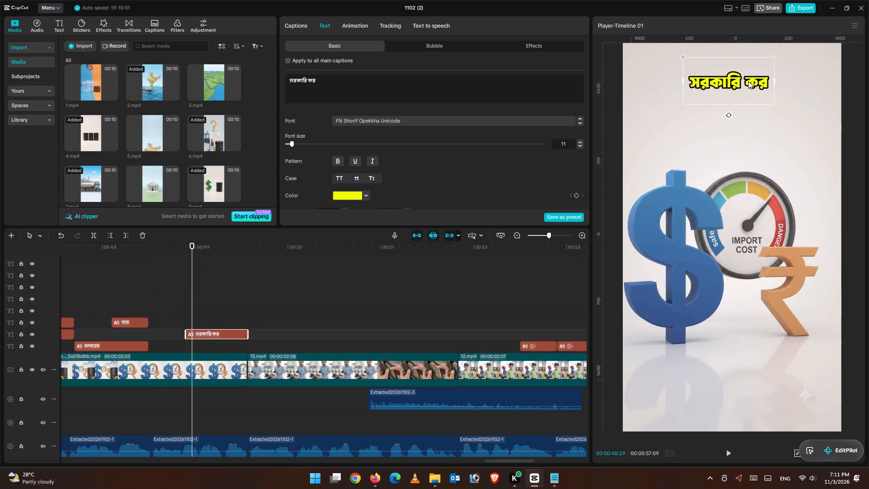
pyautogui.moveTo(748, 81); pyautogui.dragTo(753, 82)
pyautogui.moveTo(778, 105); pyautogui.dragTo(805, 124)
pyautogui.click(743, 93)
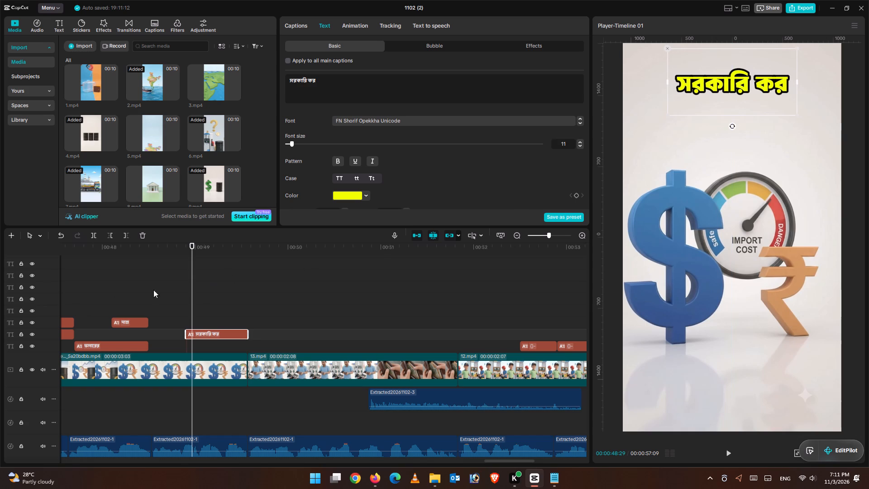
# Play back from 00:48:00 to check the সরকারি কর caption and find where the next phrase should start.
pyautogui.click(101, 285)
pyautogui.click(735, 453)
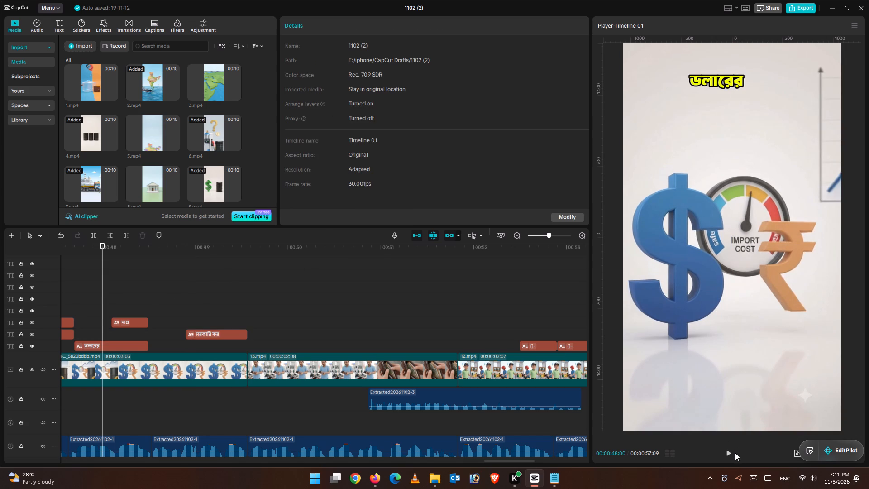
pyautogui.click(735, 453)
pyautogui.click(731, 452)
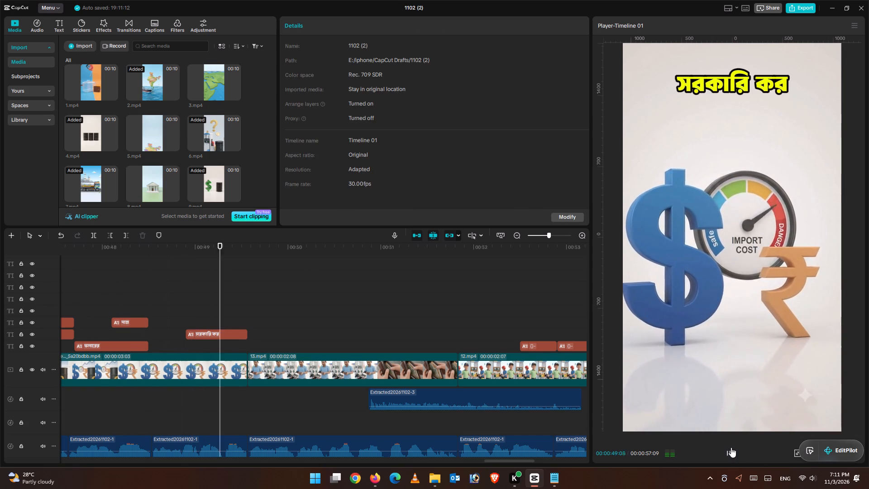
pyautogui.click(730, 446)
pyautogui.click(264, 300)
pyautogui.moveTo(263, 300); pyautogui.dragTo(248, 303)
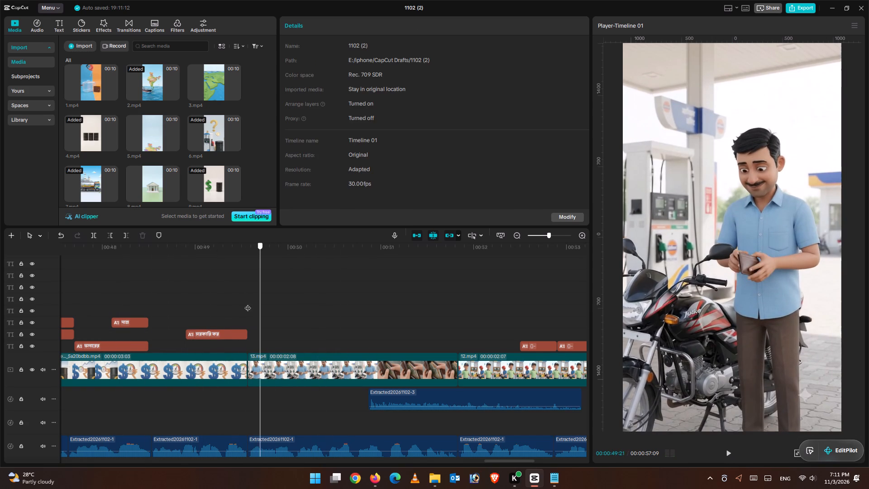
pyautogui.moveTo(248, 303); pyautogui.dragTo(252, 308)
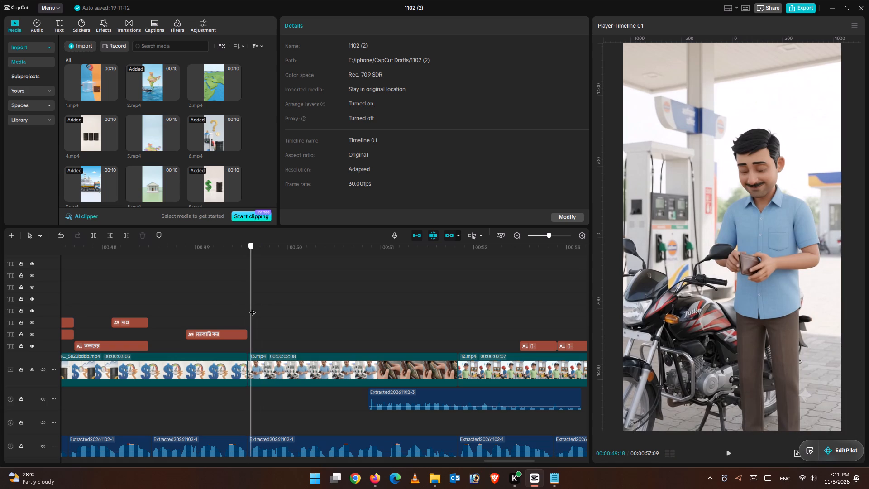
pyautogui.moveTo(252, 308); pyautogui.dragTo(248, 308)
# Delete the unstyled caption that holds only brackets and a dash, just before the one containing এই.
pyautogui.click(555, 347)
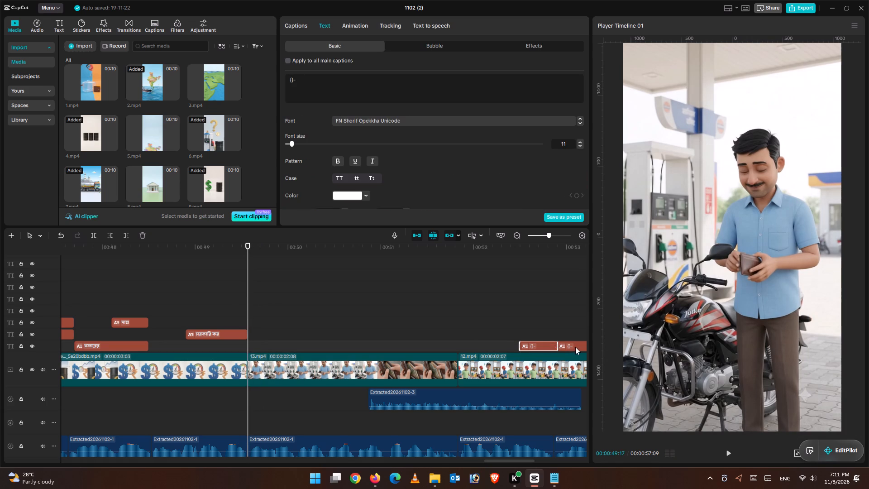
pyautogui.click(575, 346)
pyautogui.click(550, 347)
pyautogui.click(146, 233)
# Move the unstyled caption containing এই so it starts at 00:49:17, directly after the সরকারি কর clip.
pyautogui.moveTo(566, 344); pyautogui.dragTo(269, 342)
pyautogui.moveTo(273, 341); pyautogui.dragTo(267, 341)
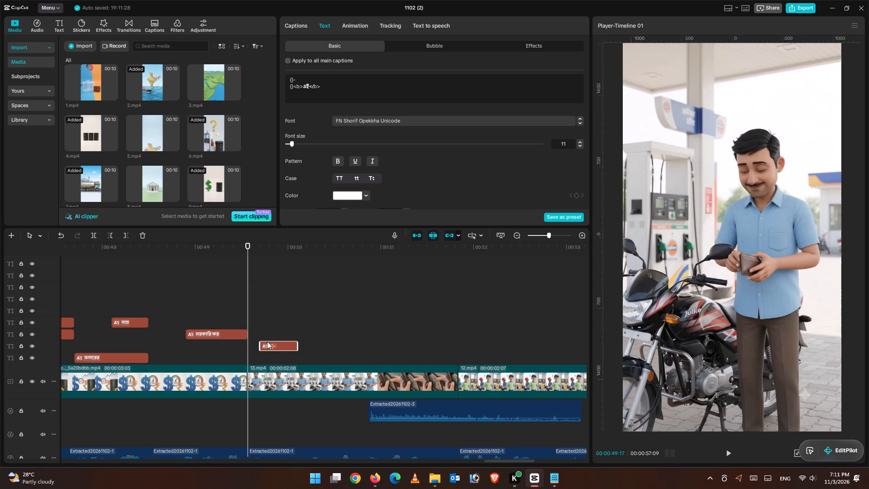
pyautogui.moveTo(267, 341); pyautogui.dragTo(264, 341)
pyautogui.click(262, 344)
# Replay the narration around the moved এই caption to check its timing and locate where its phrase ends.
pyautogui.click(207, 311)
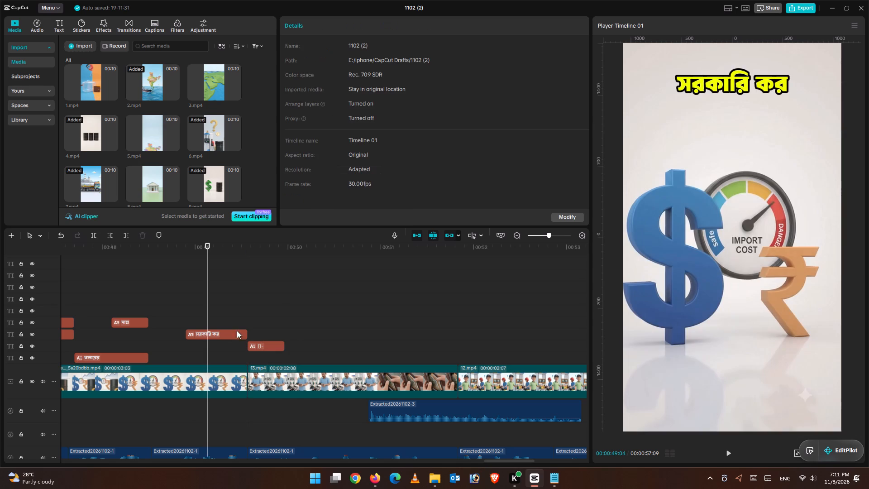
pyautogui.click(729, 447)
pyautogui.click(726, 449)
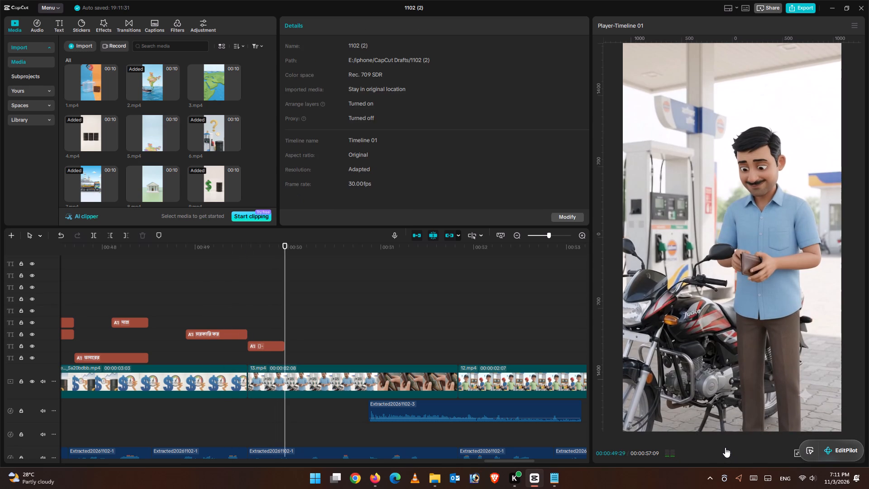
pyautogui.click(725, 447)
pyautogui.click(725, 447)
pyautogui.click(221, 312)
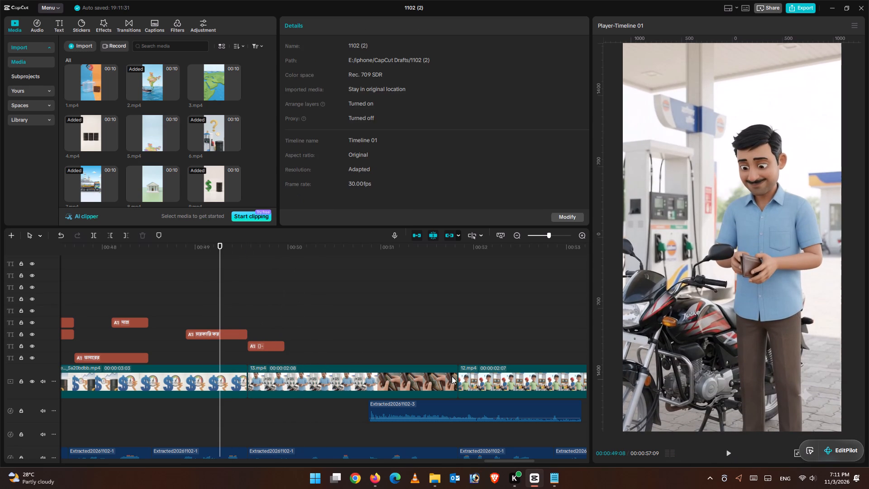
pyautogui.click(728, 451)
pyautogui.click(726, 449)
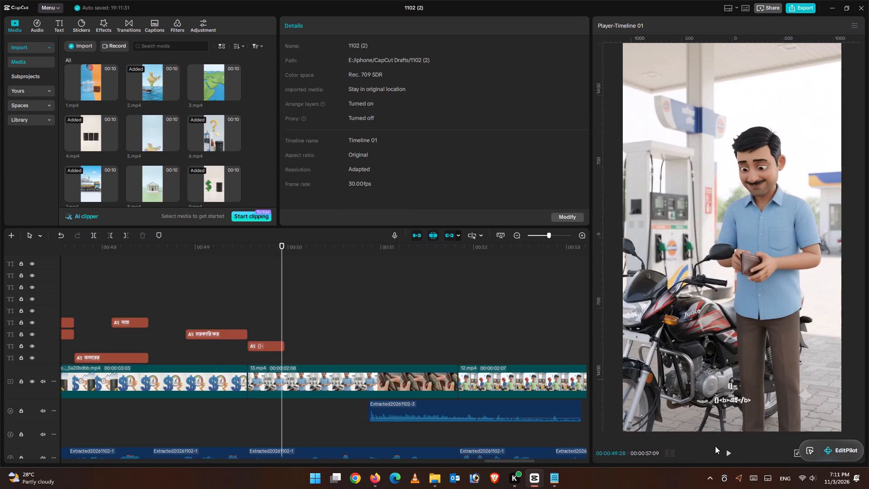
pyautogui.click(725, 449)
pyautogui.click(235, 313)
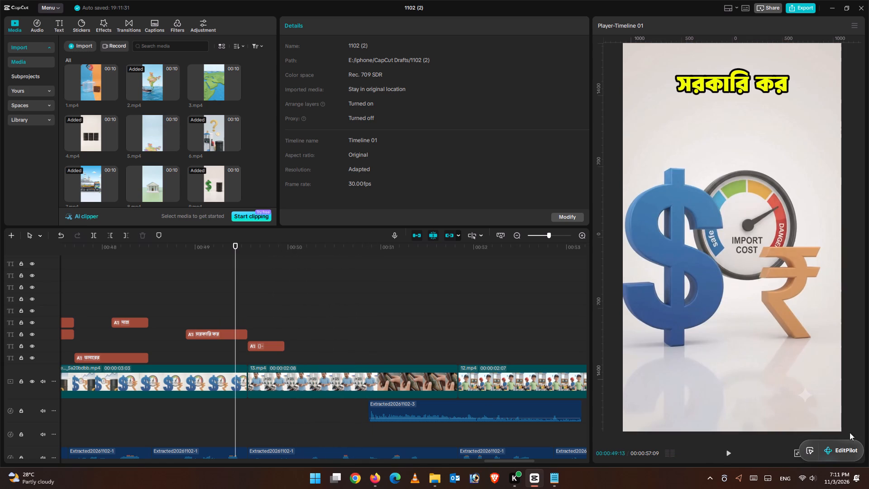
pyautogui.click(731, 449)
pyautogui.click(724, 448)
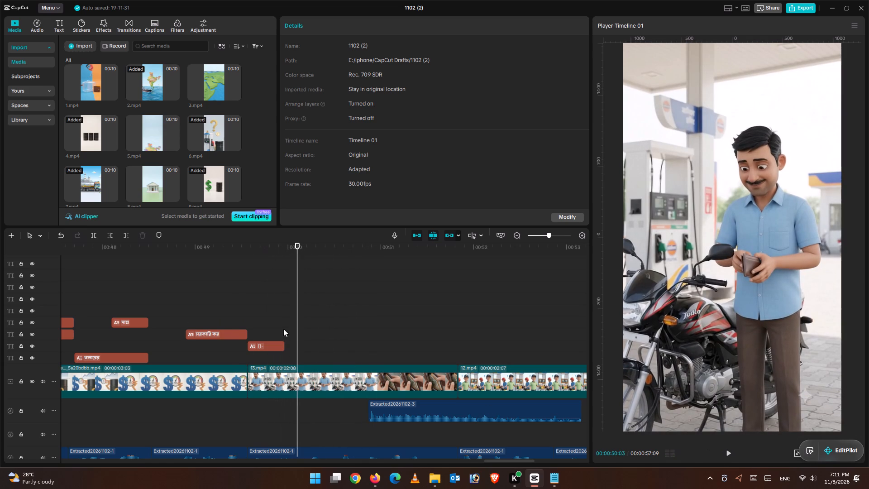
pyautogui.doubleClick(273, 322)
pyautogui.scroll(-1, 293, 341)
pyautogui.scroll(1, 293, 341)
pyautogui.scroll(-3, 293, 341)
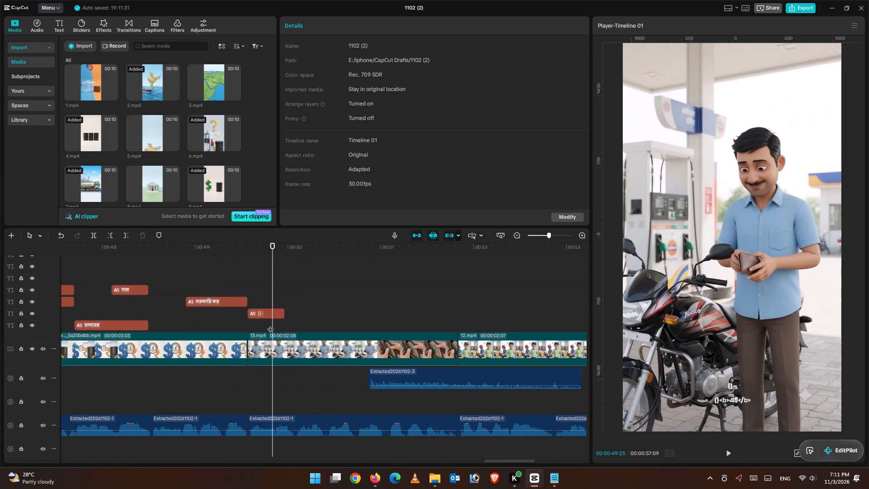
pyautogui.click(731, 454)
pyautogui.click(726, 454)
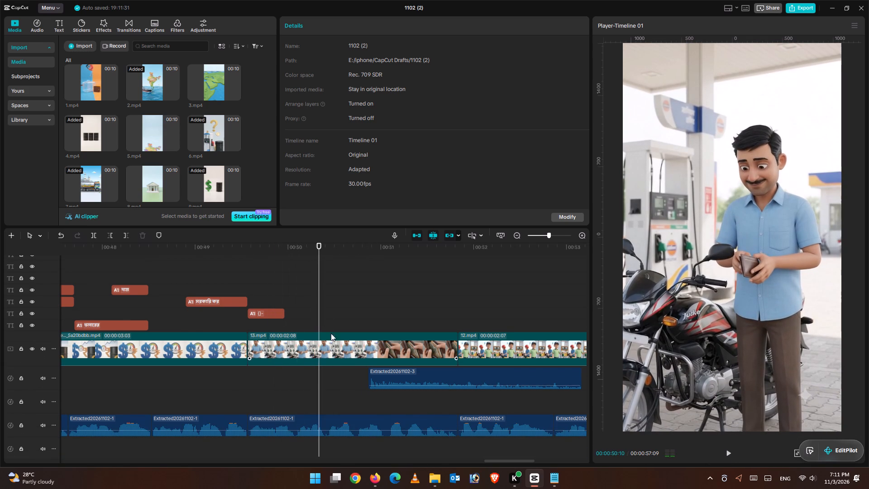
pyautogui.moveTo(319, 302); pyautogui.dragTo(295, 301)
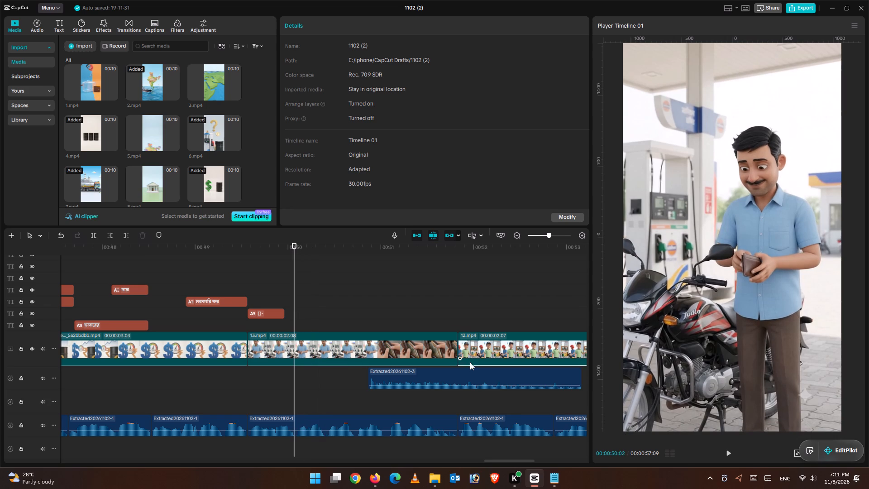
# Move the unstyled caption ending in সবকিছুর so it starts at 00:50:02, shortly after the এই caption.
pyautogui.scroll(6, 470, 362)
pyautogui.hotkey('ctrl', '-')
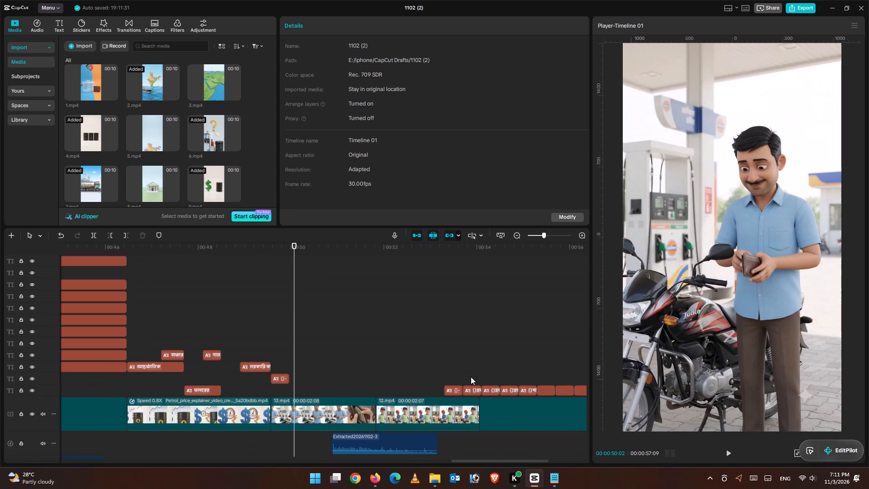
pyautogui.click(448, 390)
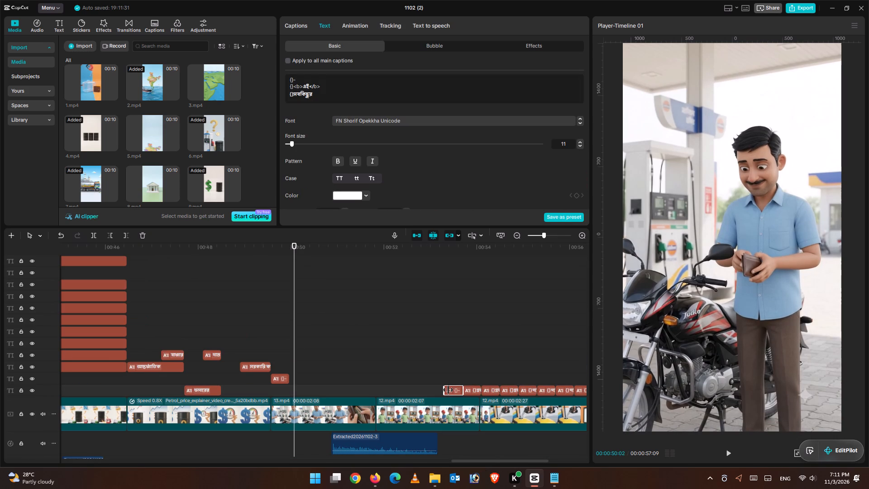
pyautogui.moveTo(448, 390); pyautogui.dragTo(297, 379)
# Move the unstyled এই caption onto the সরকারি কর clip's track and extend its end to about 00:53.
pyautogui.click(282, 379)
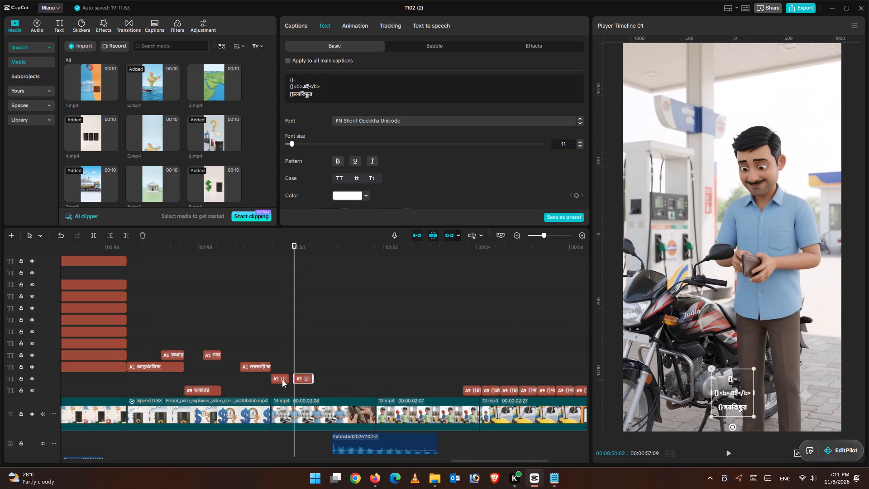
pyautogui.moveTo(282, 378); pyautogui.dragTo(282, 370)
pyautogui.moveTo(291, 366); pyautogui.dragTo(415, 362)
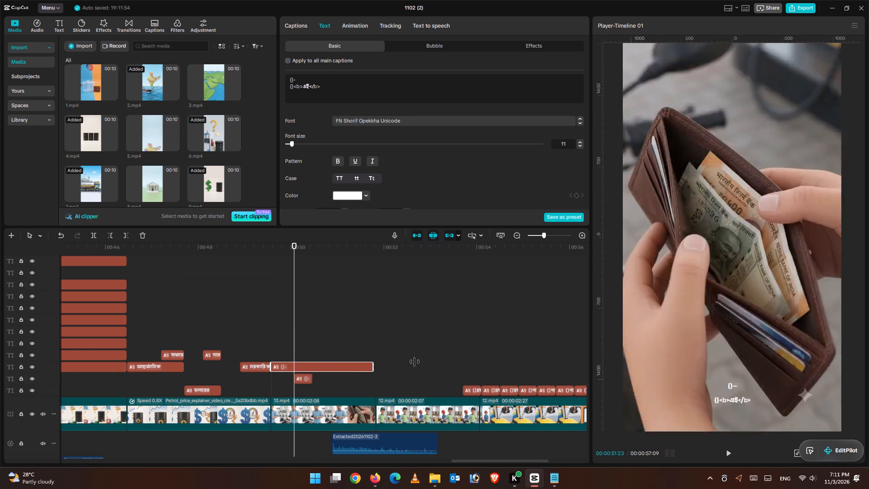
pyautogui.moveTo(415, 362); pyautogui.dragTo(436, 359)
# Replay and scrub the narration around 00:50 to locate where the phrase after সবকিছুর should start.
pyautogui.click(732, 455)
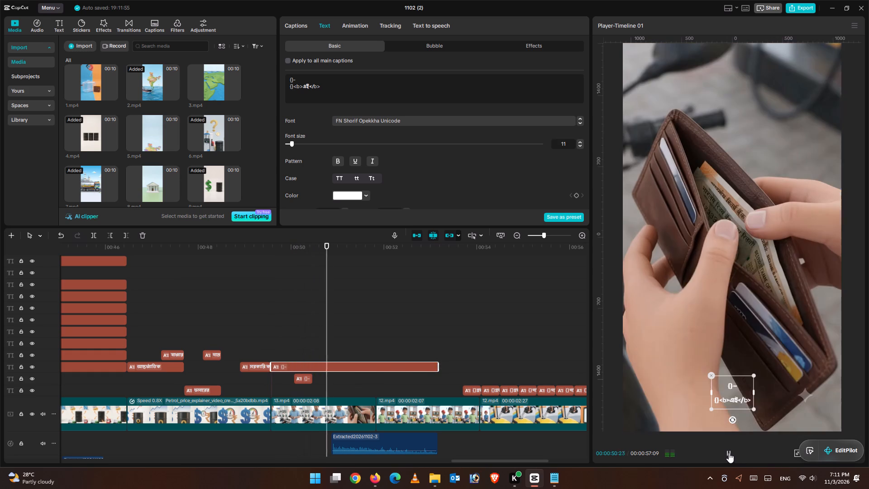
pyautogui.click(729, 453)
pyautogui.moveTo(334, 316); pyautogui.dragTo(313, 316)
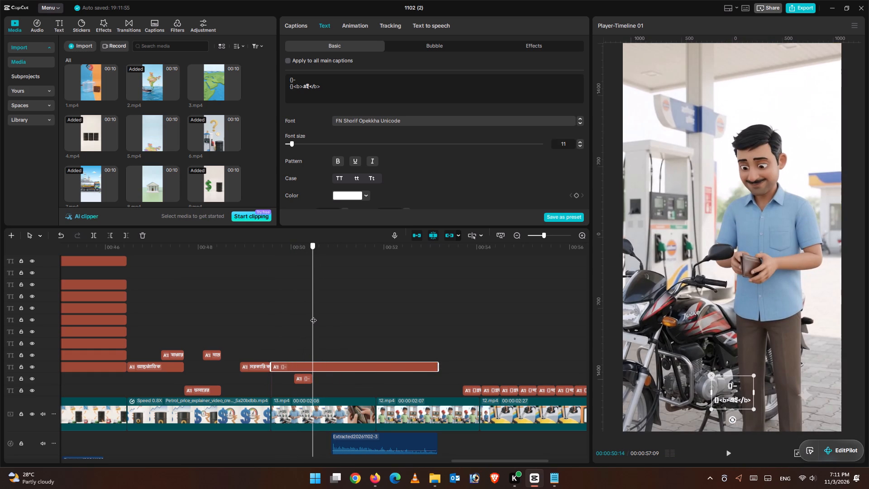
pyautogui.moveTo(313, 316); pyautogui.dragTo(291, 315)
pyautogui.click(725, 452)
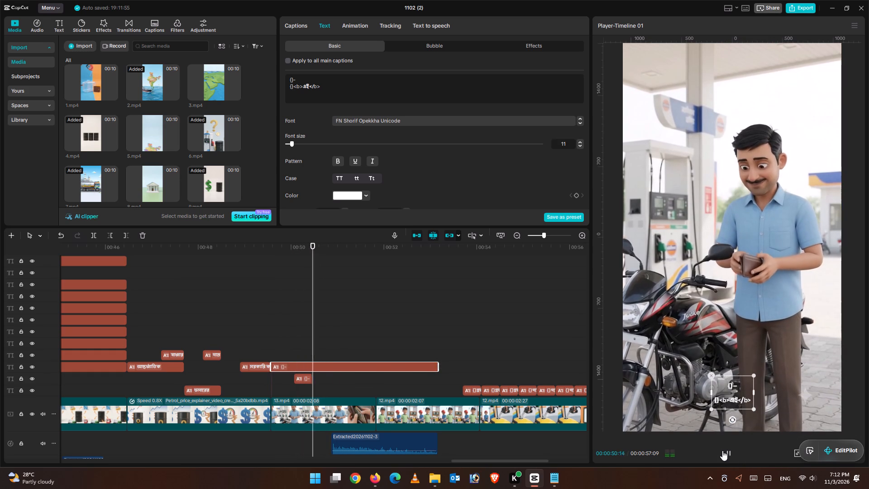
pyautogui.click(721, 450)
pyautogui.click(309, 340)
pyautogui.scroll(-8, 321, 342)
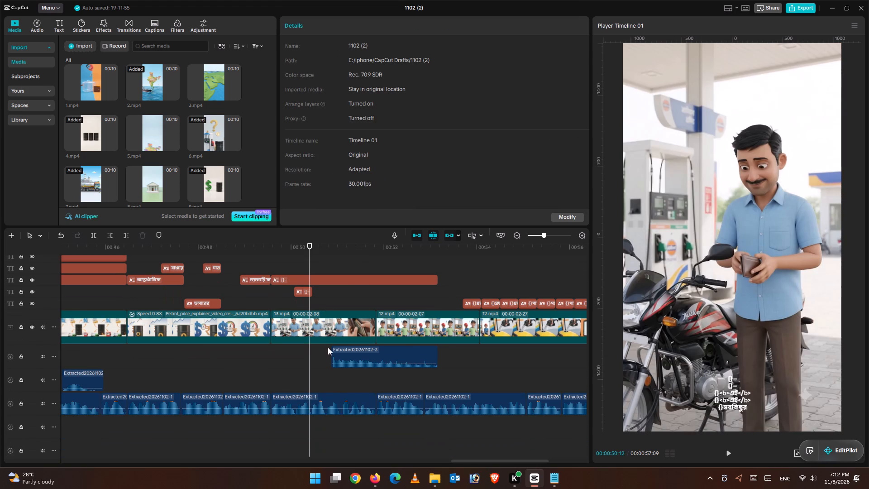
pyautogui.doubleClick(729, 453)
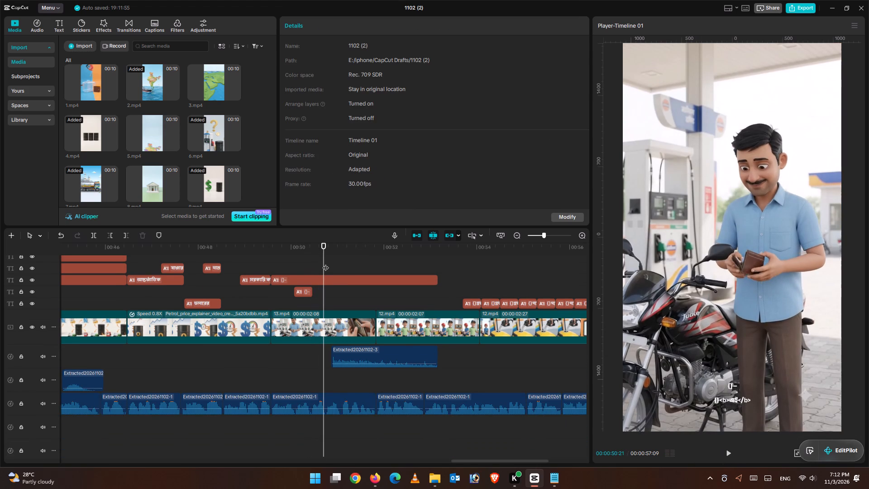
pyautogui.moveTo(325, 261); pyautogui.dragTo(312, 260)
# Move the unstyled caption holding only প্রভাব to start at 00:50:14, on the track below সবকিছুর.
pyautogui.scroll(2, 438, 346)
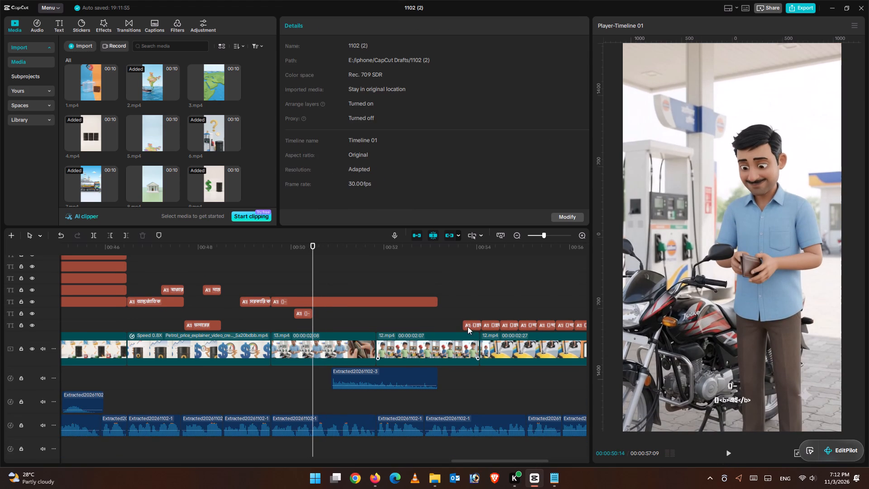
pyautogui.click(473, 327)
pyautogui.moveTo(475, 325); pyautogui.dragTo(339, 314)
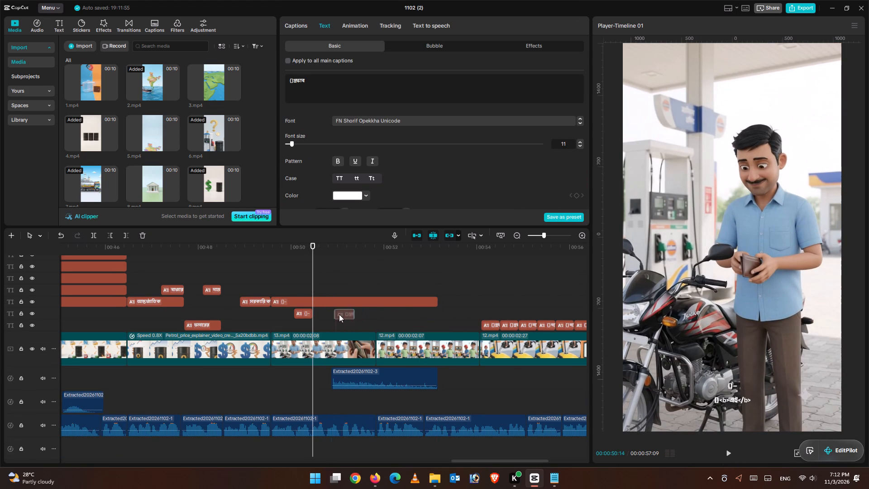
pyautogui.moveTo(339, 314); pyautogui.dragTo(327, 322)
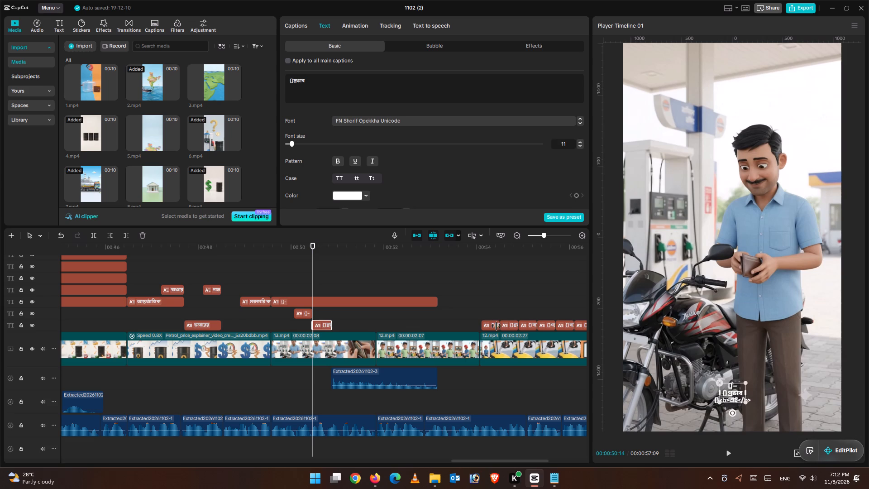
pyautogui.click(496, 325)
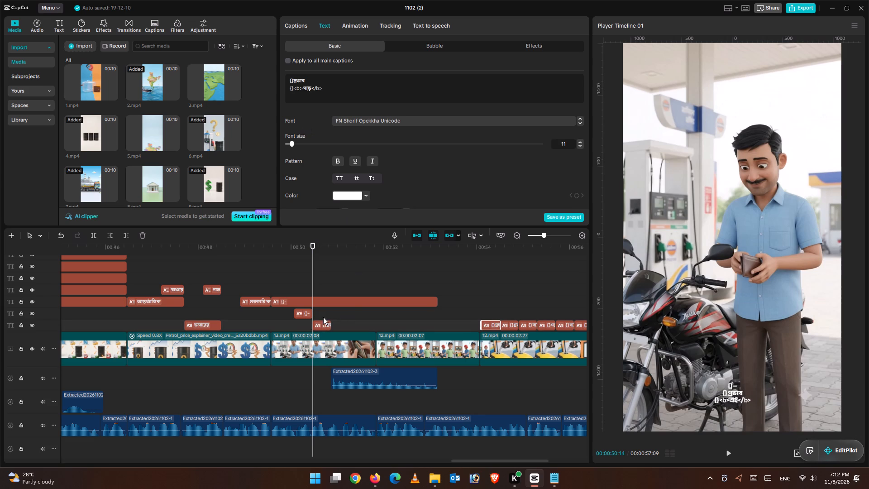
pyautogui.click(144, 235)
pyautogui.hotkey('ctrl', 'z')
# Delete the unstyled caption at 00:50:14 that holds only প্রভাব.
pyautogui.click(320, 324)
pyautogui.click(147, 237)
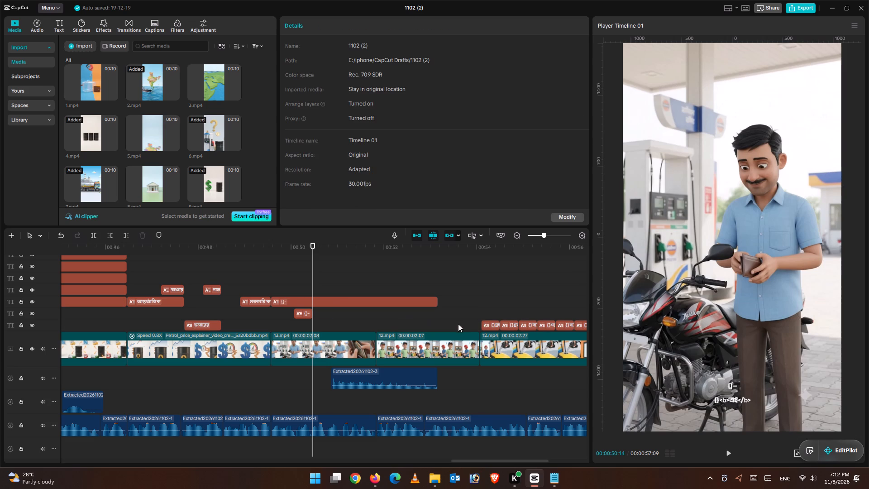
# Move the unstyled caption containing both প্রভাব and পড়ে so it starts at 00:50:14.
pyautogui.moveTo(489, 324); pyautogui.dragTo(320, 323)
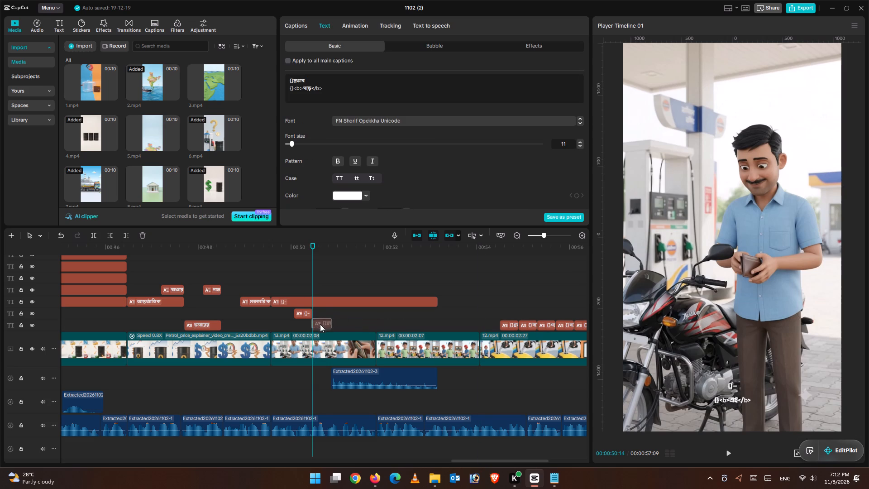
# Extend the end of the unstyled সবকিছুর caption to about 00:54.
pyautogui.click(306, 313)
pyautogui.moveTo(313, 314); pyautogui.dragTo(466, 315)
# Play the narration from 00:49:14 and place the playhead at 00:51:03, where the phrase should end.
pyautogui.click(266, 323)
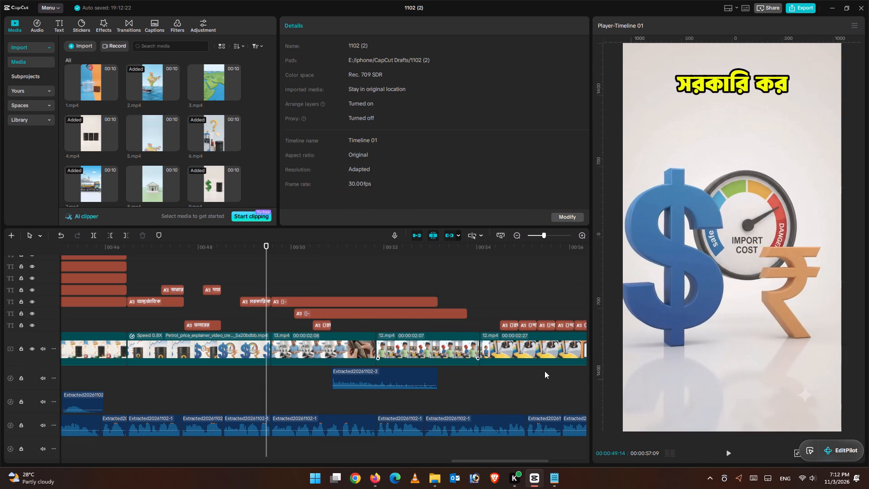
pyautogui.click(731, 457)
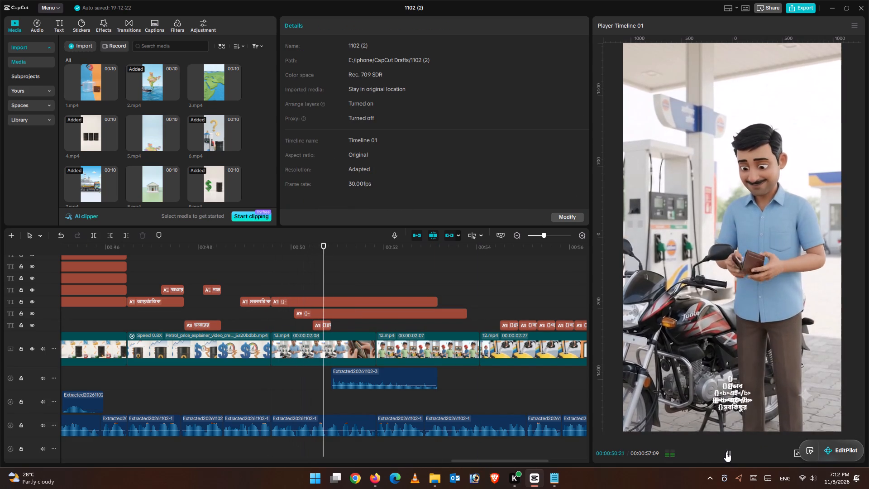
pyautogui.click(725, 451)
pyautogui.moveTo(340, 263); pyautogui.dragTo(343, 264)
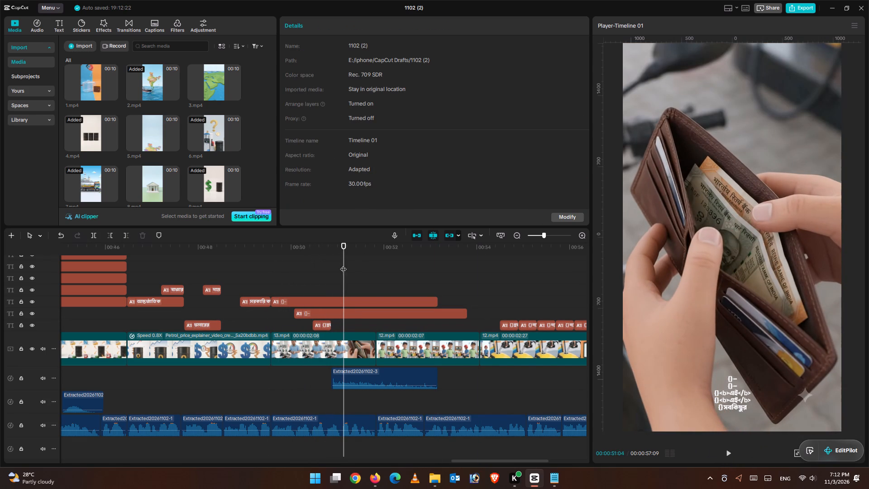
pyautogui.moveTo(343, 264); pyautogui.dragTo(345, 268)
pyautogui.moveTo(345, 269); pyautogui.dragTo(341, 273)
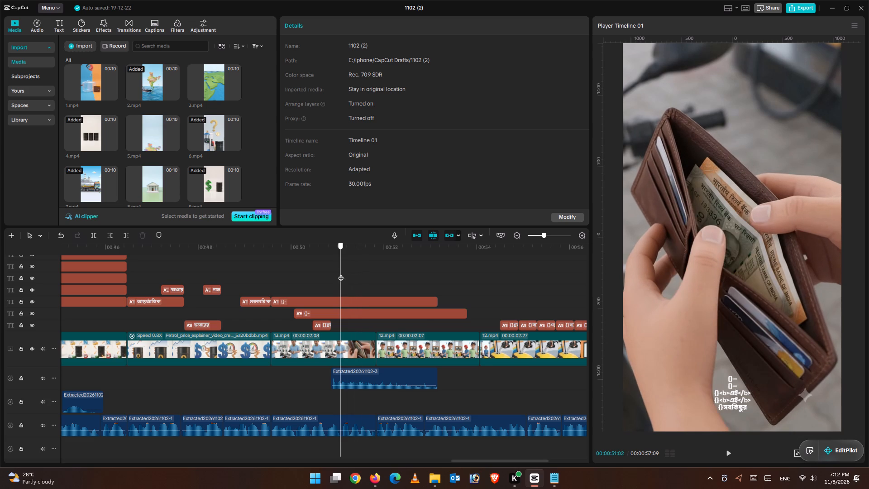
pyautogui.moveTo(341, 273); pyautogui.dragTo(342, 274)
# Adjust the এই, সবকিছুর and প্রভাব পড়ে captions so all three end at 00:51:03.
pyautogui.click(358, 313)
pyautogui.click(125, 235)
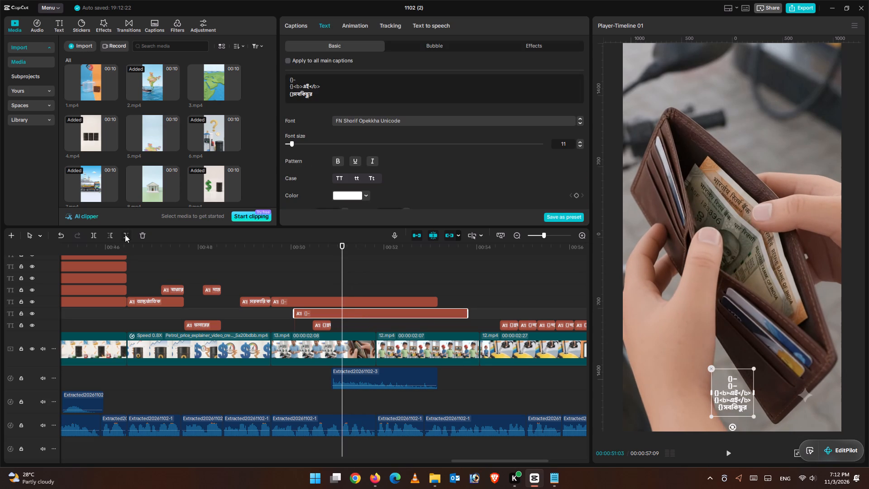
pyautogui.click(363, 297)
pyautogui.moveTo(363, 266); pyautogui.dragTo(339, 268)
pyautogui.click(362, 299)
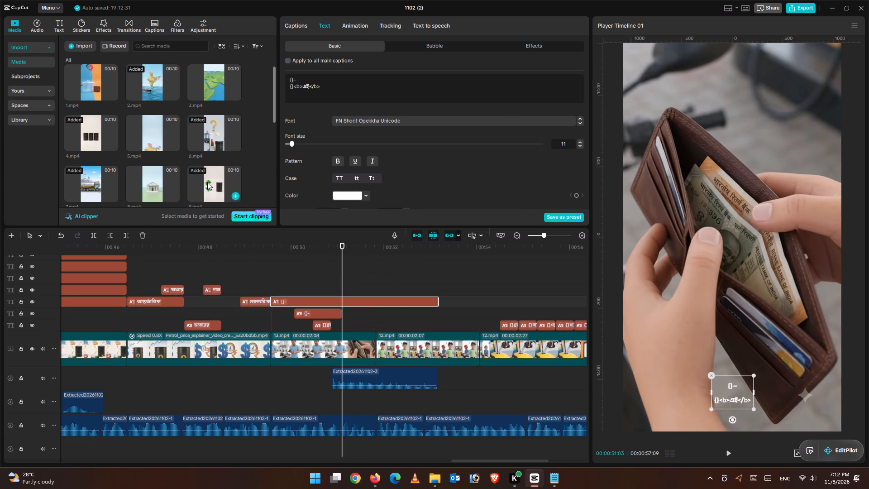
pyautogui.click(124, 233)
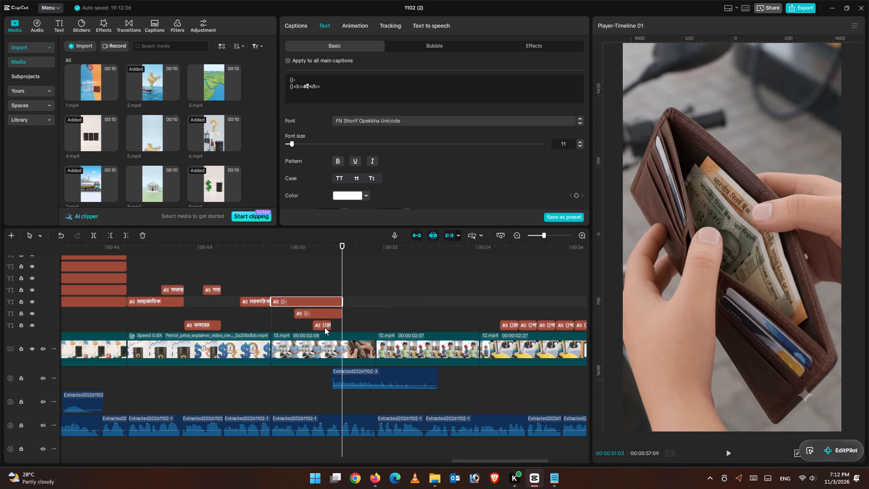
pyautogui.click(320, 324)
pyautogui.moveTo(329, 326); pyautogui.dragTo(341, 326)
# Remove the brackets, bold tags and line break from the lowest caption, leaving প্রভাব পড়ে on one line.
pyautogui.click(305, 90)
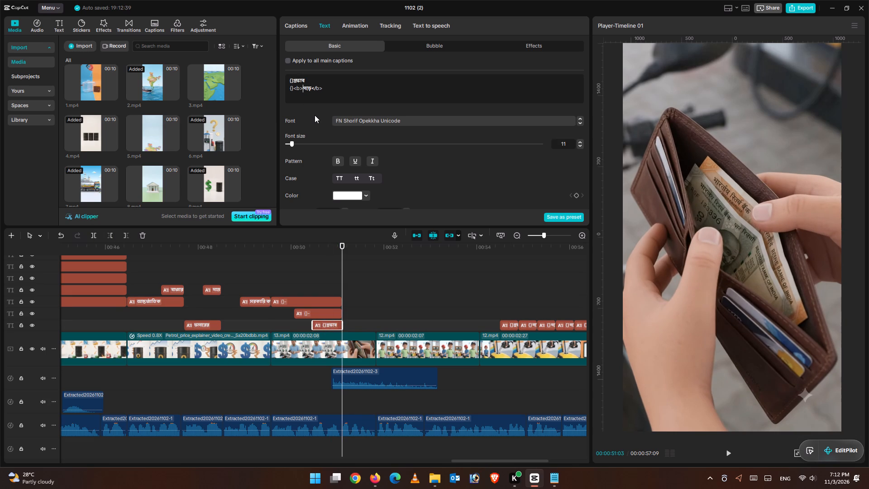
pyautogui.press('BackSpace')
pyautogui.press('BackSpace')
pyautogui.press('BackSpace')
pyautogui.press('BackSpace')
pyautogui.press('BackSpace')
pyautogui.press('BackSpace')
pyautogui.press('space')
pyautogui.click(329, 80)
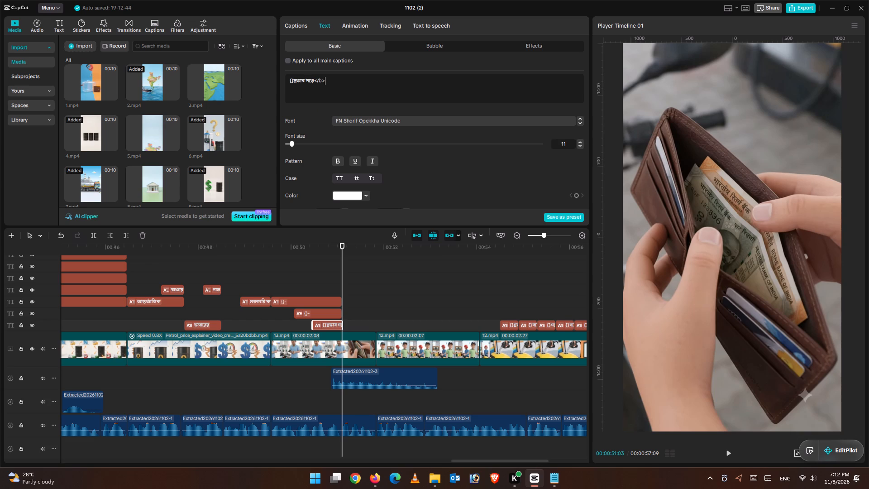
pyautogui.press('BackSpace')
pyautogui.press('BackSpace')
pyautogui.press('BackSpace')
pyautogui.press('BackSpace')
pyautogui.click(293, 81)
pyautogui.press('BackSpace')
pyautogui.press('BackSpace')
# Clean the middle caption starting at 00:50:02 by removing the brackets, dash, tags and এই, leaving only সবকিছুর.
pyautogui.click(316, 313)
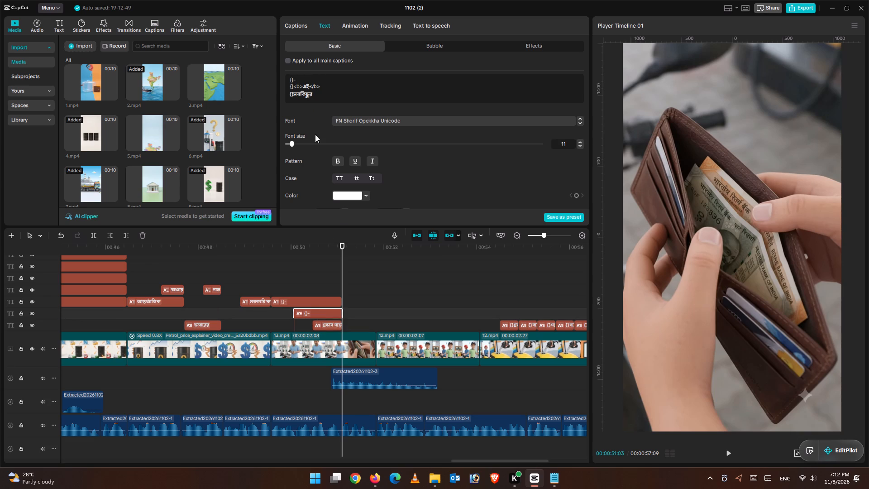
pyautogui.click(295, 95)
pyautogui.press('BackSpace')
pyautogui.press('BackSpace')
pyautogui.press('BackSpace')
pyautogui.press('BackSpace')
pyautogui.press('BackSpace')
pyautogui.press('BackSpace')
pyautogui.press('BackSpace')
pyautogui.press('BackSpace')
pyautogui.press('BackSpace')
pyautogui.press('BackSpace')
pyautogui.press('BackSpace')
pyautogui.press('BackSpace')
pyautogui.press('BackSpace')
pyautogui.press('BackSpace')
pyautogui.press('BackSpace')
pyautogui.press('BackSpace')
pyautogui.press('BackSpace')
pyautogui.press('BackSpace')
pyautogui.press('BackSpace')
pyautogui.press('BackSpace')
pyautogui.press('BackSpace')
pyautogui.press('BackSpace')
pyautogui.press('BackSpace')
pyautogui.press('BackSpace')
pyautogui.press('BackSpace')
pyautogui.press('BackSpace')
pyautogui.press('BackSpace')
pyautogui.press('BackSpace')
pyautogui.press('BackSpace')
pyautogui.press('BackSpace')
pyautogui.press('BackSpace')
pyautogui.press('BackSpace')
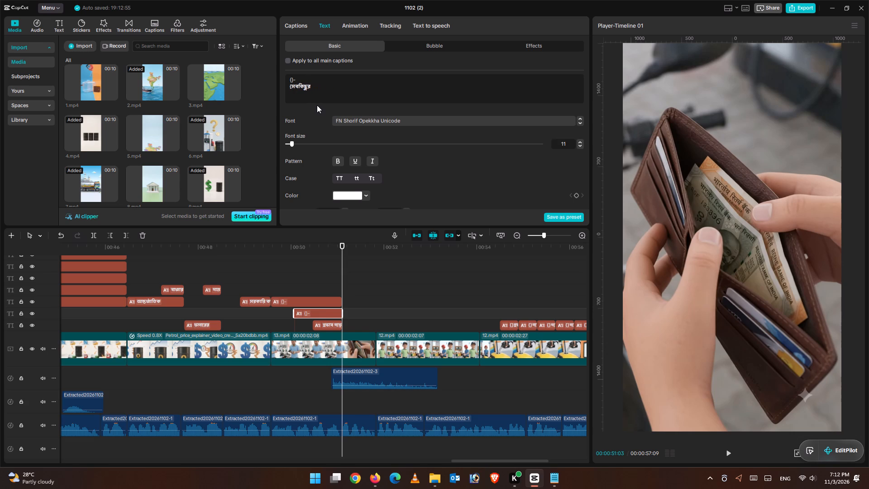
pyautogui.click(322, 91)
pyautogui.click(308, 292)
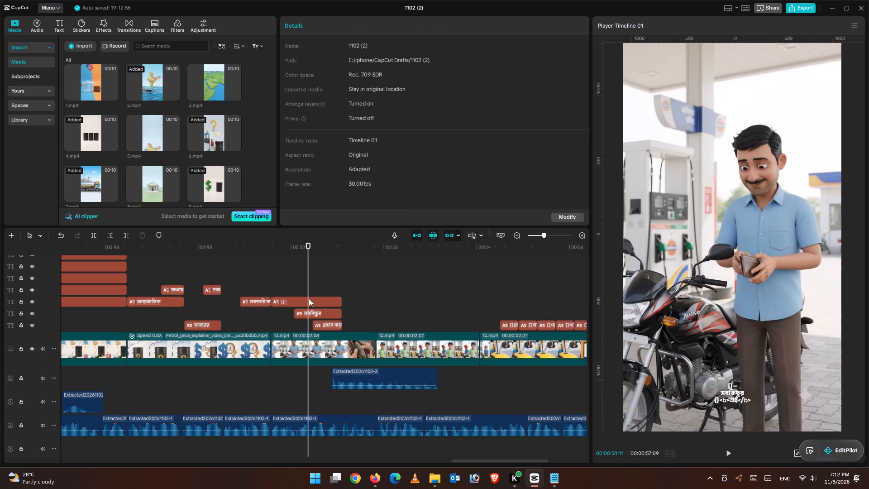
# Clean the caption following সরকারি কর by removing its brackets, dash and bold tags, leaving only এই.
pyautogui.click(309, 298)
pyautogui.click(304, 86)
pyautogui.press('BackSpace')
pyautogui.press('BackSpace')
pyautogui.press('BackSpace')
pyautogui.press('BackSpace')
pyautogui.press('BackSpace')
pyautogui.press('BackSpace')
pyautogui.press('BackSpace')
pyautogui.press('BackSpace')
pyautogui.press('BackSpace')
pyautogui.press('BackSpace')
pyautogui.press('BackSpace')
pyautogui.press('BackSpace')
pyautogui.press('BackSpace')
pyautogui.press('BackSpace')
pyautogui.press('BackSpace')
pyautogui.press('BackSpace')
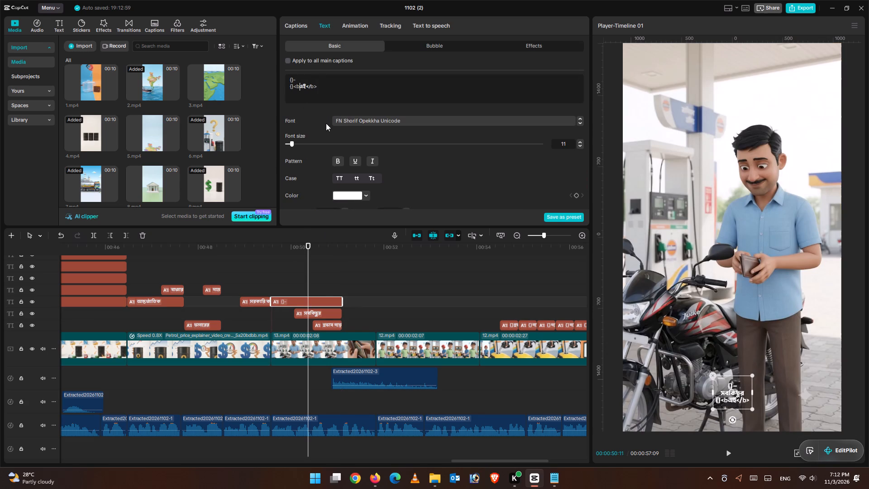
pyautogui.click(328, 90)
pyautogui.press('BackSpace')
pyautogui.press('BackSpace')
pyautogui.press('BackSpace')
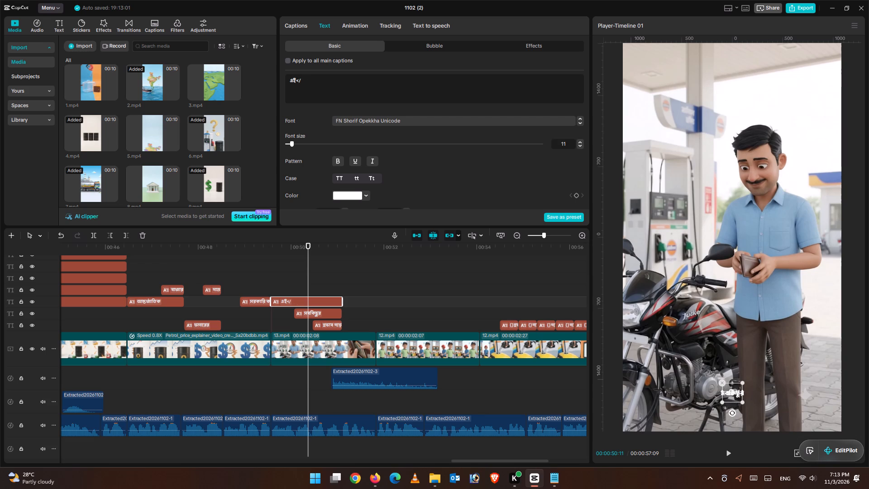
pyautogui.press('BackSpace')
# Select the এই, সবকিছুর and প্রভাব পড়ে captions together and set their font size to 30.
pyautogui.click(294, 280)
pyautogui.moveTo(295, 278); pyautogui.dragTo(286, 278)
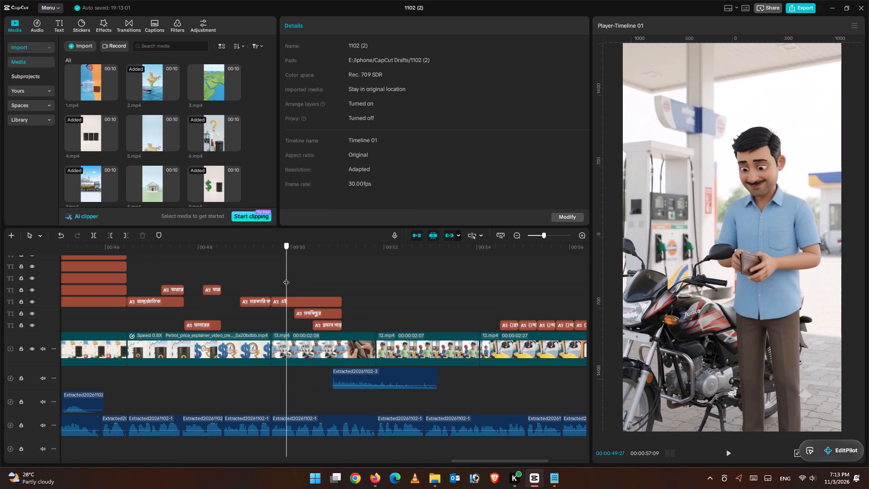
pyautogui.moveTo(286, 278); pyautogui.dragTo(326, 288)
pyautogui.moveTo(310, 286); pyautogui.dragTo(332, 333)
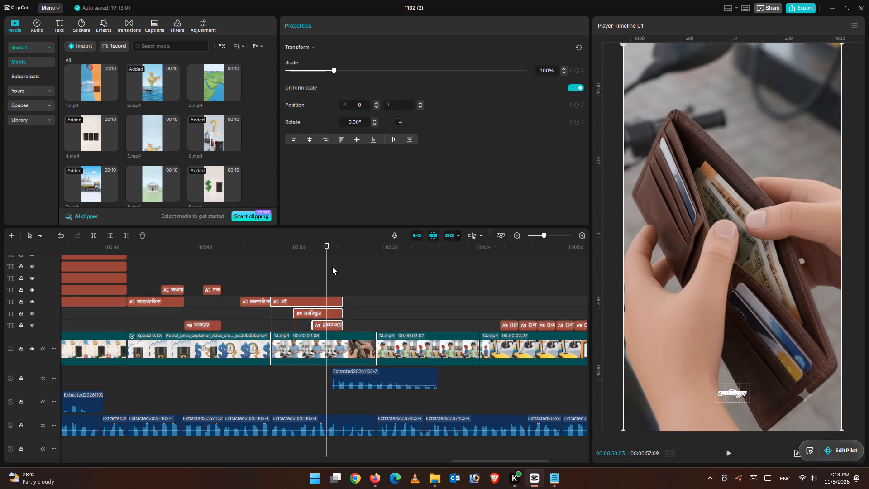
pyautogui.click(320, 280)
pyautogui.moveTo(296, 271); pyautogui.dragTo(331, 325)
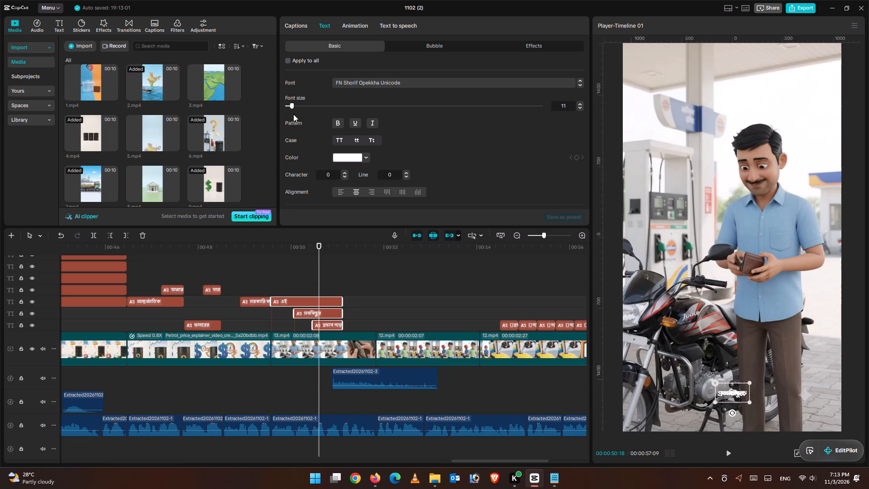
pyautogui.moveTo(293, 107); pyautogui.dragTo(309, 109)
# Apply the yellow preset style with black outline to the three selected captions and set the stroke thickness to 14.
pyautogui.scroll(-1, 380, 177)
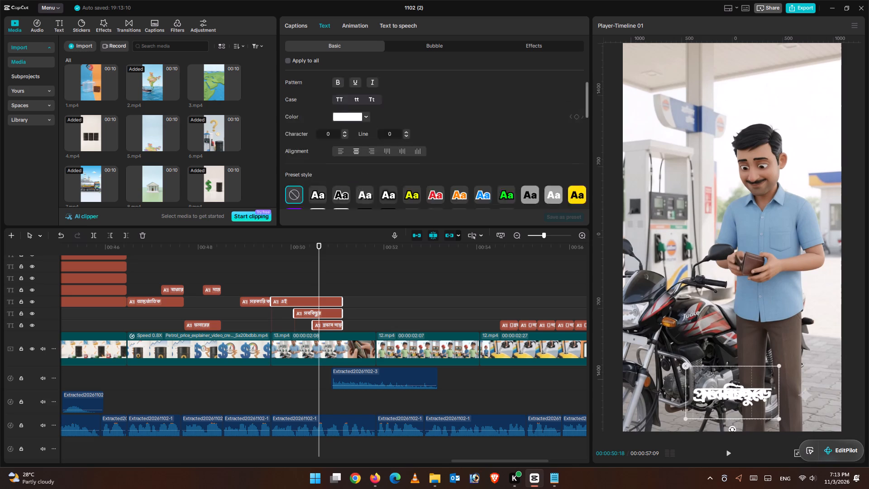
pyautogui.scroll(-3, 380, 177)
pyautogui.scroll(1, 379, 177)
pyautogui.click(408, 115)
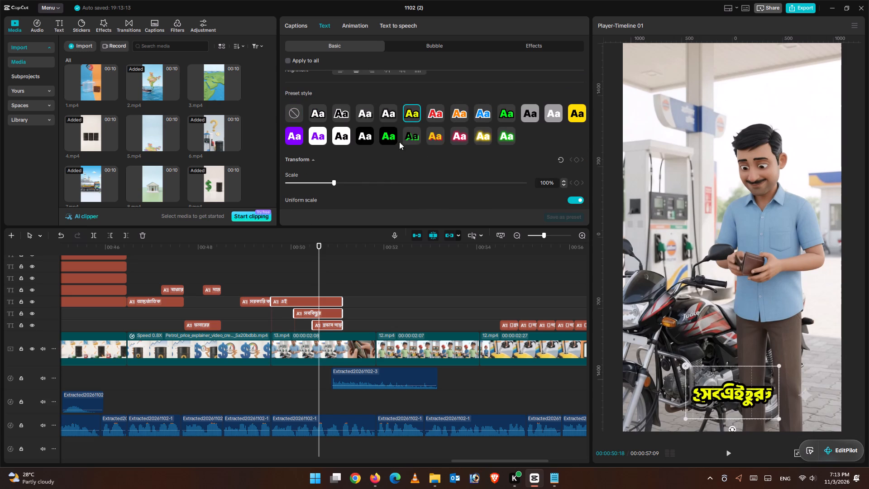
pyautogui.scroll(-1, 398, 174)
pyautogui.scroll(1, 397, 175)
pyautogui.scroll(-1, 397, 175)
pyautogui.scroll(-5, 349, 183)
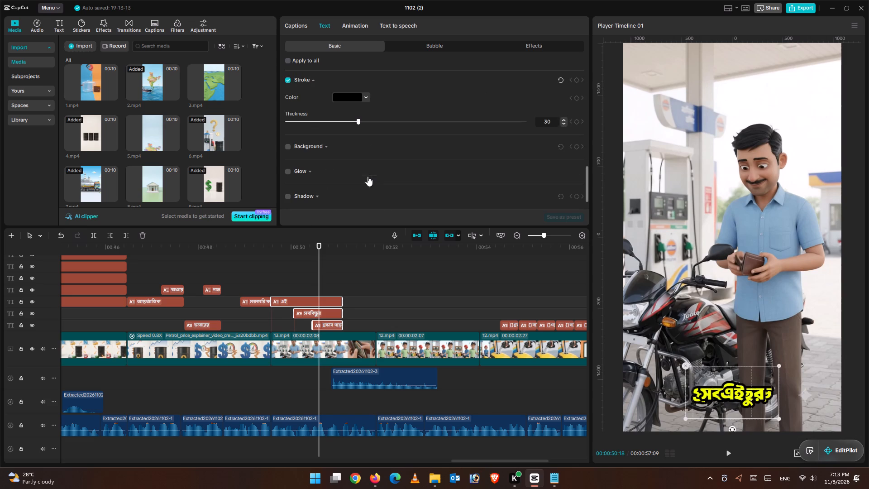
pyautogui.moveTo(357, 124); pyautogui.dragTo(318, 119)
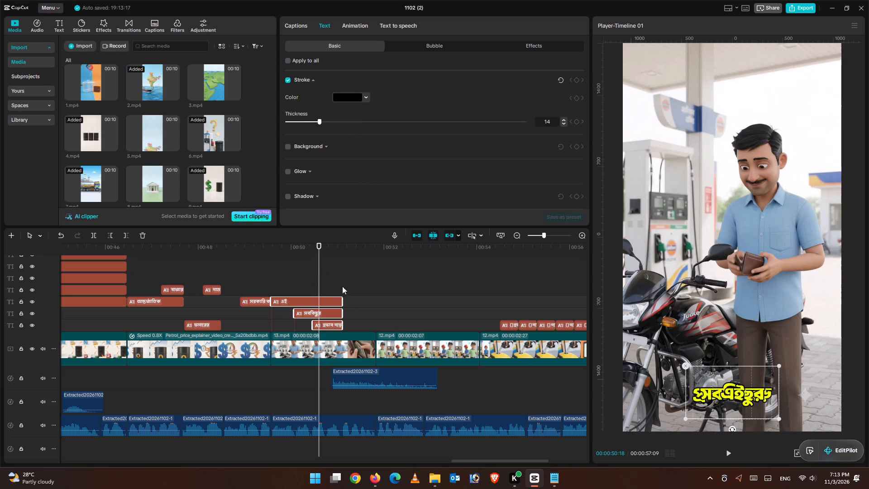
# Move the three styled captions up over the video and separate them, with এই uppermost, সবকিছুর in between and প্রভাব পড়ে lowest.
pyautogui.click(318, 272)
pyautogui.moveTo(730, 388); pyautogui.dragTo(706, 303)
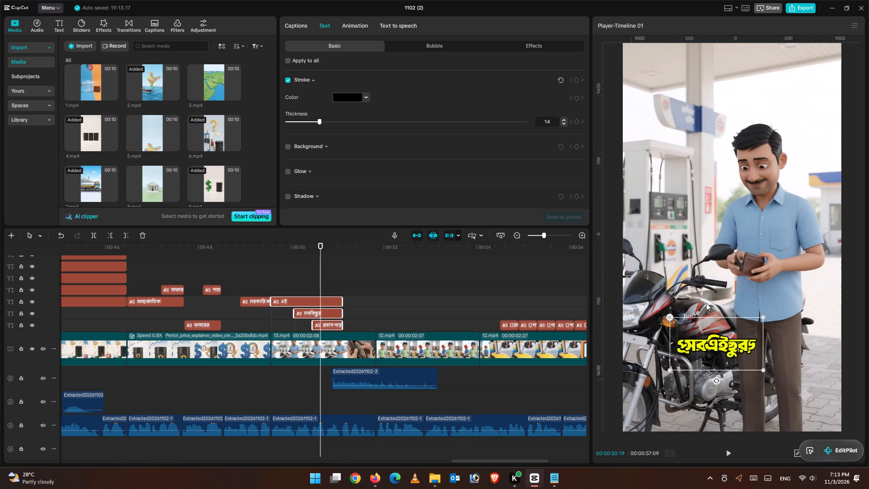
pyautogui.moveTo(706, 303); pyautogui.dragTo(692, 91)
pyautogui.click(316, 271)
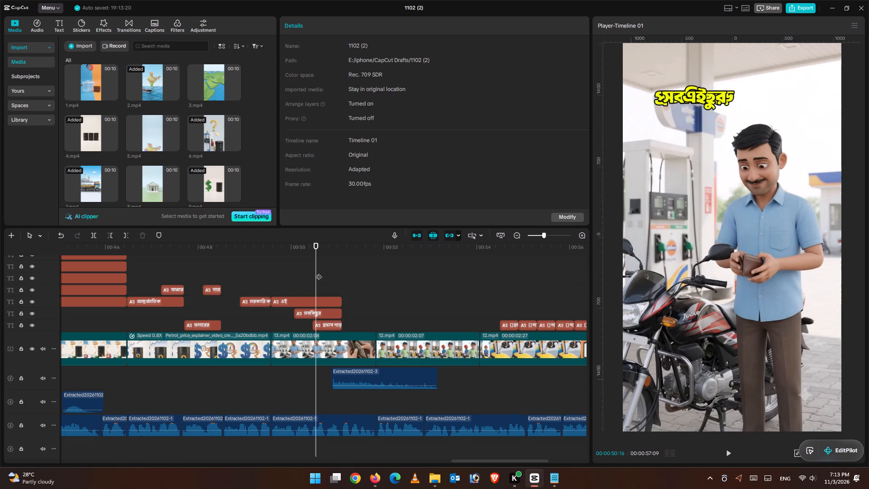
pyautogui.click(323, 273)
pyautogui.click(705, 109)
pyautogui.moveTo(700, 97); pyautogui.dragTo(689, 64)
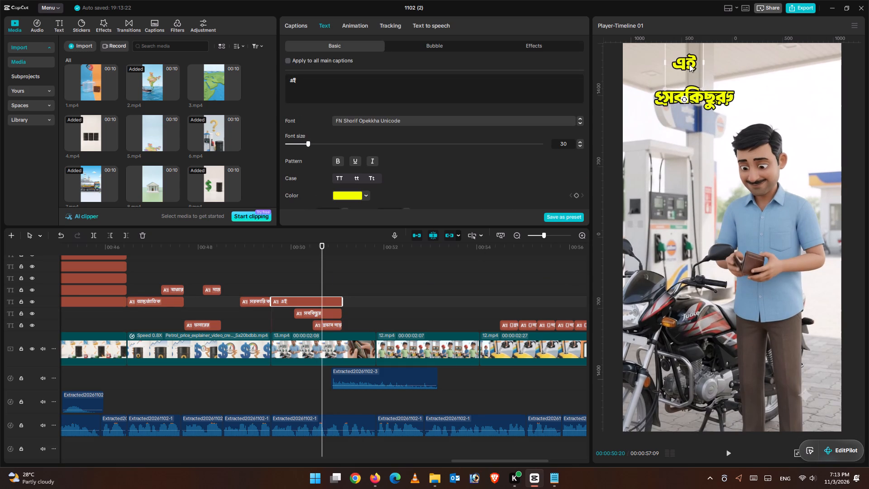
pyautogui.moveTo(689, 64); pyautogui.dragTo(692, 72)
pyautogui.click(707, 105)
pyautogui.moveTo(704, 99); pyautogui.dragTo(724, 157)
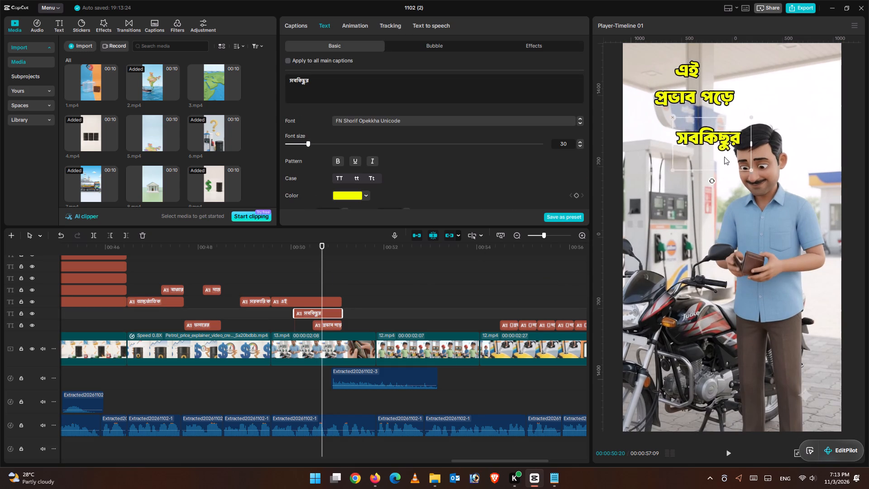
pyautogui.moveTo(724, 157); pyautogui.dragTo(730, 174)
pyautogui.click(704, 116)
pyautogui.moveTo(706, 102); pyautogui.dragTo(707, 250)
# Place সবকিছুর just beneath এই in the frame, enlarge it and centre it horizontally.
pyautogui.click(721, 174)
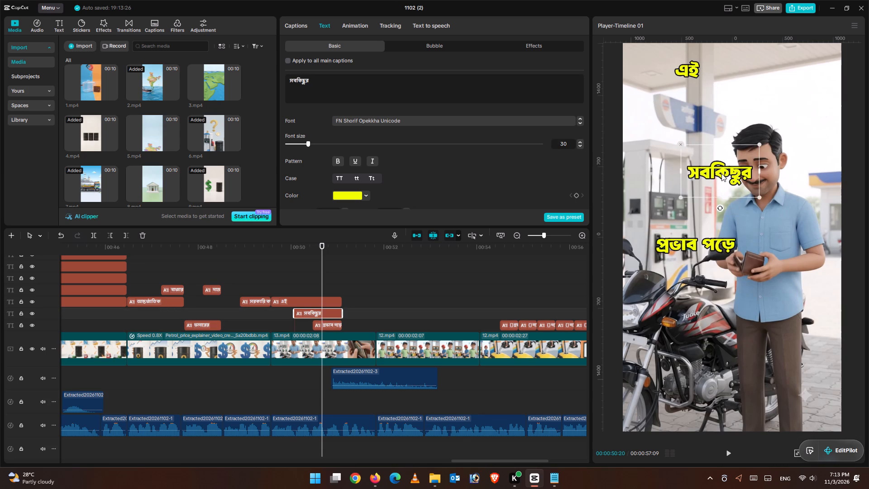
pyautogui.moveTo(721, 168); pyautogui.dragTo(731, 90)
pyautogui.click(684, 69)
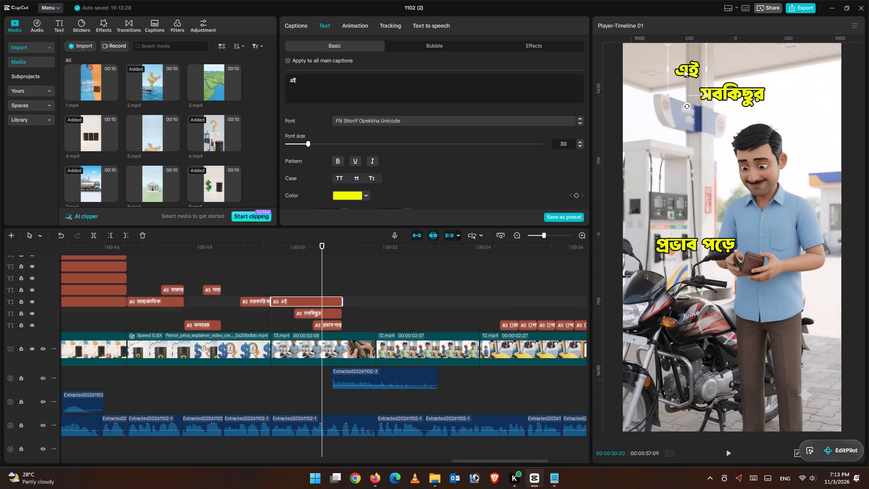
pyautogui.click(741, 101)
pyautogui.moveTo(771, 119); pyautogui.dragTo(808, 160)
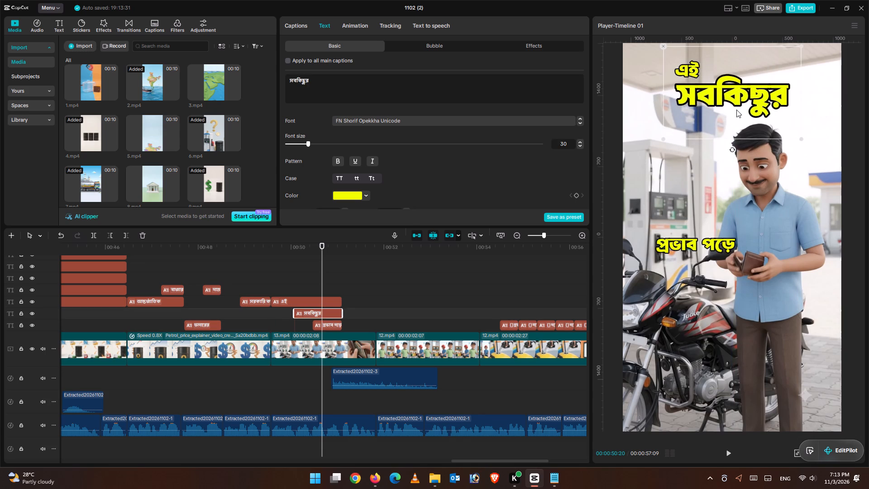
pyautogui.click(734, 108)
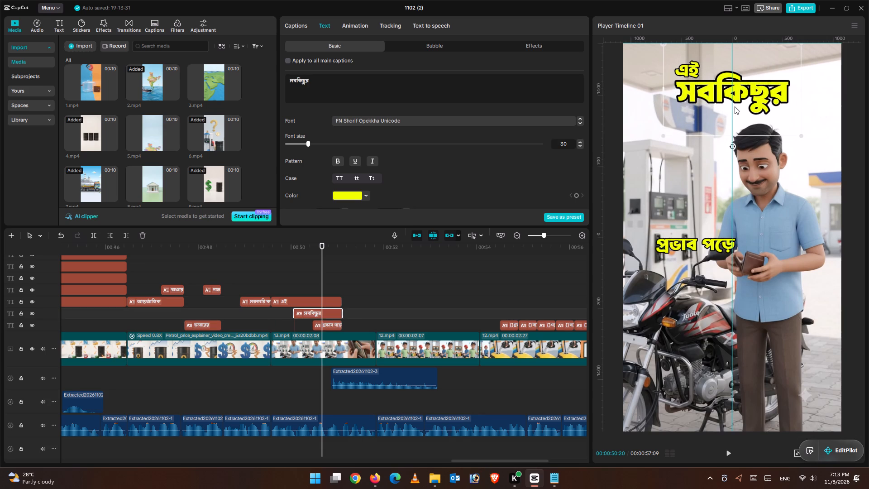
# Shrink এই, place it above the start of সবকিছুর, and move সবকিছুর up close beneath it.
pyautogui.click(687, 75)
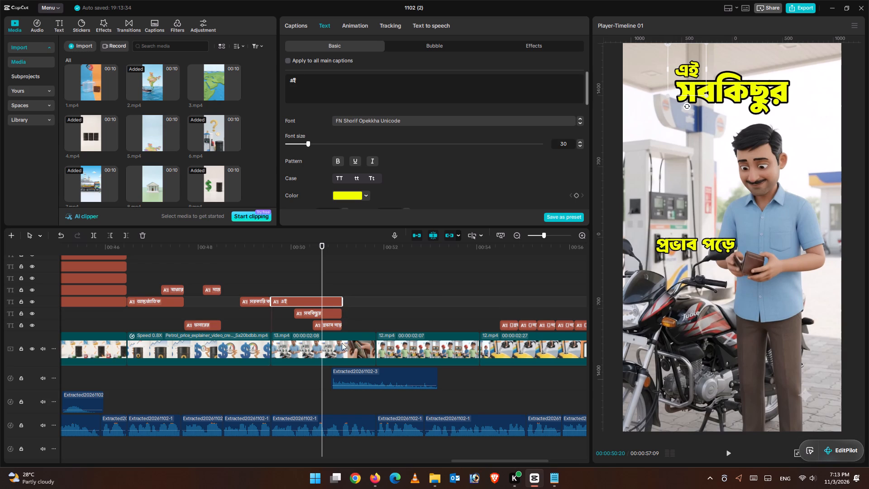
pyautogui.moveTo(688, 63); pyautogui.dragTo(687, 57)
pyautogui.moveTo(696, 68); pyautogui.dragTo(717, 137)
pyautogui.moveTo(726, 159); pyautogui.dragTo(726, 158)
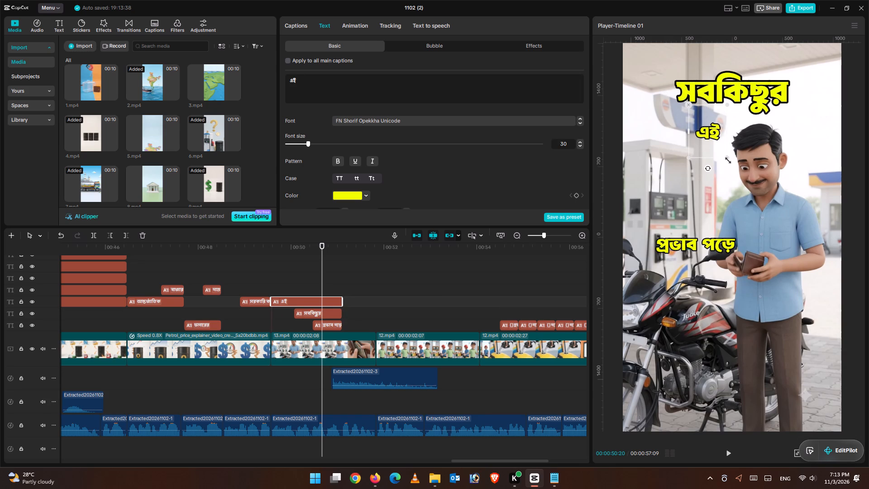
pyautogui.moveTo(726, 158); pyautogui.dragTo(717, 151)
pyautogui.moveTo(711, 136); pyautogui.dragTo(689, 67)
pyautogui.click(731, 88)
pyautogui.moveTo(736, 95); pyautogui.dragTo(732, 83)
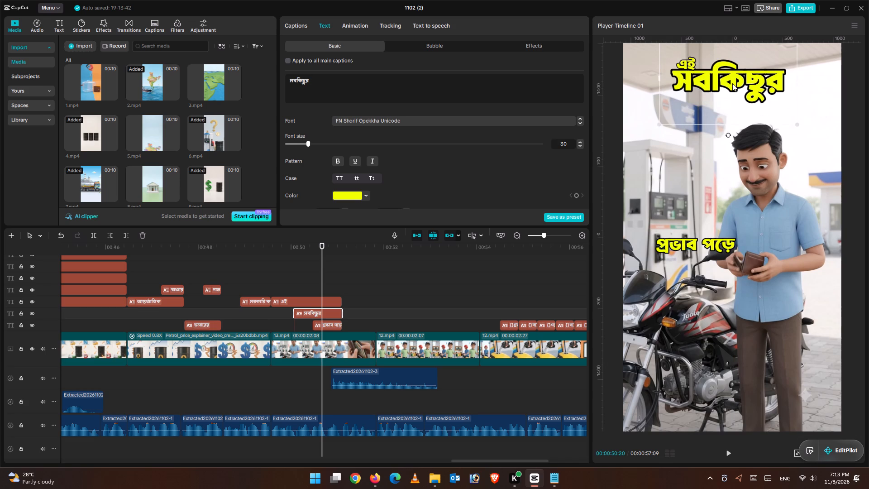
pyautogui.moveTo(732, 83); pyautogui.dragTo(738, 87)
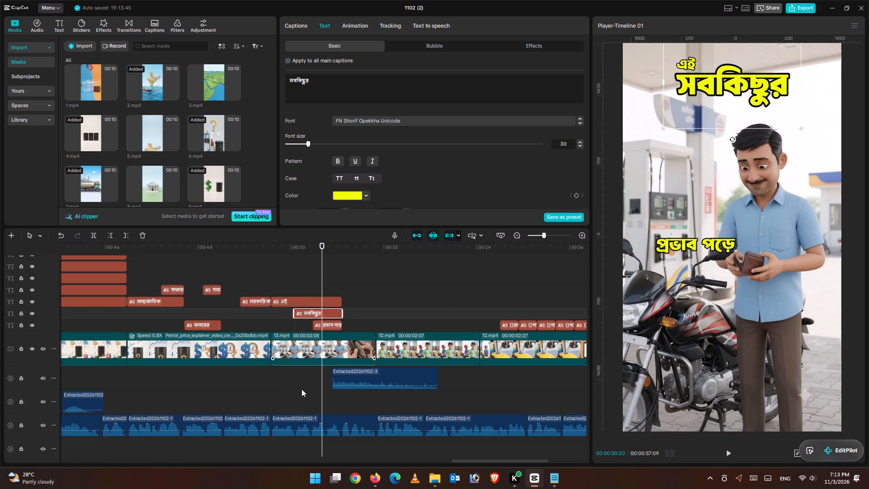
# Shrink প্রভাব পড়ে and place it beneath the end of সবকিছুর, just above the man's head.
pyautogui.click(329, 328)
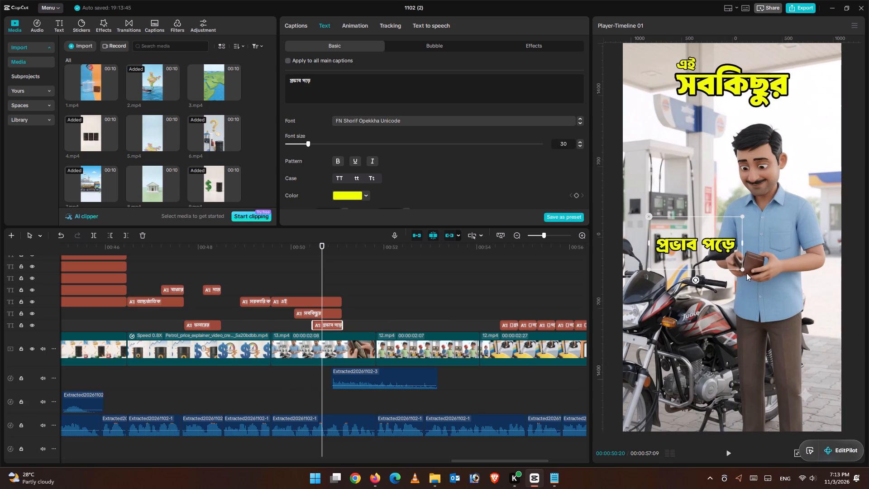
pyautogui.moveTo(744, 270); pyautogui.dragTo(718, 254)
pyautogui.moveTo(702, 243); pyautogui.dragTo(790, 125)
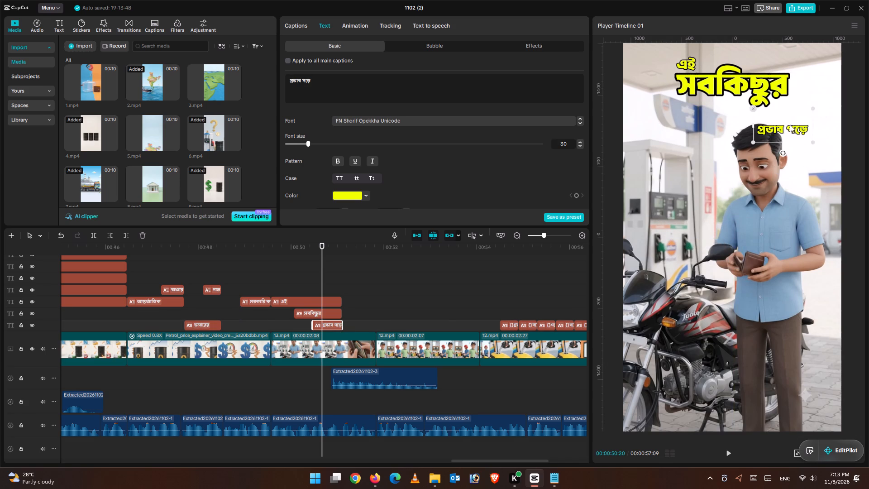
pyautogui.moveTo(790, 125); pyautogui.dragTo(782, 116)
# Play the video repeatedly from about 00:48:03 to review the styled captions against the narration.
pyautogui.click(217, 286)
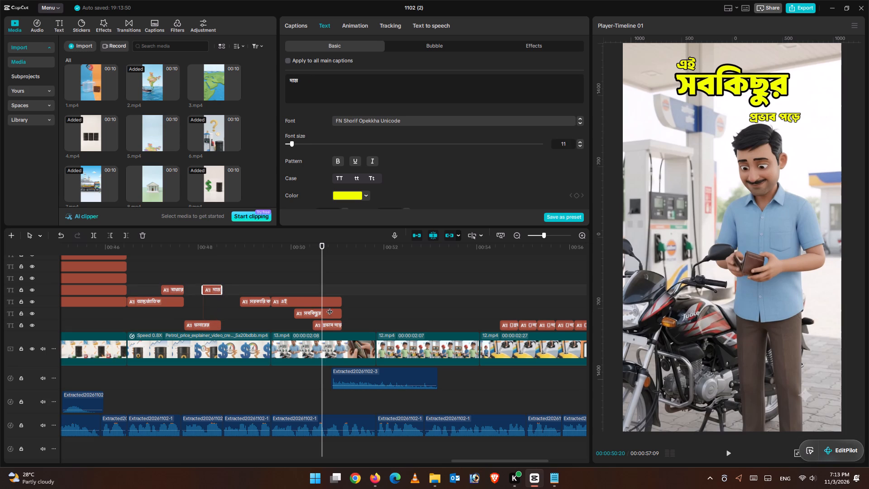
pyautogui.click(194, 263)
pyautogui.click(734, 446)
pyautogui.click(730, 452)
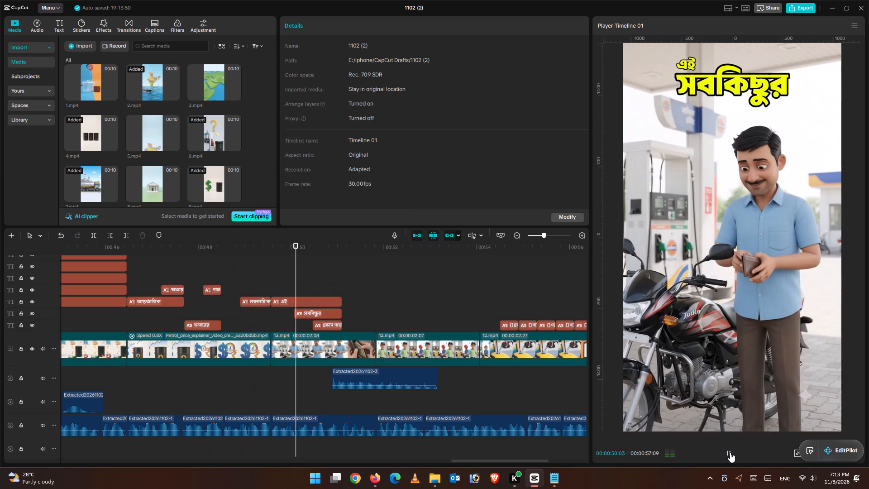
pyautogui.click(204, 273)
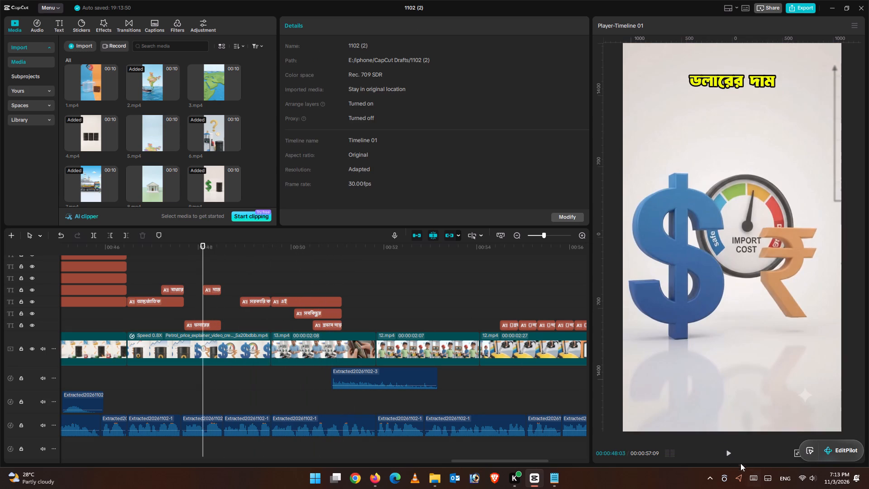
pyautogui.click(728, 454)
pyautogui.click(729, 450)
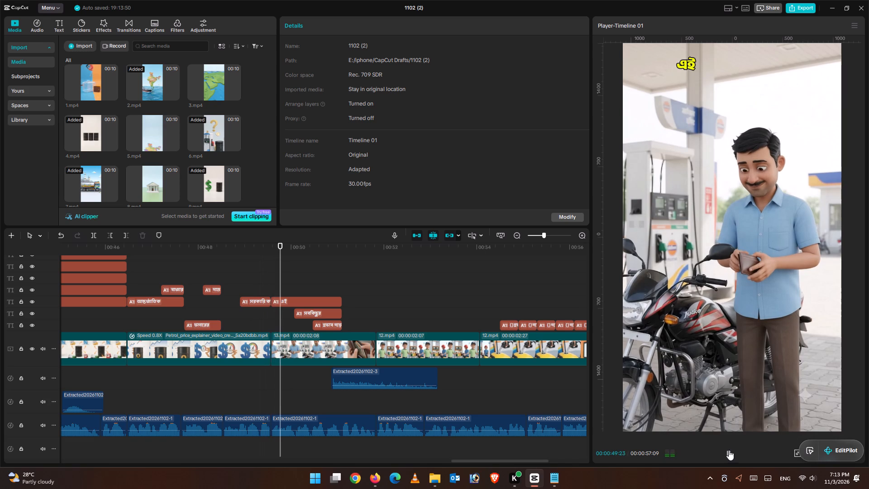
pyautogui.click(204, 263)
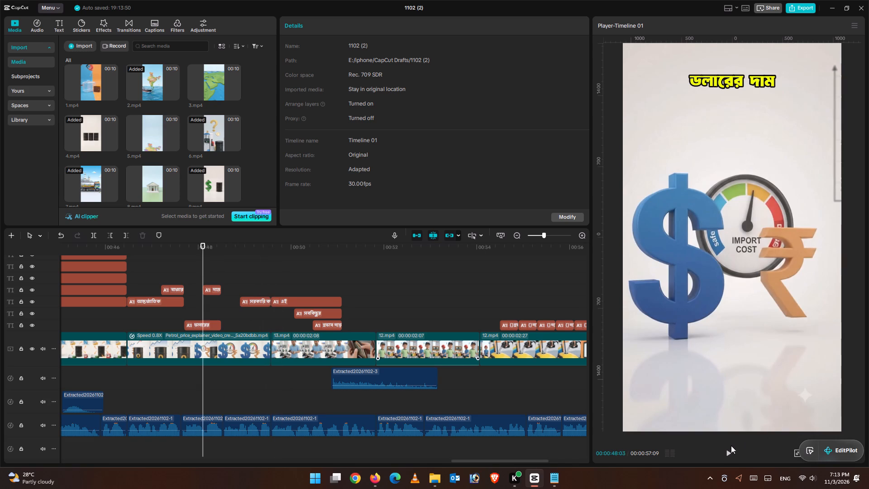
pyautogui.click(730, 451)
pyautogui.click(730, 449)
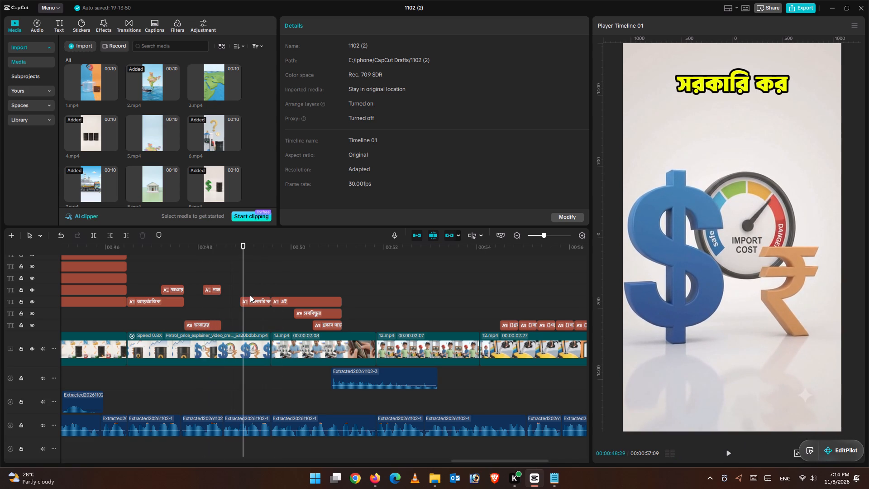
pyautogui.moveTo(245, 283); pyautogui.dragTo(222, 279)
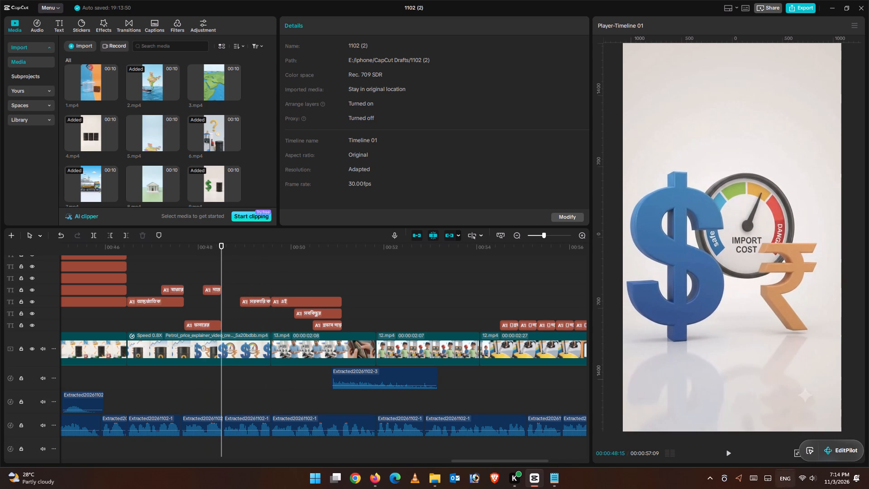
# Check the text of the unstyled captions after 00:54, and play the narration from 00:48:15 past the এই সবকিছুর প্রভাব পড়ে captions.
pyautogui.click(510, 325)
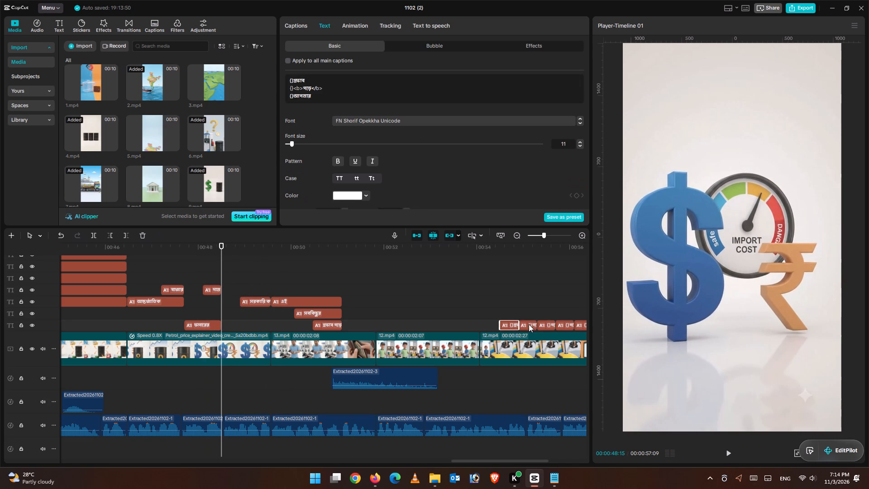
pyautogui.click(529, 324)
pyautogui.click(555, 327)
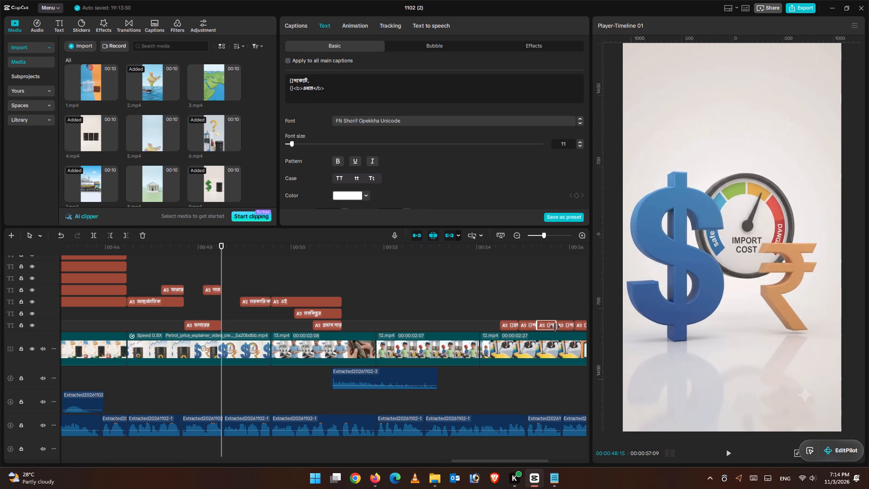
pyautogui.click(728, 455)
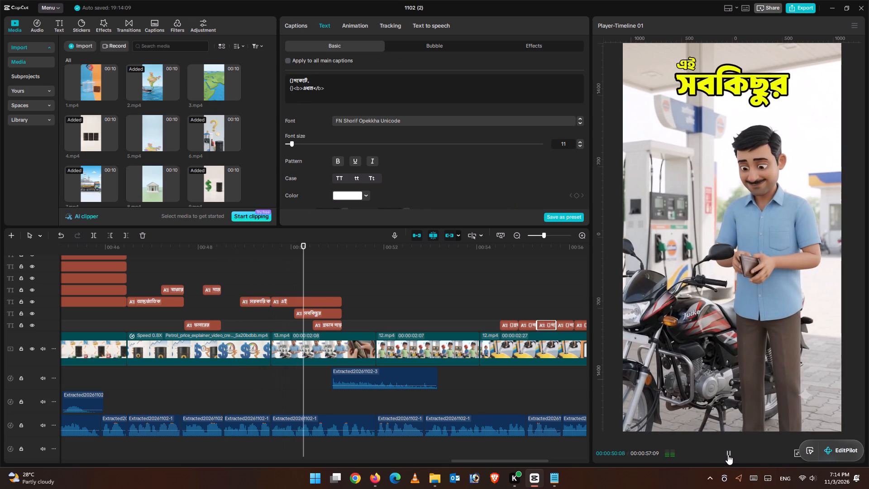
pyautogui.click(727, 455)
pyautogui.moveTo(727, 455); pyautogui.dragTo(703, 456)
pyautogui.click(298, 285)
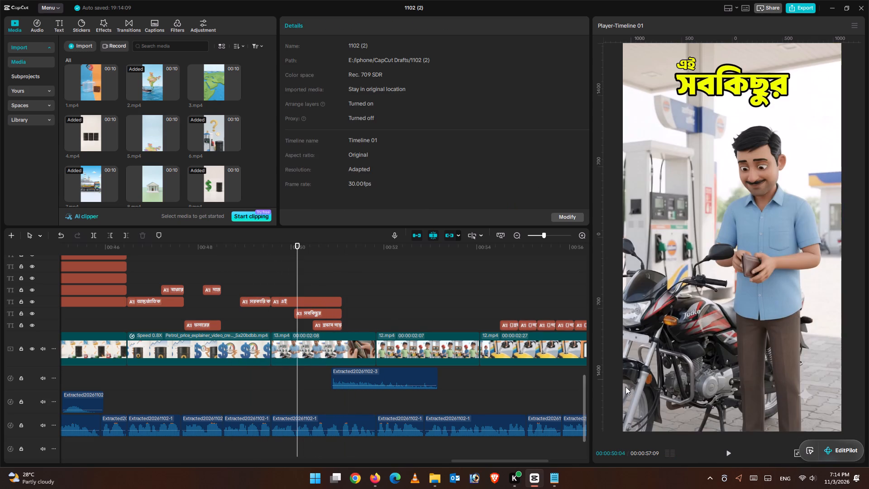
pyautogui.click(731, 456)
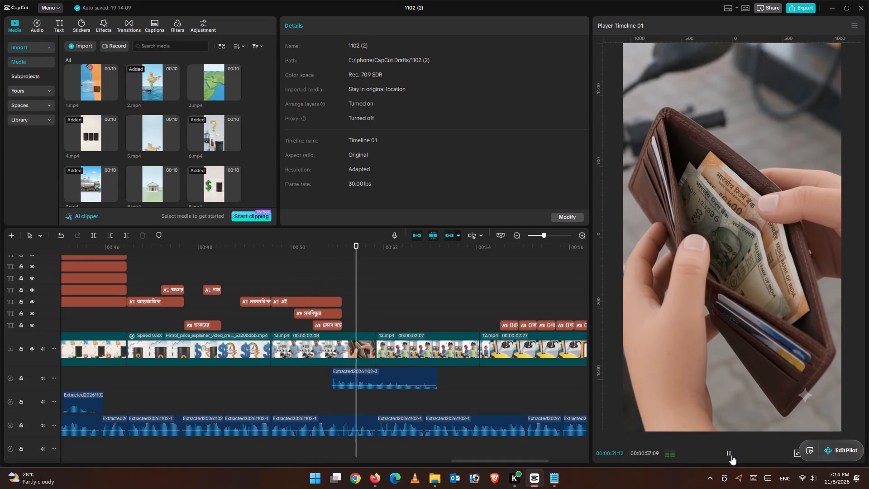
pyautogui.click(731, 455)
# Place the playhead at the end of the প্রভাব পড়ে caption, at 00:51:03.
pyautogui.moveTo(360, 286); pyautogui.dragTo(341, 286)
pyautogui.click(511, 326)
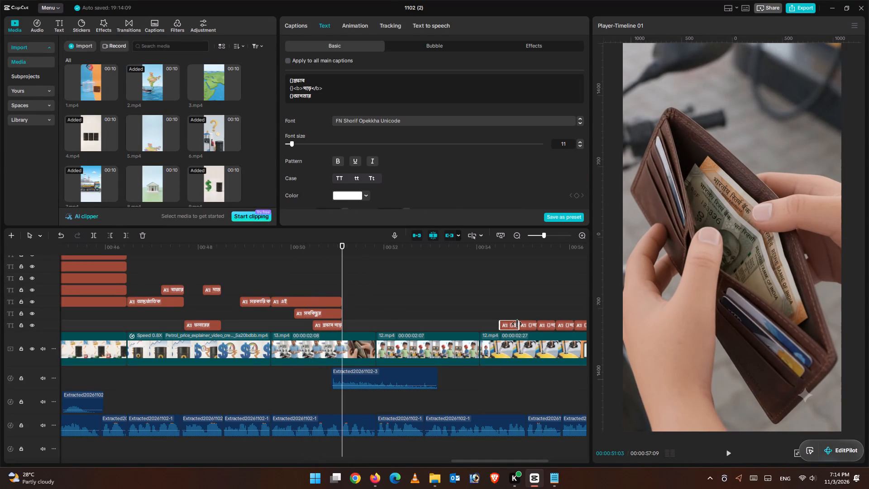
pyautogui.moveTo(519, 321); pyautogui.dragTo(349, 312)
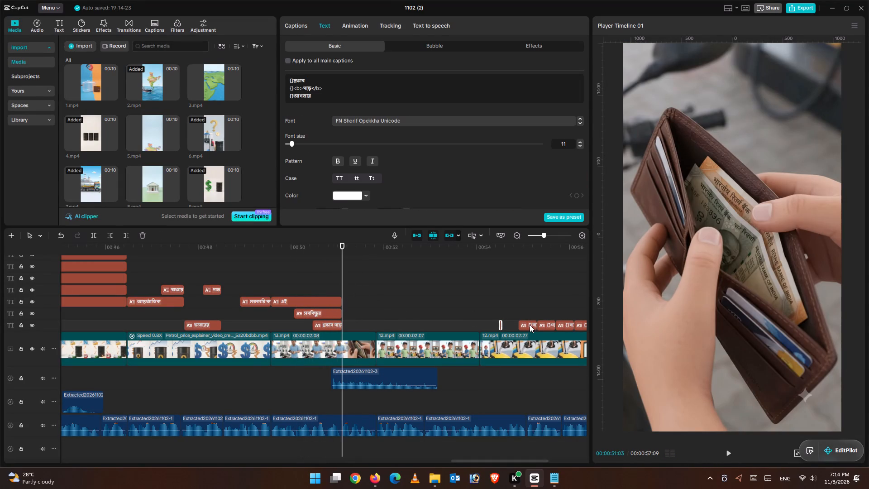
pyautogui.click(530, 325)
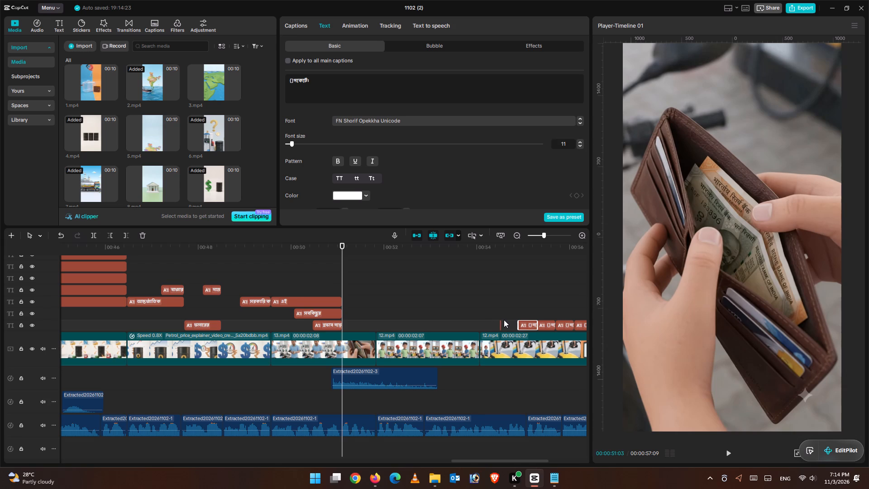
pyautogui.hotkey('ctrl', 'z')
# Move the first unstyled caption after 00:54 back so it starts at 00:51:03, right after সবকিছুর.
pyautogui.moveTo(507, 324); pyautogui.dragTo(355, 315)
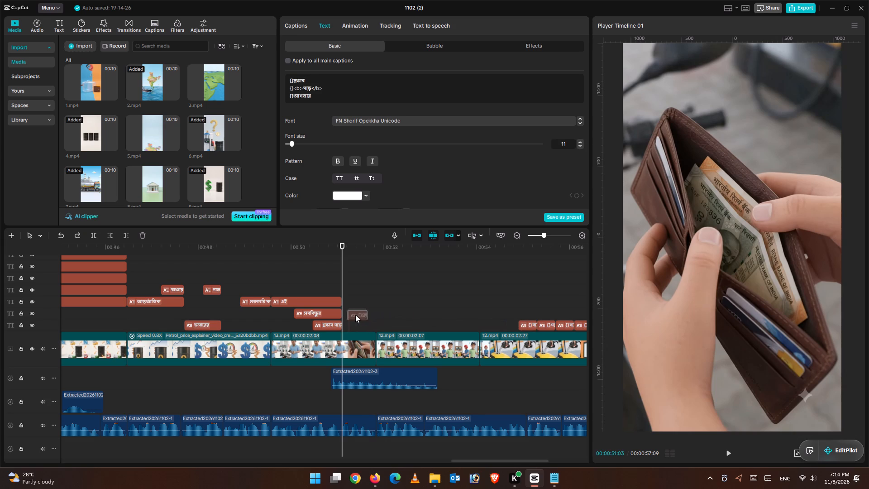
pyautogui.moveTo(355, 315); pyautogui.dragTo(351, 315)
# Delete the stray brackets, tag text and the words প্রভাব পড়ে from the moved caption, leaving only আপনার.
pyautogui.click(293, 96)
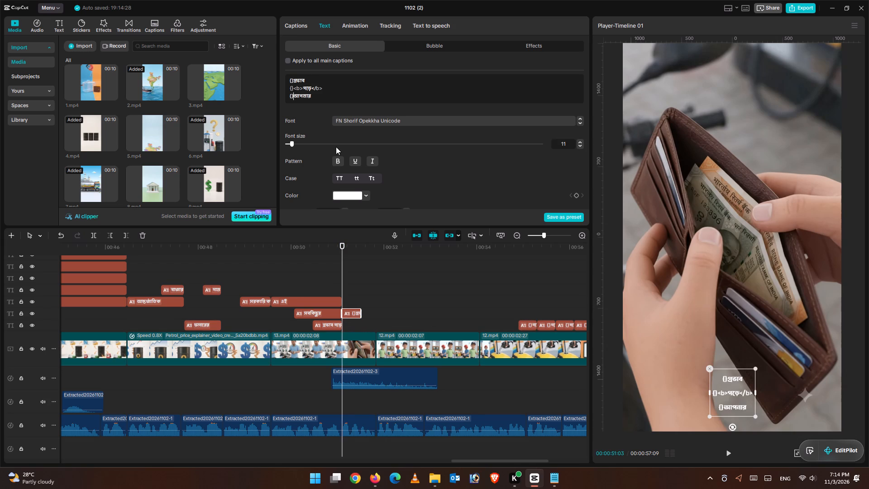
pyautogui.press('BackSpace')
pyautogui.press('BackSpace')
pyautogui.press('BackSpace')
pyautogui.press('BackSpace')
pyautogui.press('BackSpace')
pyautogui.press('BackSpace')
pyautogui.press('BackSpace')
pyautogui.press('BackSpace')
pyautogui.press('BackSpace')
pyautogui.press('BackSpace')
pyautogui.press('BackSpace')
pyautogui.press('BackSpace')
pyautogui.press('BackSpace')
pyautogui.press('BackSpace')
pyautogui.press('BackSpace')
pyautogui.press('BackSpace')
pyautogui.press('BackSpace')
pyautogui.press('BackSpace')
pyautogui.press('BackSpace')
pyautogui.press('BackSpace')
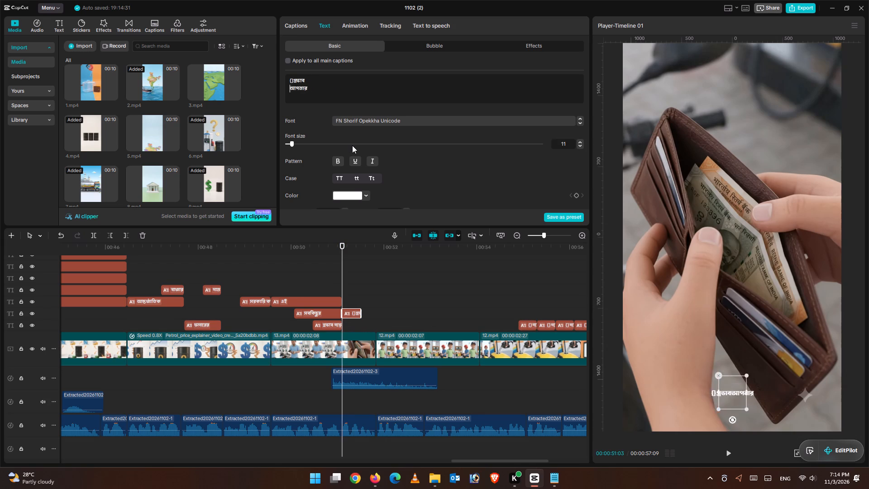
# Remove the stray brackets from the next unstyled caption after 00:54 so it reads পকেটে।.
pyautogui.click(527, 325)
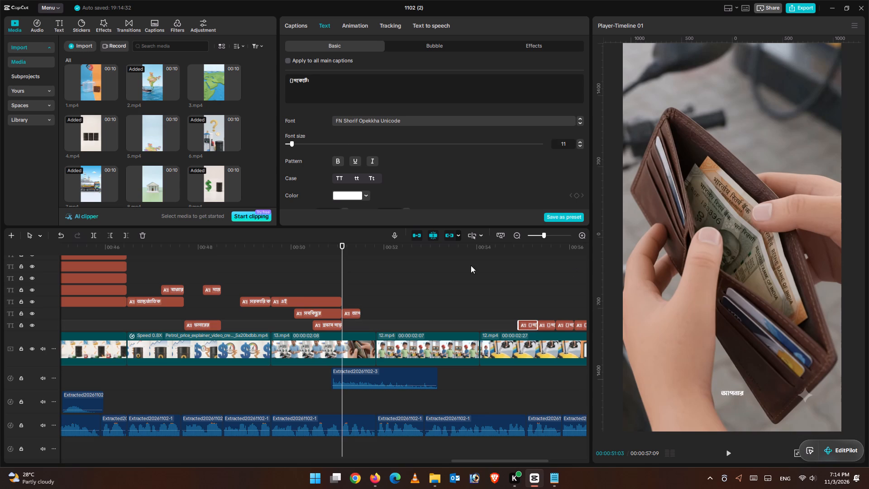
pyautogui.click(294, 81)
pyautogui.press('BackSpace')
pyautogui.press('BackSpace')
pyautogui.press('BackSpace')
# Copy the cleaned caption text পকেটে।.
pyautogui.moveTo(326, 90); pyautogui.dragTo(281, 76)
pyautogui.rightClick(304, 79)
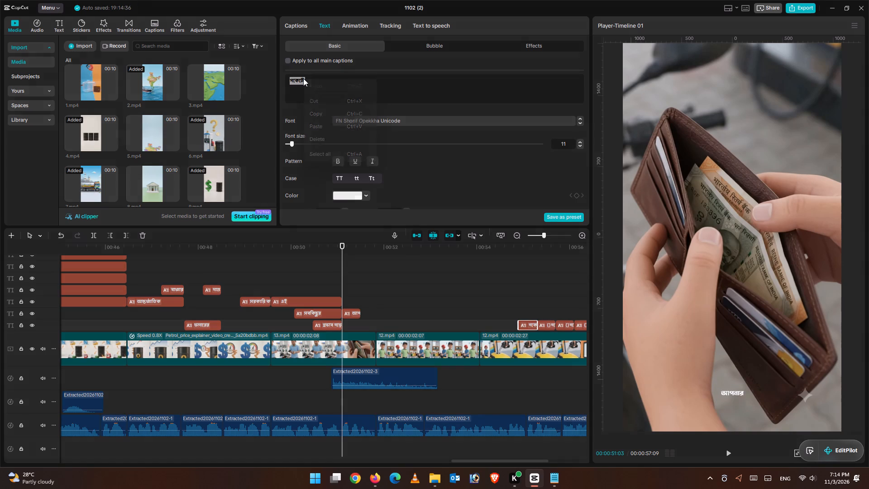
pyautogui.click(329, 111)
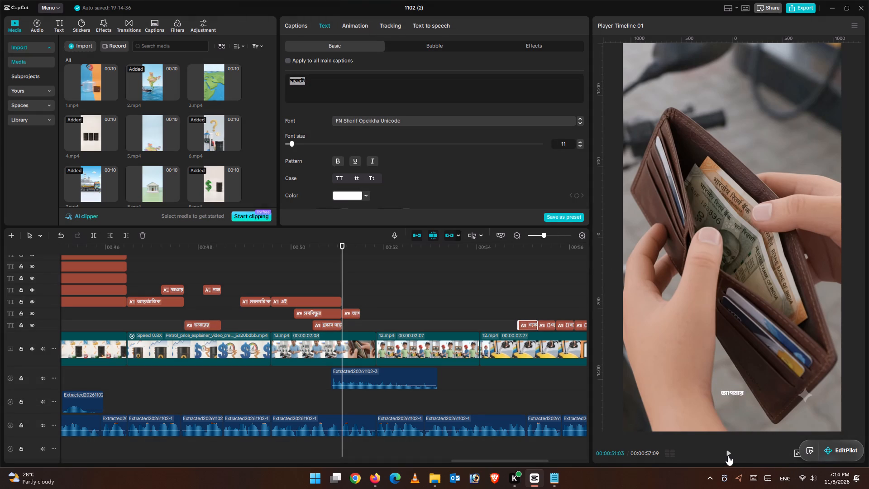
# Replay the narration around the আপনার caption to find where পকেটে। begins, and park the playhead at 00:51:15.
pyautogui.click(728, 455)
pyautogui.click(726, 451)
pyautogui.click(318, 268)
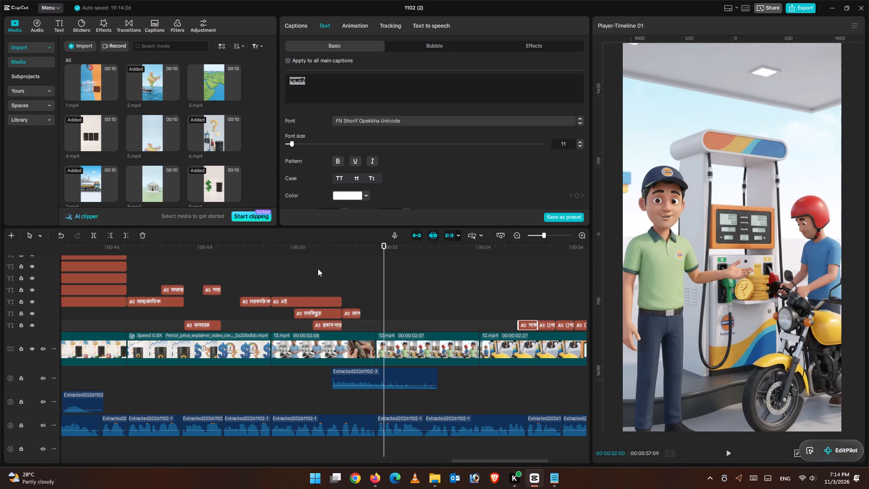
pyautogui.click(726, 450)
pyautogui.click(724, 449)
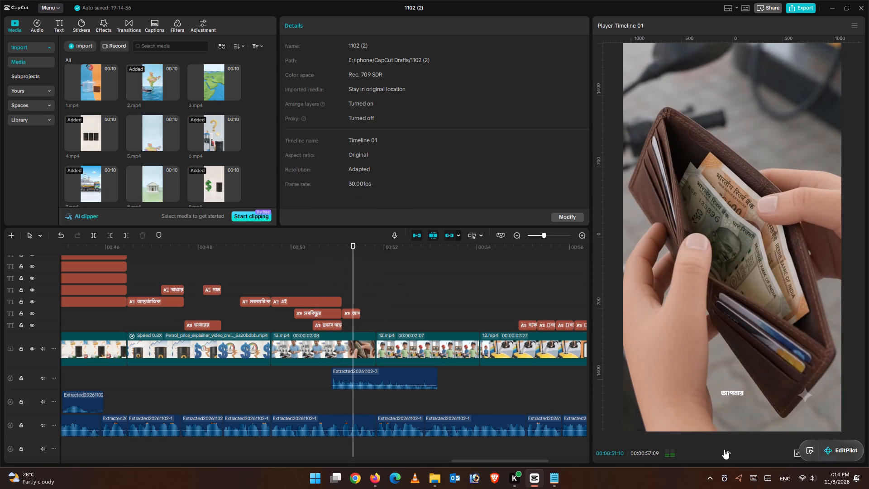
pyautogui.click(724, 449)
pyautogui.click(724, 449)
pyautogui.moveTo(374, 286); pyautogui.dragTo(367, 286)
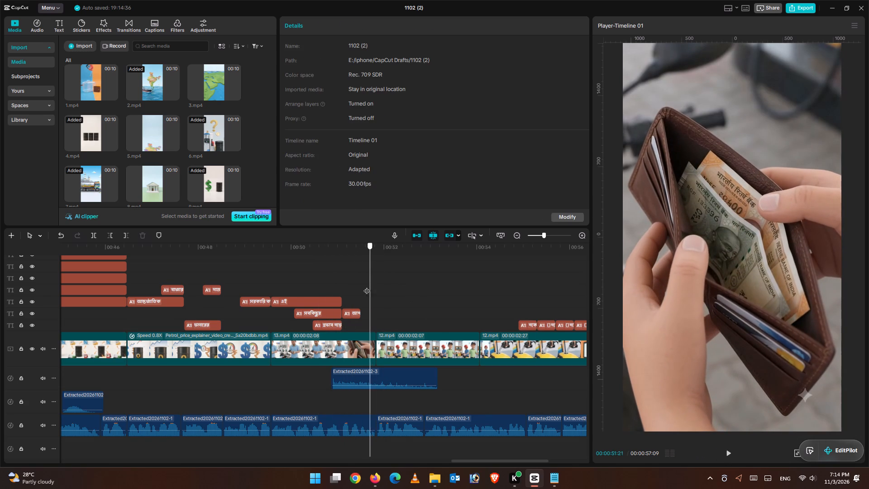
pyautogui.moveTo(367, 286); pyautogui.dragTo(363, 287)
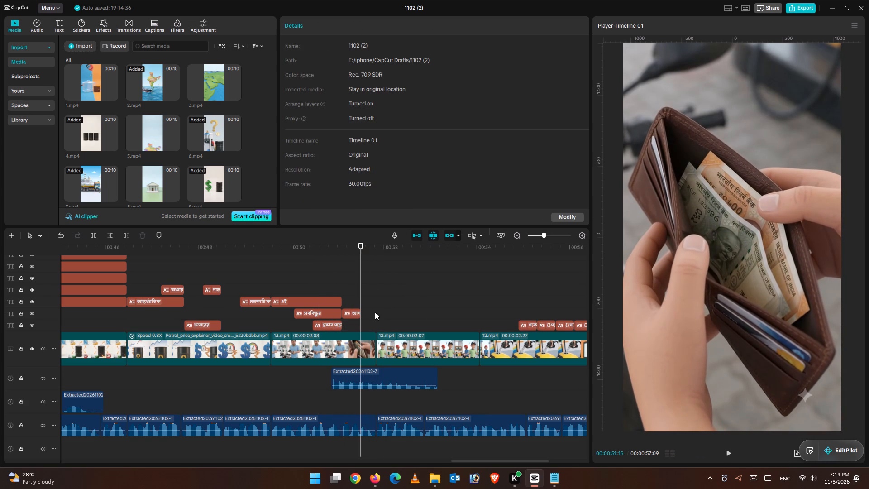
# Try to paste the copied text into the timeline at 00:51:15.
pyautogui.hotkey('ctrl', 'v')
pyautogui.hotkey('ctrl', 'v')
# Move the পকেটে। caption back so it starts at 00:51:15, on the track beneath আপনার.
pyautogui.click(527, 324)
pyautogui.moveTo(527, 324); pyautogui.dragTo(442, 316)
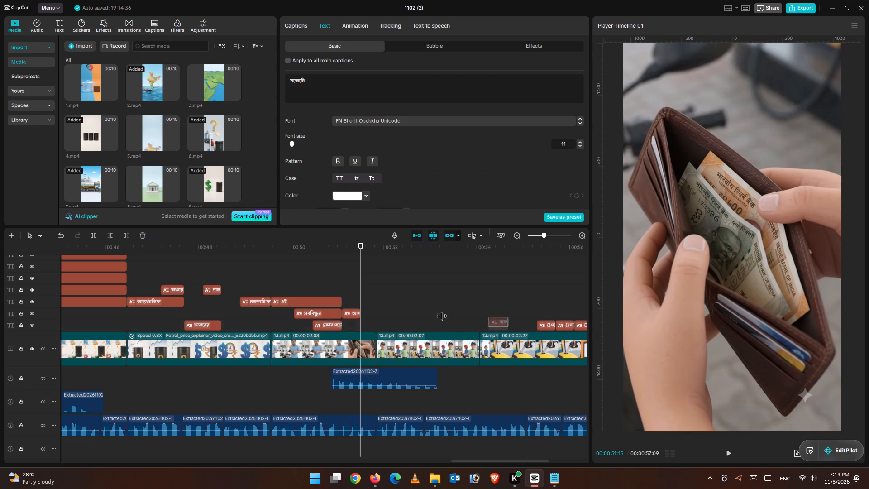
pyautogui.moveTo(442, 316); pyautogui.dragTo(370, 321)
# Extend the আপনার caption, and trim both it and পকেটে। to end at 00:51:25, where the wallet shot ends.
pyautogui.click(358, 313)
pyautogui.moveTo(362, 313); pyautogui.dragTo(363, 313)
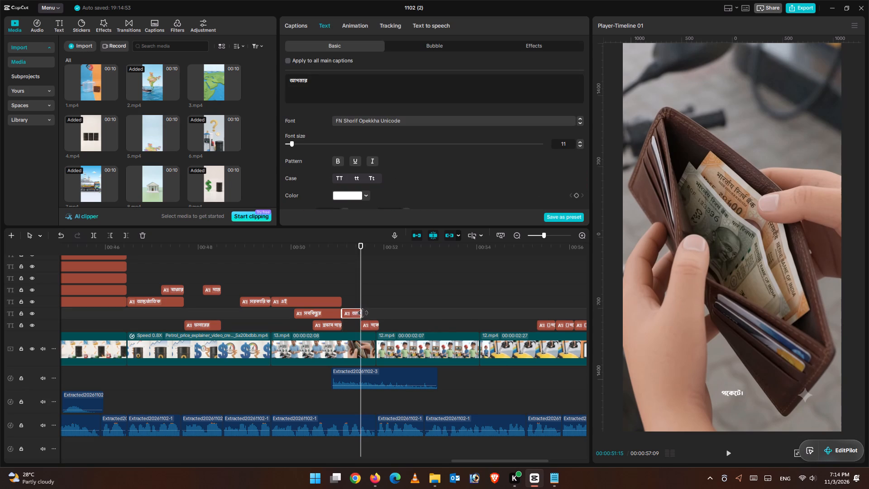
pyautogui.moveTo(363, 313); pyautogui.dragTo(434, 307)
pyautogui.moveTo(361, 292); pyautogui.dragTo(382, 297)
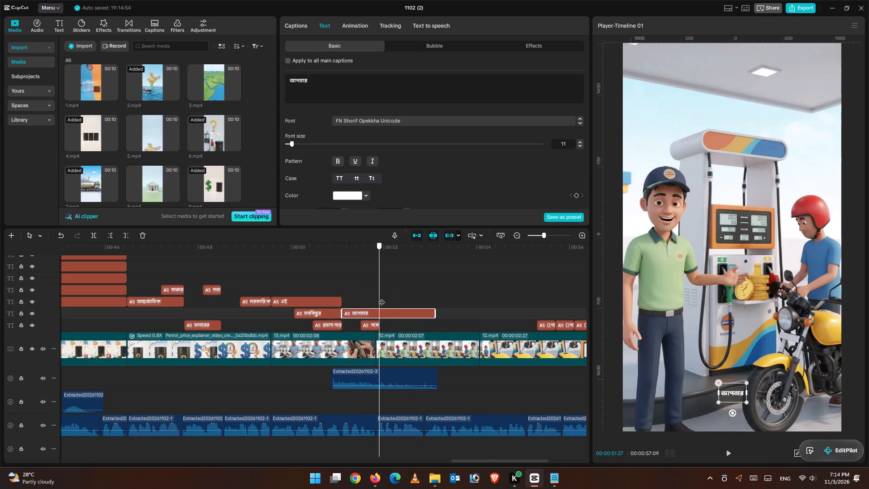
pyautogui.moveTo(382, 297); pyautogui.dragTo(376, 298)
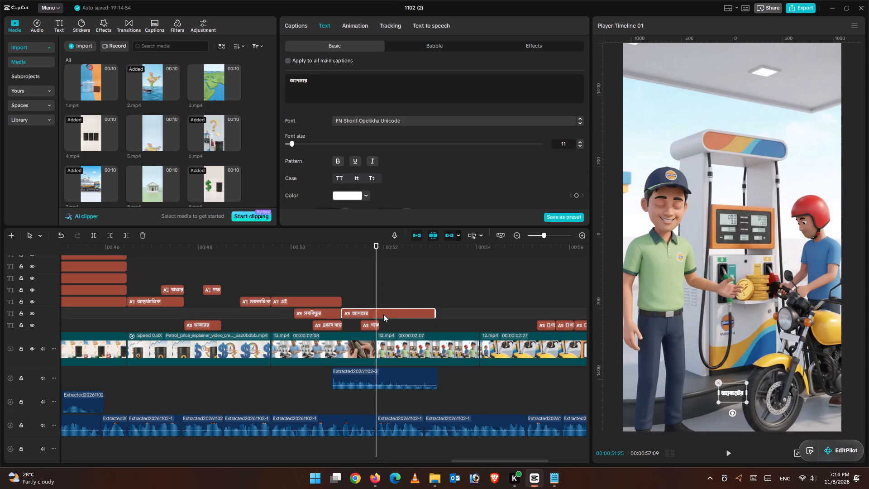
pyautogui.click(376, 321)
pyautogui.click(127, 235)
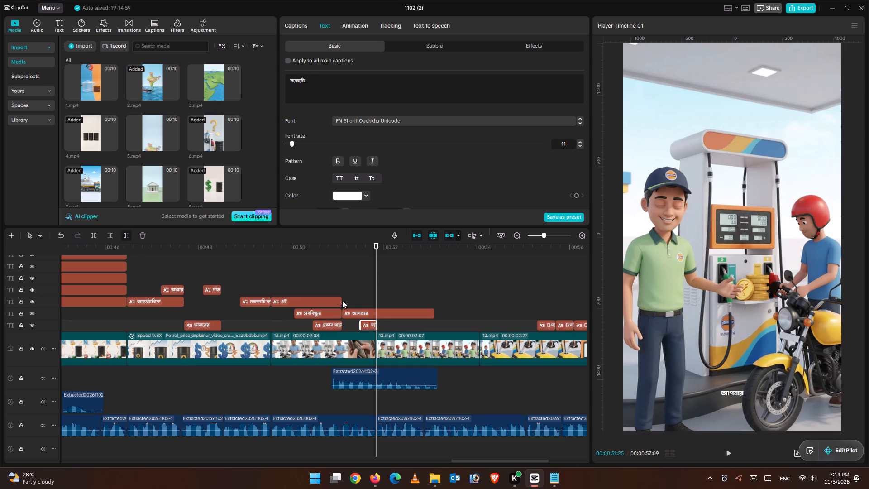
pyautogui.click(375, 312)
pyautogui.click(126, 238)
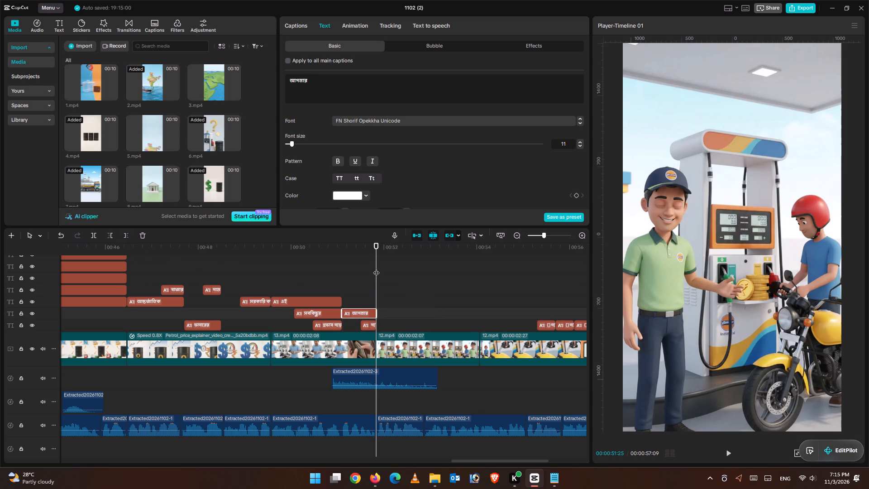
# Style আপনার and পকেটে। together with font size 28, the yellow preset with black outline, and stroke thickness 18.
pyautogui.moveTo(376, 268); pyautogui.dragTo(368, 267)
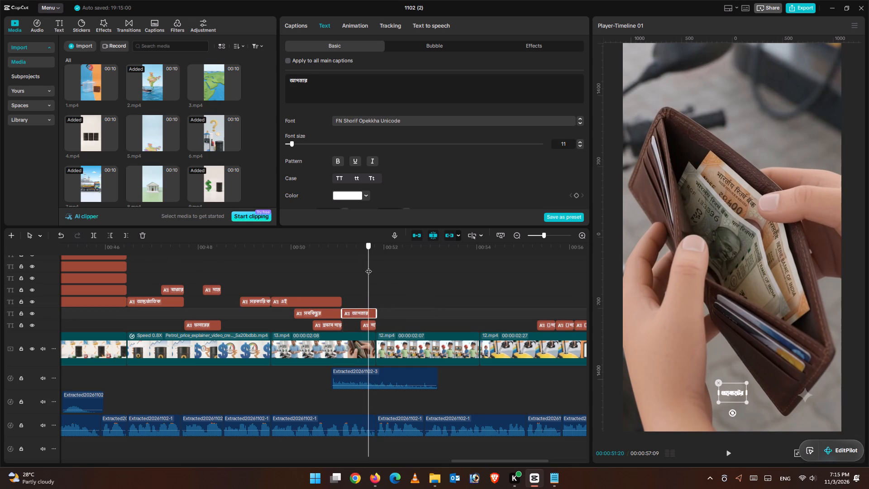
pyautogui.moveTo(368, 267); pyautogui.dragTo(369, 268)
pyautogui.moveTo(354, 291); pyautogui.dragTo(370, 325)
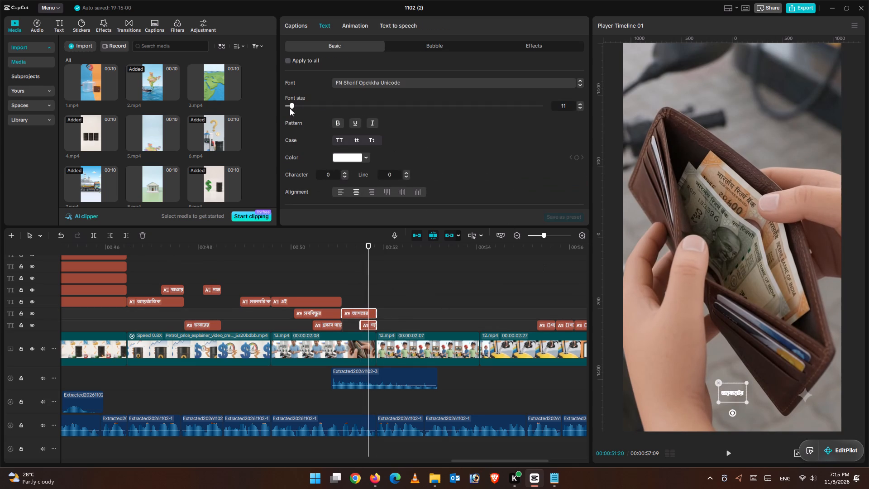
pyautogui.moveTo(290, 108); pyautogui.dragTo(307, 108)
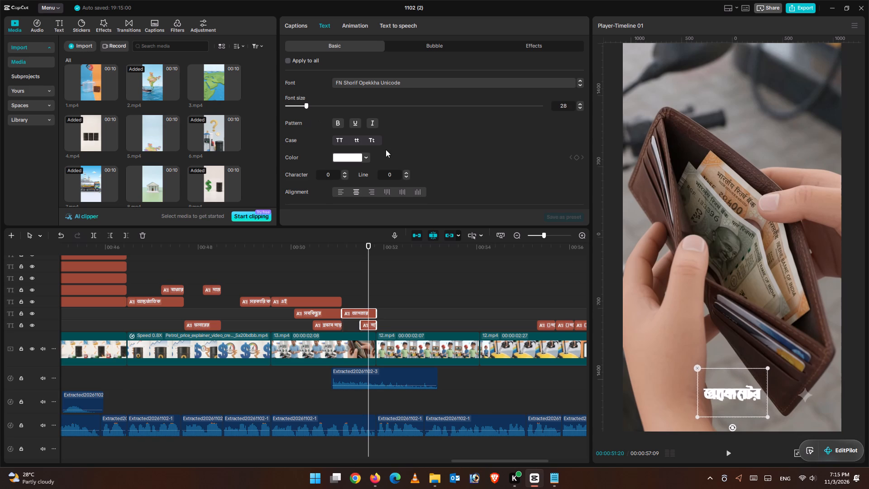
pyautogui.scroll(-3, 437, 176)
pyautogui.click(412, 112)
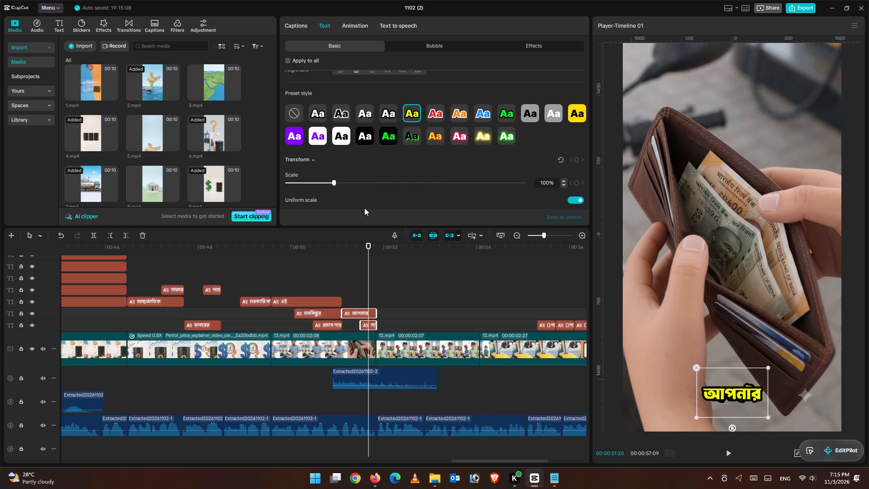
pyautogui.scroll(-3, 367, 187)
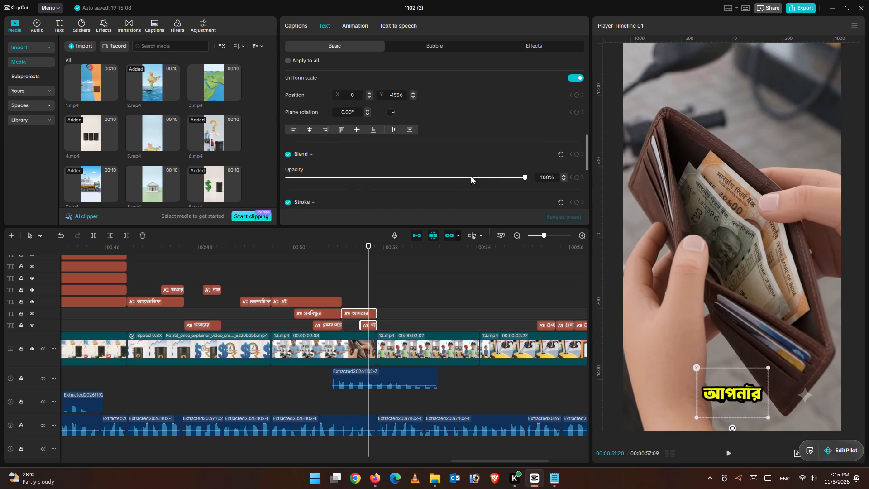
pyautogui.scroll(-2, 439, 181)
pyautogui.moveTo(354, 159); pyautogui.dragTo(331, 159)
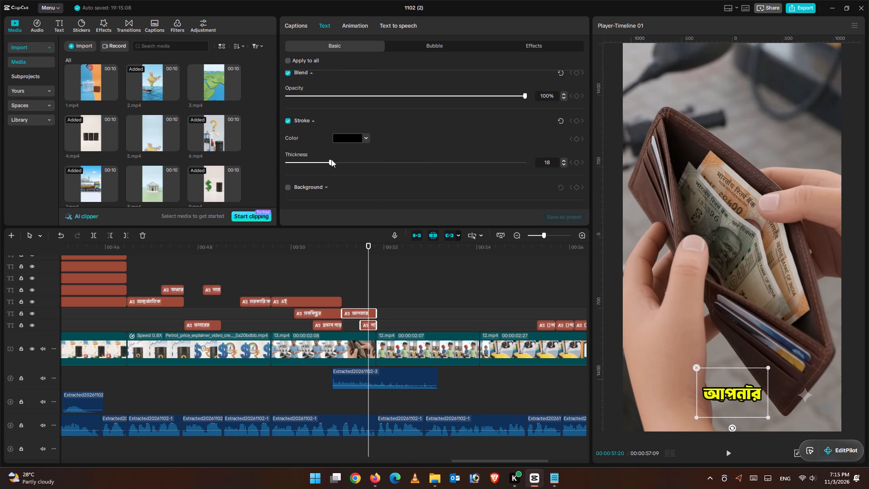
# Move both captions above the wallet, and arrange আপনার and পকেটে। side by side on one line.
pyautogui.moveTo(731, 388); pyautogui.dragTo(703, 107)
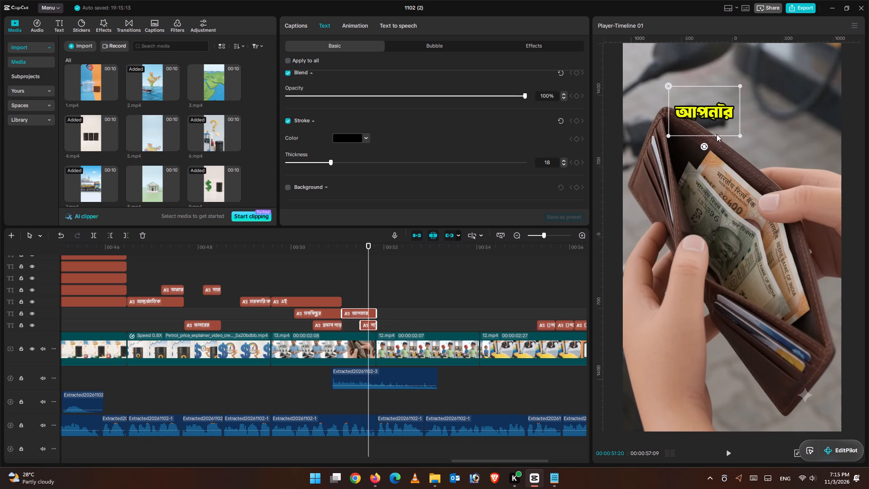
pyautogui.scroll(1, 692, 263)
pyautogui.click(349, 280)
pyautogui.moveTo(351, 278); pyautogui.dragTo(367, 281)
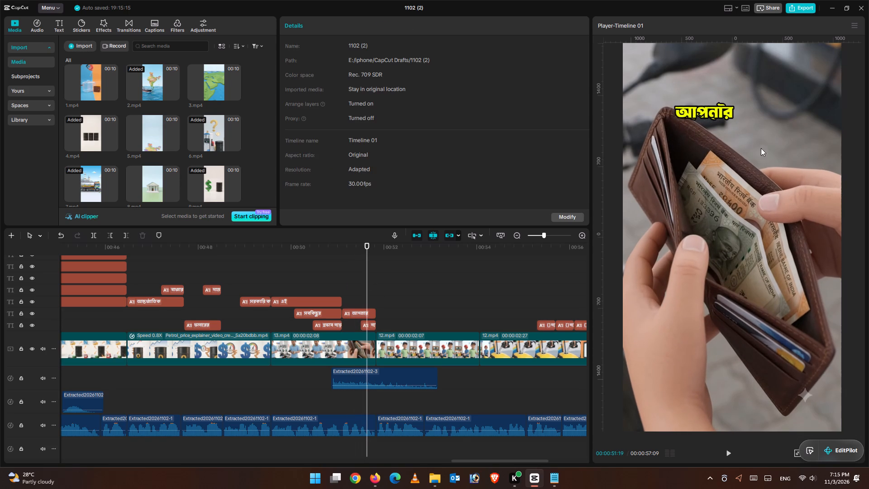
pyautogui.click(719, 118)
pyautogui.moveTo(718, 114); pyautogui.dragTo(711, 83)
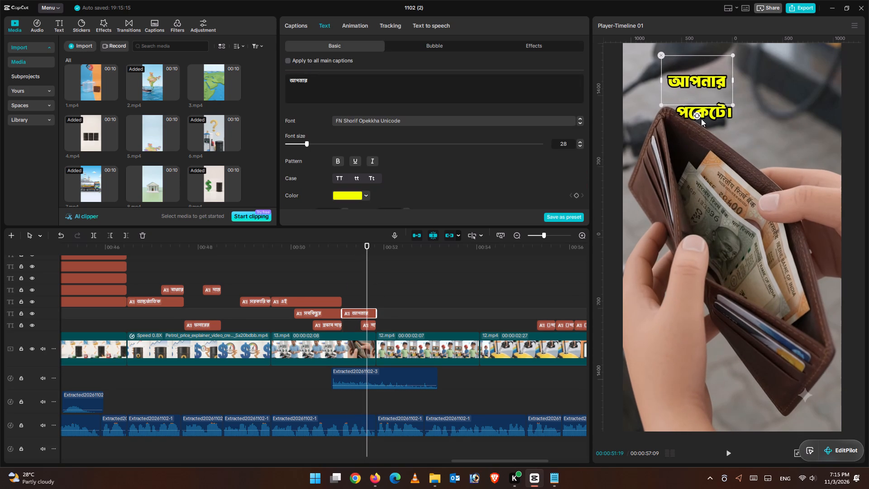
pyautogui.click(367, 326)
pyautogui.moveTo(716, 110); pyautogui.dragTo(771, 79)
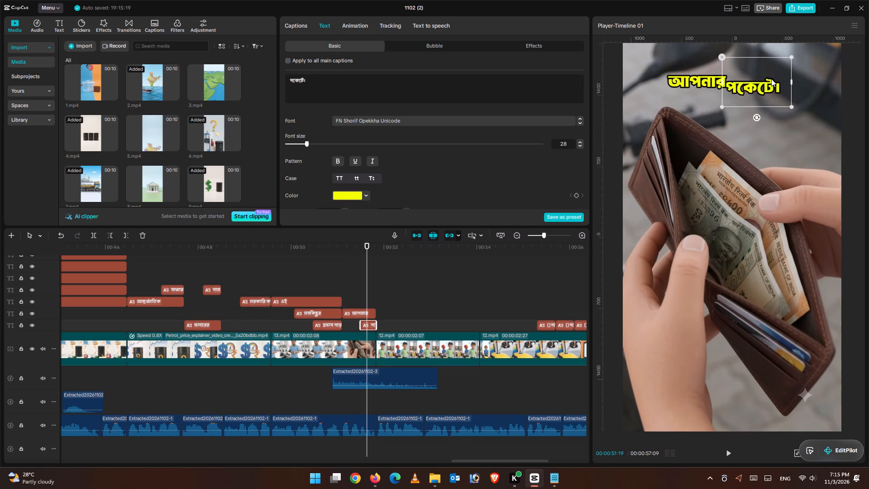
pyautogui.moveTo(771, 79); pyautogui.dragTo(770, 78)
pyautogui.click(765, 123)
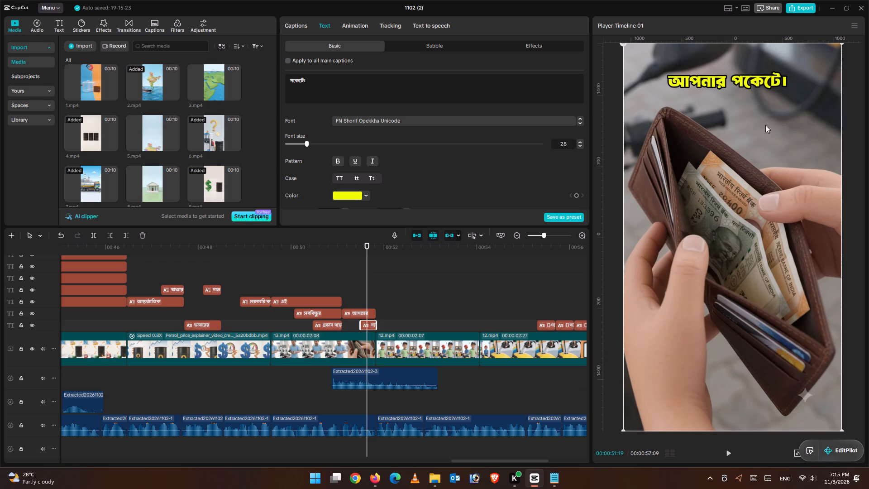
# Select আপনার and পকেটে। together and centre the pair horizontally above the wallet.
pyautogui.moveTo(352, 282); pyautogui.dragTo(376, 331)
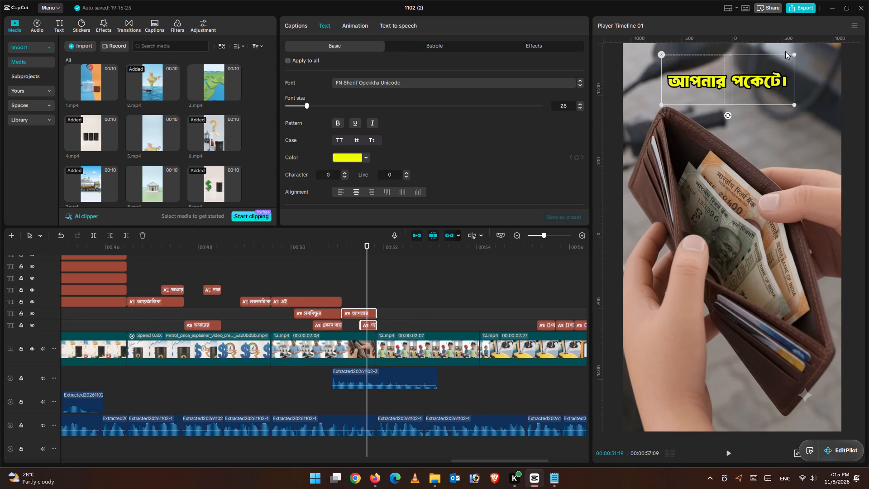
pyautogui.moveTo(750, 72); pyautogui.dragTo(745, 73)
pyautogui.moveTo(744, 84); pyautogui.dragTo(754, 83)
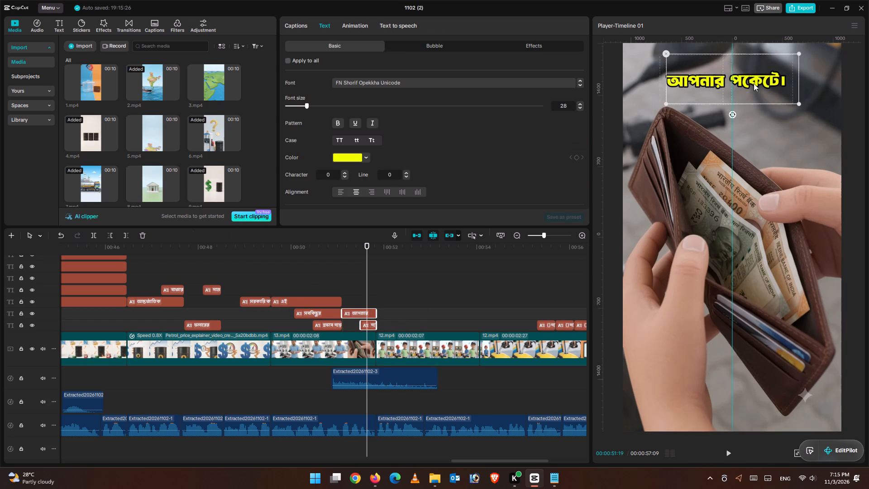
pyautogui.moveTo(754, 83); pyautogui.dragTo(754, 83)
pyautogui.click(763, 133)
# Play back the captions from সরকারি কর to পকেটে। several times to check their timing against the narration.
pyautogui.click(271, 275)
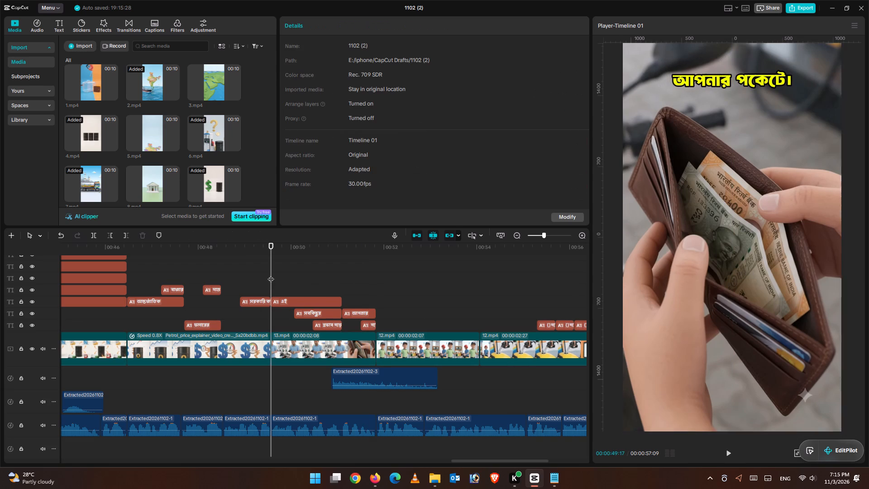
pyautogui.click(730, 456)
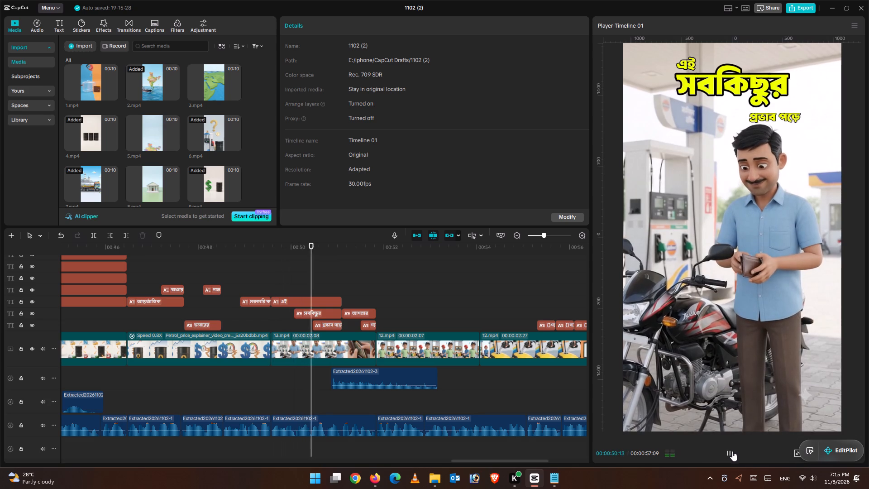
pyautogui.click(733, 446)
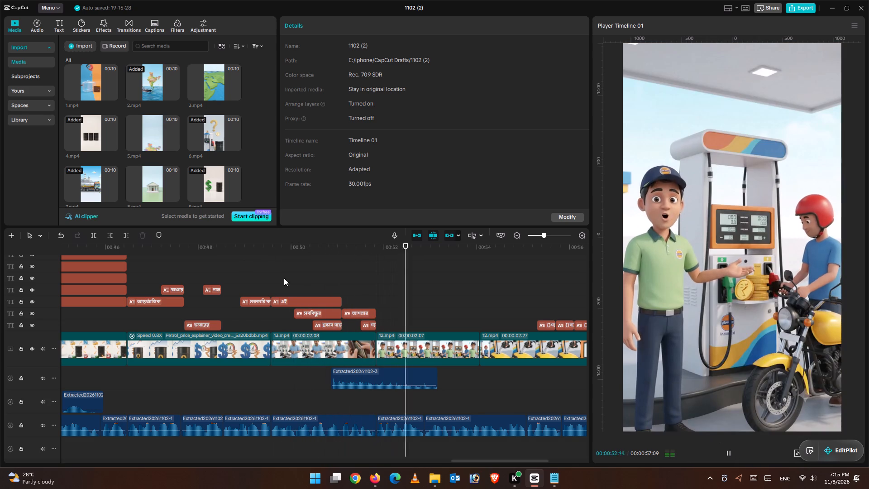
pyautogui.click(283, 283)
pyautogui.click(729, 451)
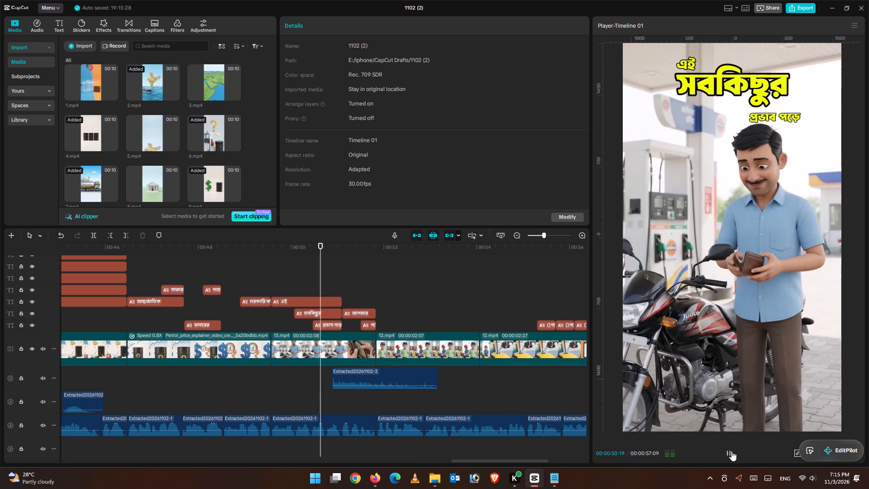
pyautogui.click(732, 449)
pyautogui.click(253, 270)
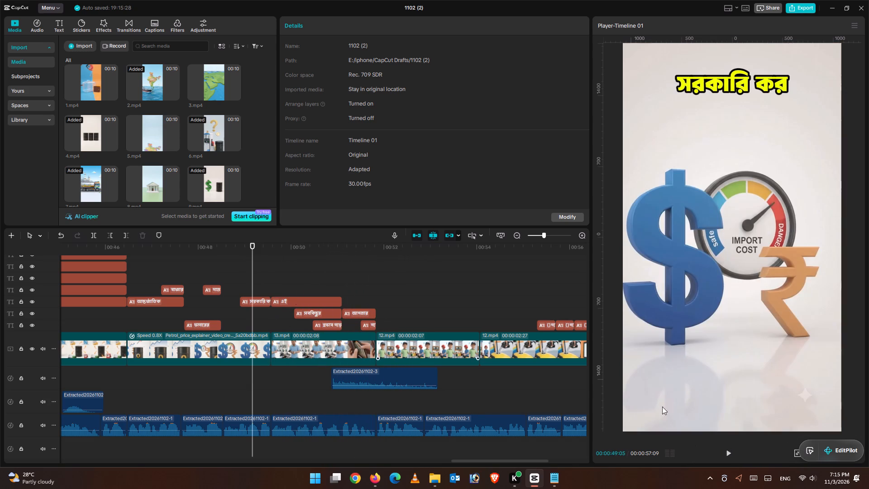
pyautogui.click(735, 452)
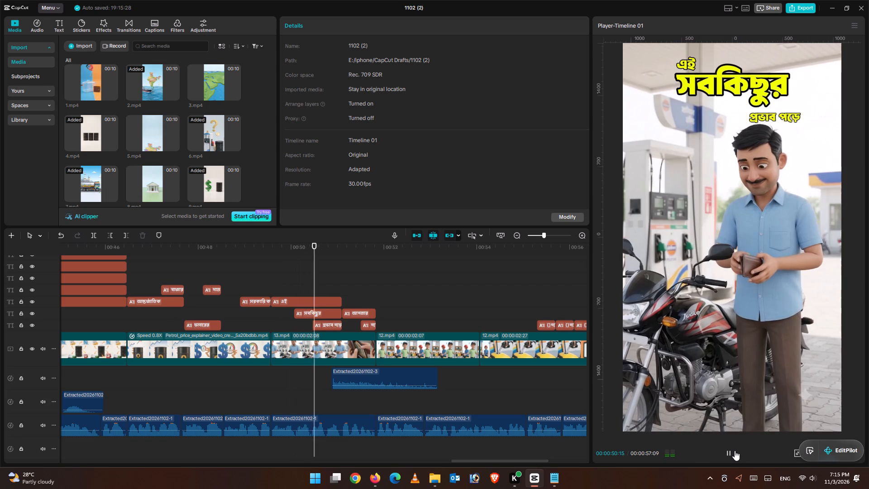
pyautogui.click(734, 449)
pyautogui.click(270, 264)
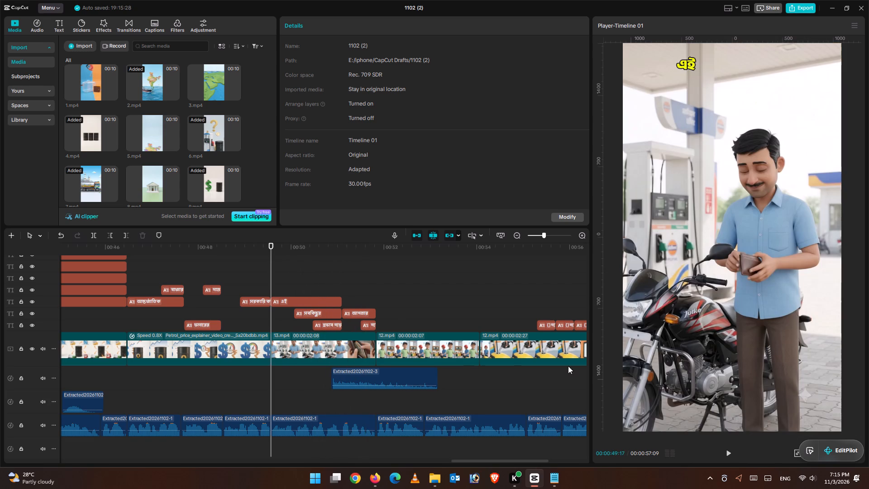
pyautogui.click(729, 451)
pyautogui.click(726, 449)
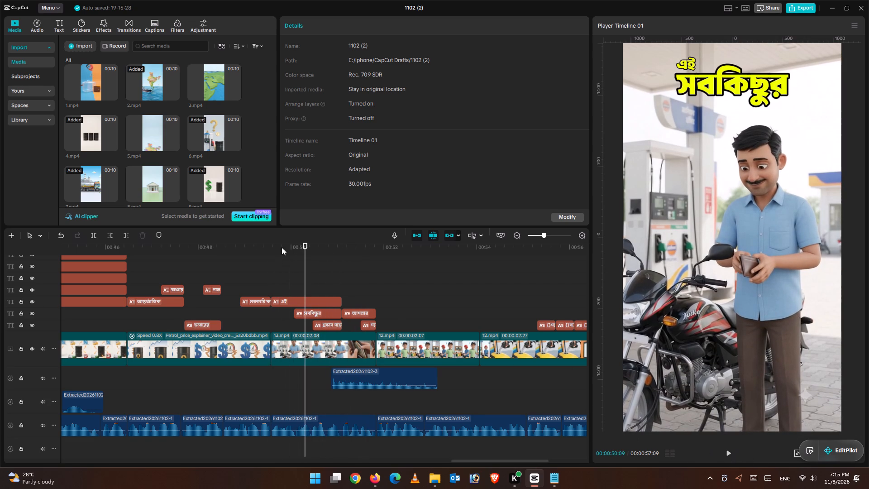
# Extend the সবকিছুর caption to start earlier, at 00:49:27, and play back the section up to পকেটে। to check the timing.
pyautogui.moveTo(307, 259); pyautogui.dragTo(292, 259)
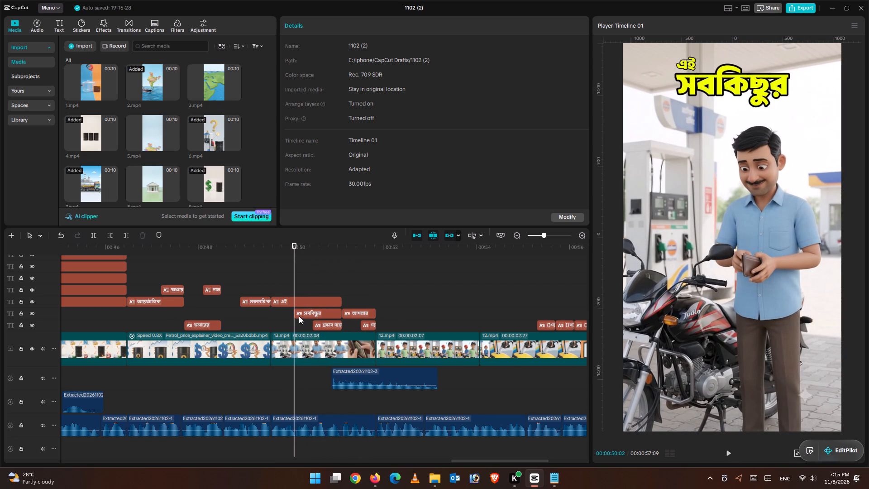
pyautogui.click(277, 269)
pyautogui.click(732, 457)
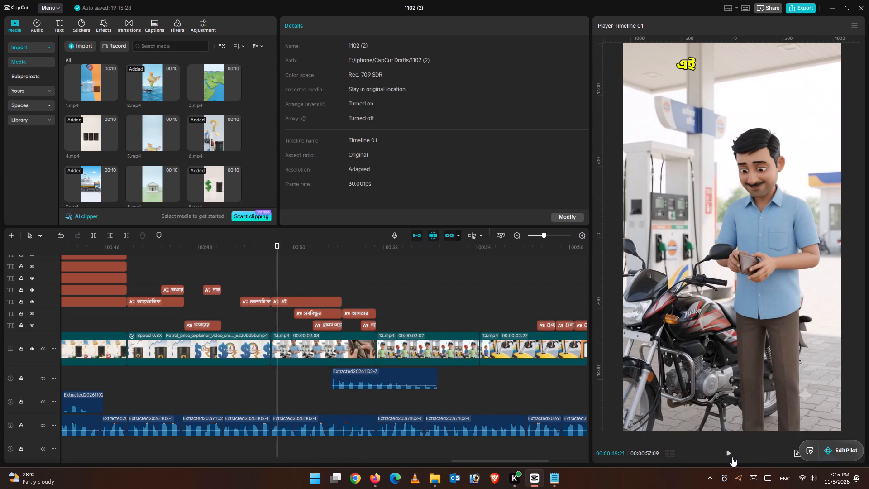
pyautogui.click(727, 454)
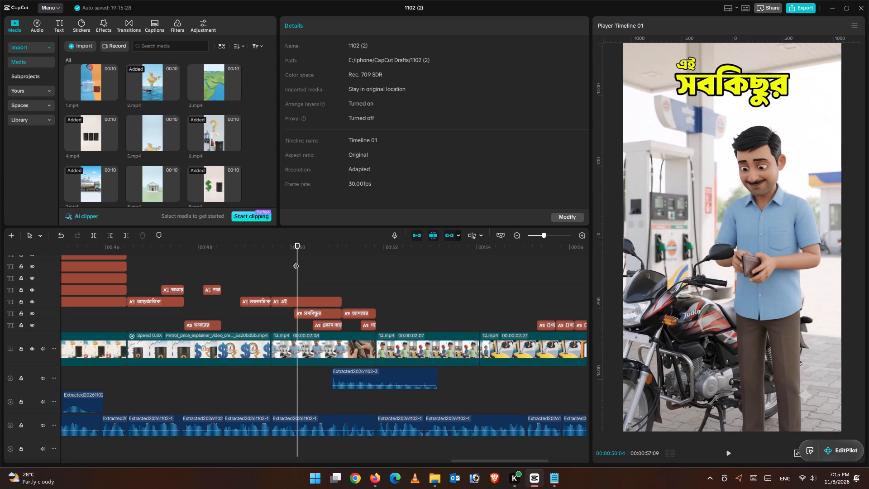
pyautogui.moveTo(295, 263); pyautogui.dragTo(287, 265)
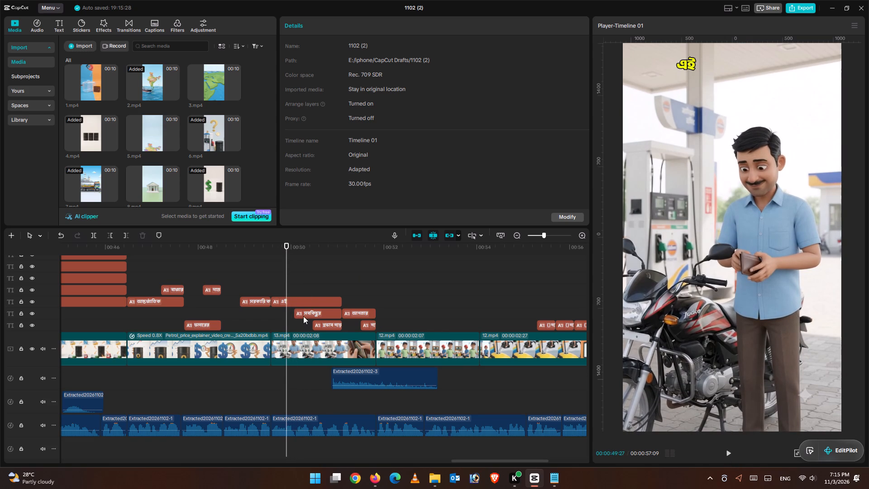
pyautogui.click(303, 316)
pyautogui.moveTo(293, 311); pyautogui.dragTo(287, 311)
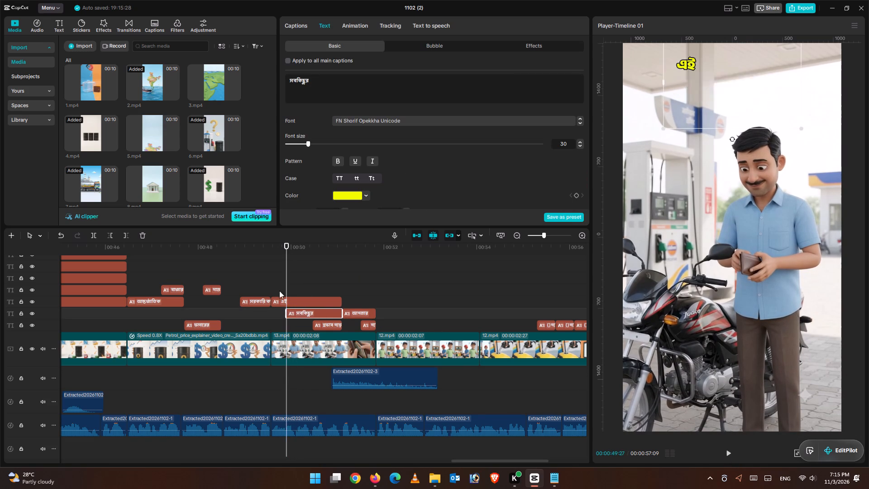
pyautogui.click(270, 281)
pyautogui.click(728, 452)
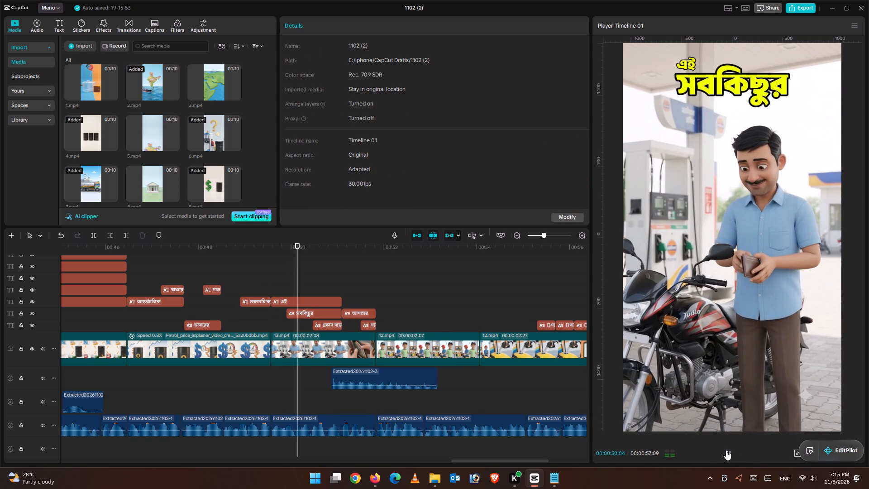
pyautogui.click(721, 448)
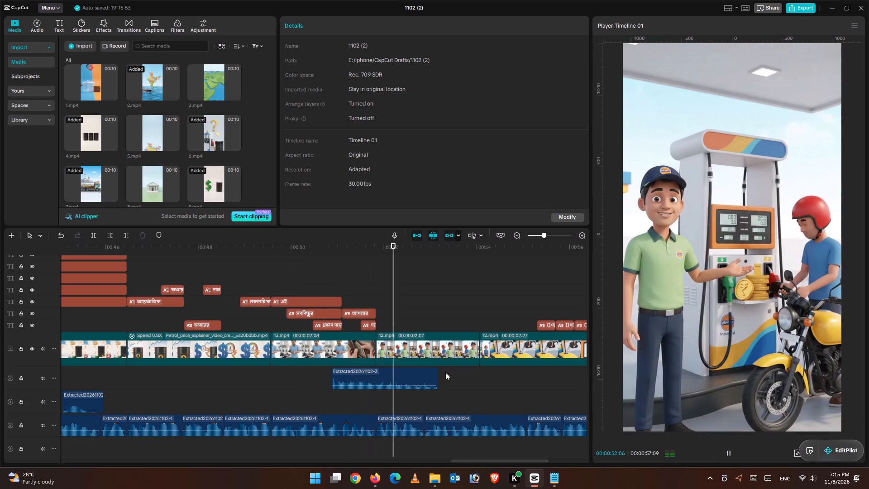
pyautogui.click(330, 265)
pyautogui.click(731, 454)
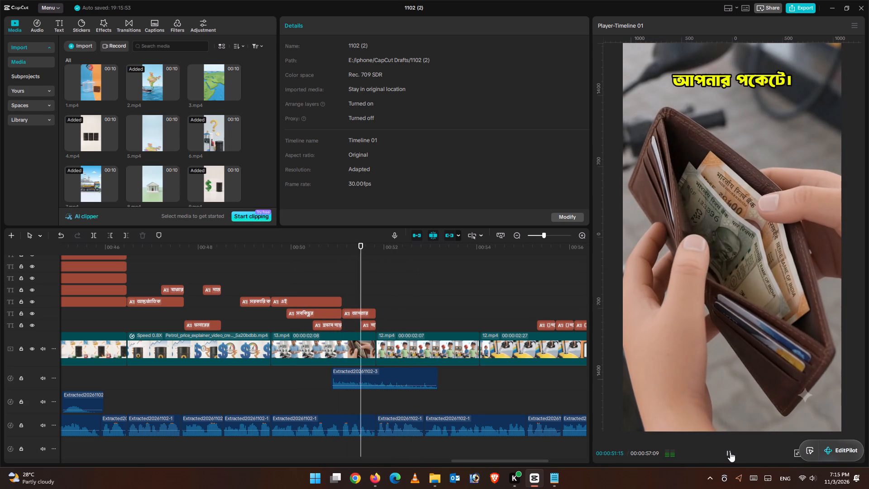
pyautogui.click(729, 451)
# Move the first leftover unstyled caption to 00:51:25, directly after আপনার on the same track.
pyautogui.moveTo(389, 289); pyautogui.dragTo(376, 286)
pyautogui.click(548, 324)
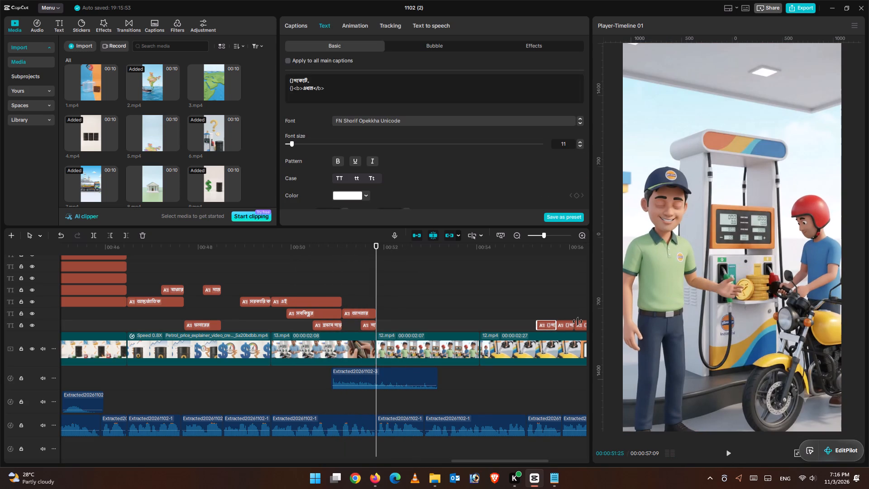
pyautogui.moveTo(543, 322); pyautogui.dragTo(385, 315)
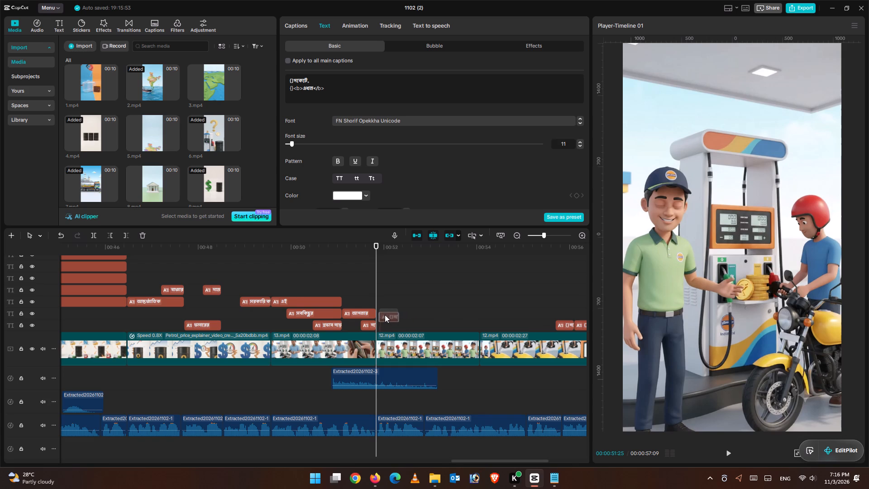
pyautogui.moveTo(385, 315); pyautogui.dragTo(382, 315)
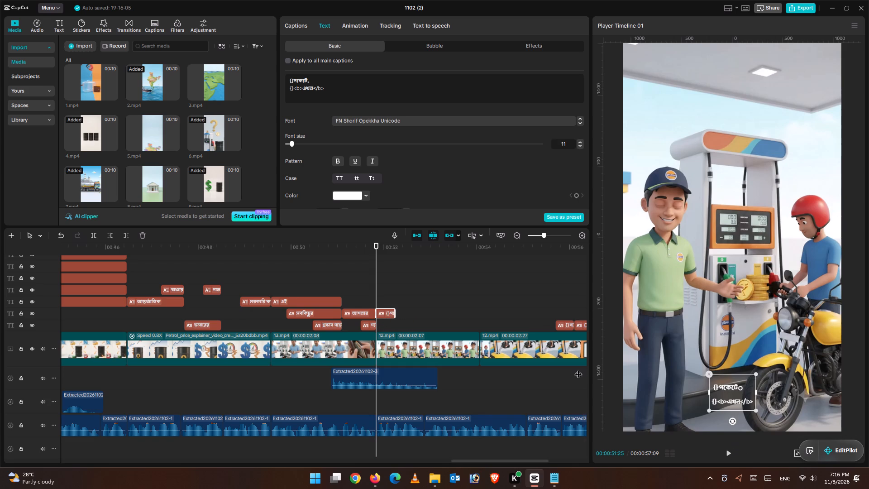
# Strip the extra word, brackets and bold tags from the moved caption so its text reads only এখন.
pyautogui.click(302, 91)
pyautogui.press('BackSpace')
pyautogui.press('BackSpace')
pyautogui.press('BackSpace')
pyautogui.press('BackSpace')
pyautogui.press('BackSpace')
pyautogui.press('BackSpace')
pyautogui.press('BackSpace')
pyautogui.press('BackSpace')
pyautogui.press('BackSpace')
pyautogui.press('BackSpace')
pyautogui.press('BackSpace')
pyautogui.press('BackSpace')
pyautogui.press('BackSpace')
pyautogui.press('BackSpace')
pyautogui.press('BackSpace')
pyautogui.press('BackSpace')
pyautogui.press('BackSpace')
pyautogui.press('BackSpace')
pyautogui.press('BackSpace')
pyautogui.press('BackSpace')
pyautogui.click(337, 84)
pyautogui.press('BackSpace')
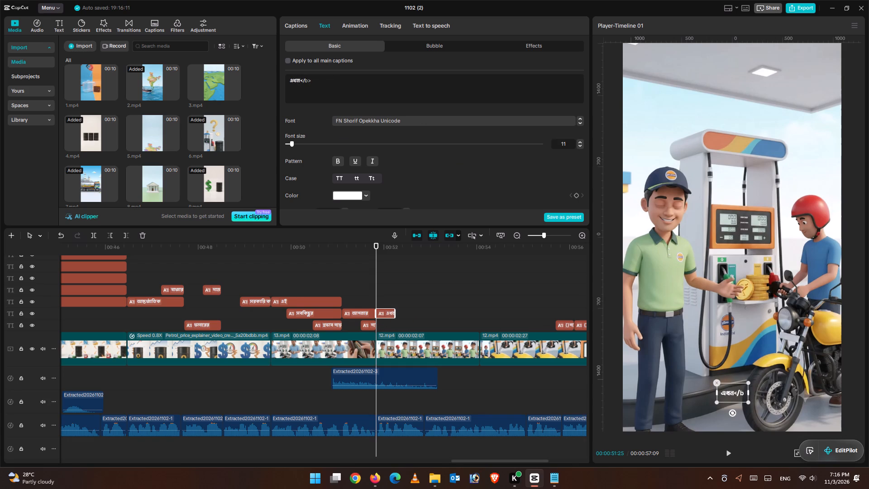
pyautogui.press('BackSpace')
pyautogui.press('BackSpace')
pyautogui.press('BackSpace')
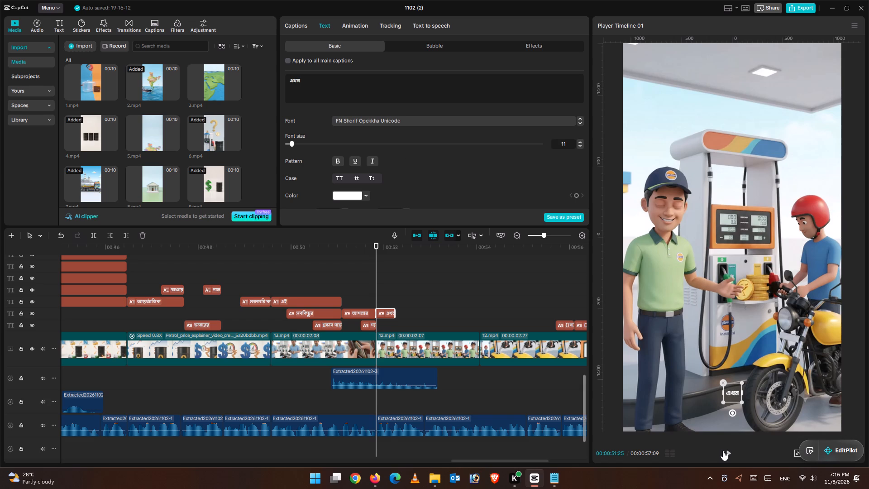
# Find the end of এখন in the narration, and move the next leftover caption to 00:52:07 on the track below.
pyautogui.click(724, 451)
pyautogui.click(724, 450)
pyautogui.moveTo(426, 298); pyautogui.dragTo(423, 298)
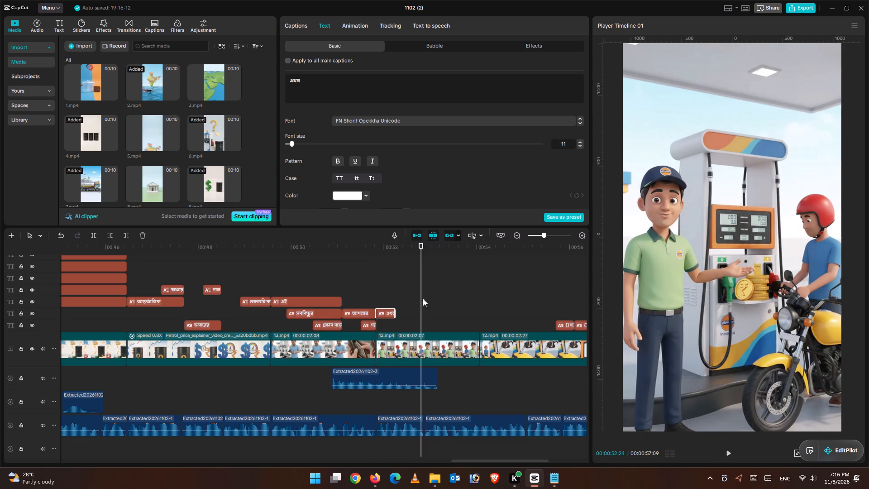
pyautogui.moveTo(423, 298); pyautogui.dragTo(396, 297)
pyautogui.click(372, 281)
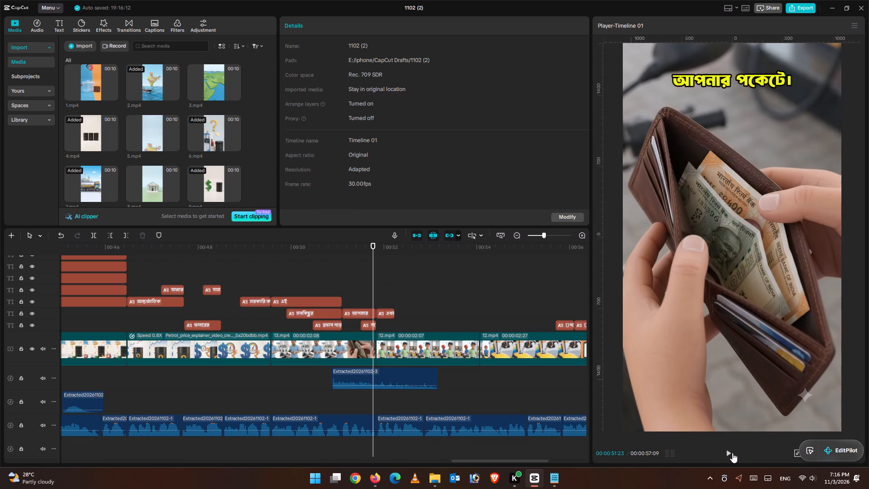
pyautogui.click(731, 452)
pyautogui.click(731, 452)
pyautogui.moveTo(400, 306); pyautogui.dragTo(378, 305)
pyautogui.click(732, 453)
pyautogui.click(731, 452)
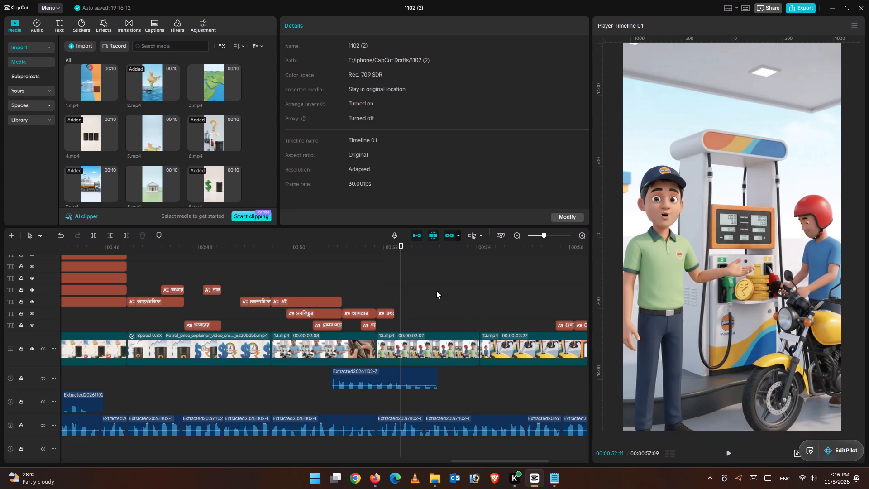
pyautogui.moveTo(400, 287); pyautogui.dragTo(393, 289)
pyautogui.click(569, 327)
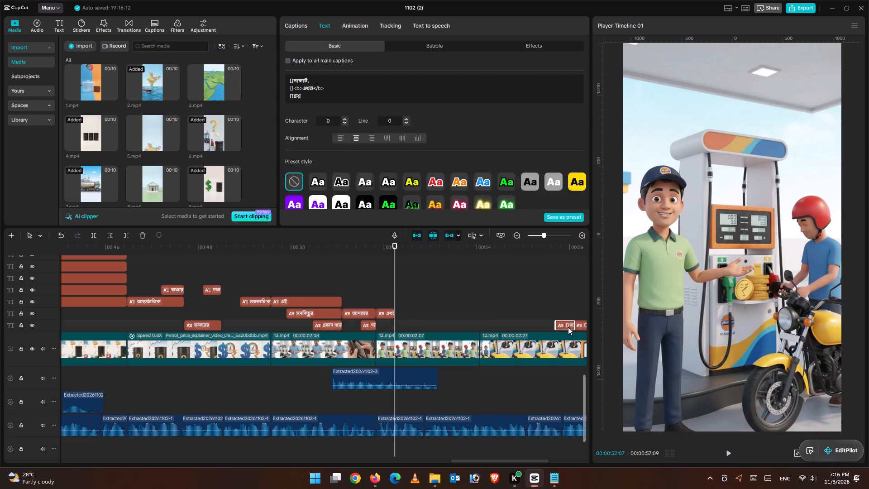
pyautogui.moveTo(571, 326); pyautogui.dragTo(406, 327)
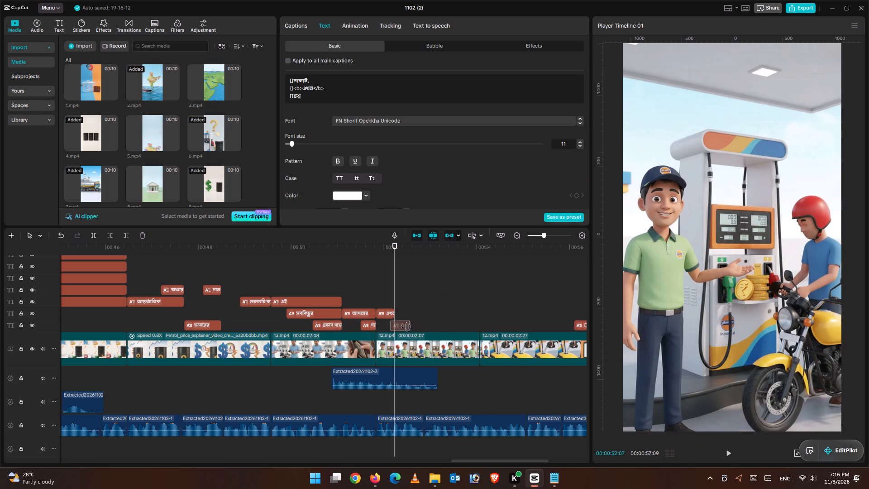
pyautogui.moveTo(406, 327); pyautogui.dragTo(407, 326)
# Remove the extra words, brackets and tags from the caption at 00:52:07, leaving only প্রশ্ন.
pyautogui.click(293, 97)
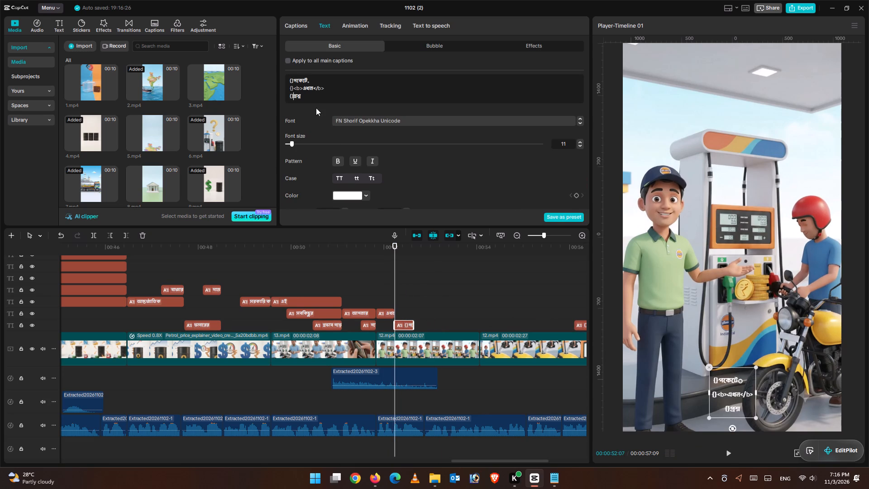
pyautogui.press('BackSpace')
pyautogui.press('BackSpace')
pyautogui.press('BackSpace')
pyautogui.press('BackSpace')
pyautogui.press('BackSpace')
pyautogui.press('BackSpace')
pyautogui.press('BackSpace')
pyautogui.press('BackSpace')
pyautogui.press('BackSpace')
pyautogui.press('BackSpace')
pyautogui.press('BackSpace')
pyautogui.press('BackSpace')
pyautogui.press('BackSpace')
pyautogui.press('BackSpace')
pyautogui.press('BackSpace')
pyautogui.press('BackSpace')
pyautogui.press('BackSpace')
pyautogui.press('BackSpace')
pyautogui.press('BackSpace')
pyautogui.press('BackSpace')
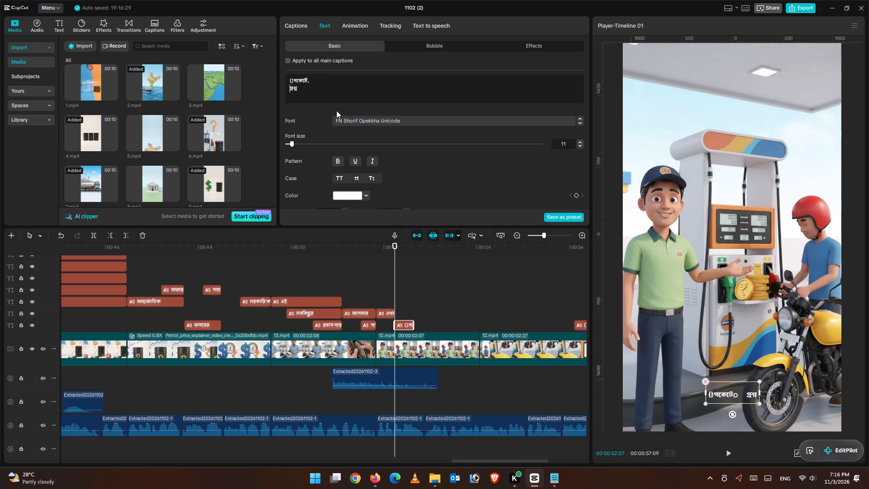
# Find where the word after প্রশ্ন begins, and move the next leftover caption to 00:52:13 on a new track above এখন.
pyautogui.click(735, 455)
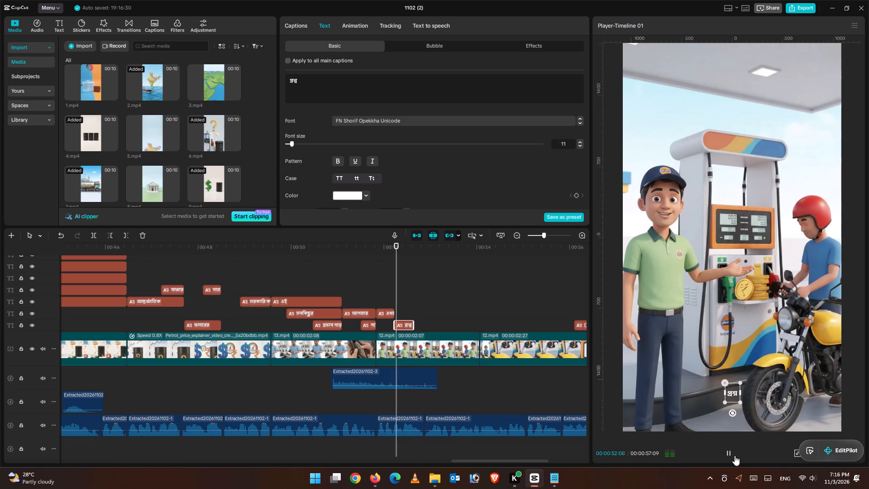
pyautogui.click(734, 455)
pyautogui.moveTo(431, 310); pyautogui.dragTo(406, 311)
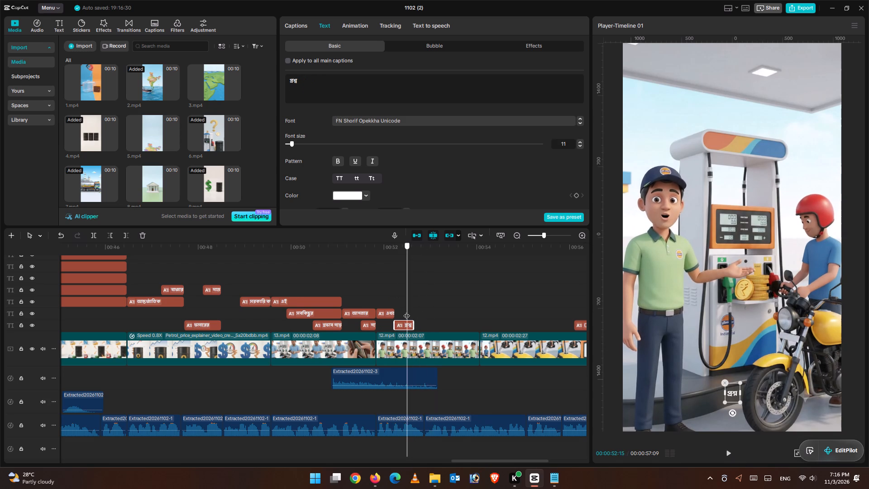
pyautogui.moveTo(406, 311); pyautogui.dragTo(405, 311)
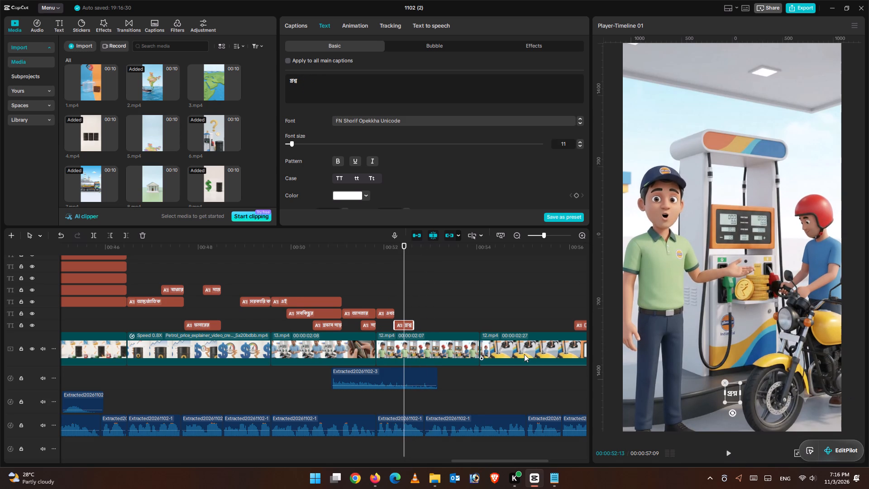
pyautogui.click(579, 328)
pyautogui.moveTo(582, 326); pyautogui.dragTo(436, 297)
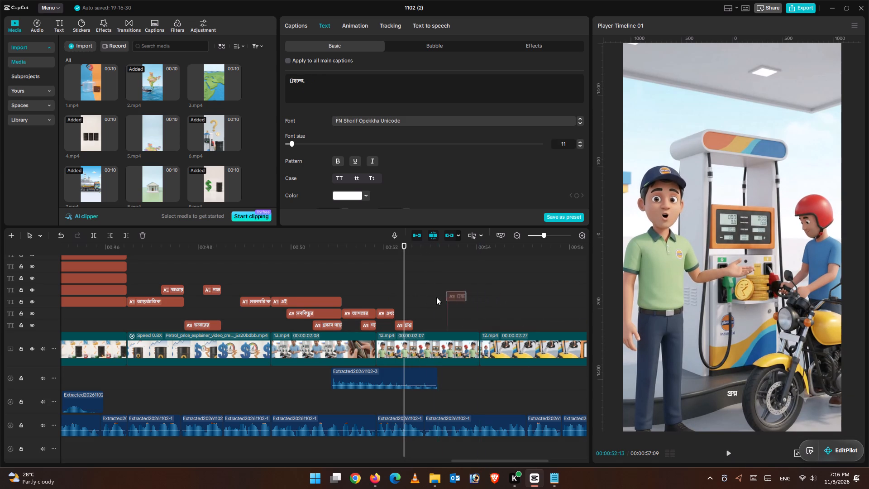
pyautogui.moveTo(436, 297); pyautogui.dragTo(415, 308)
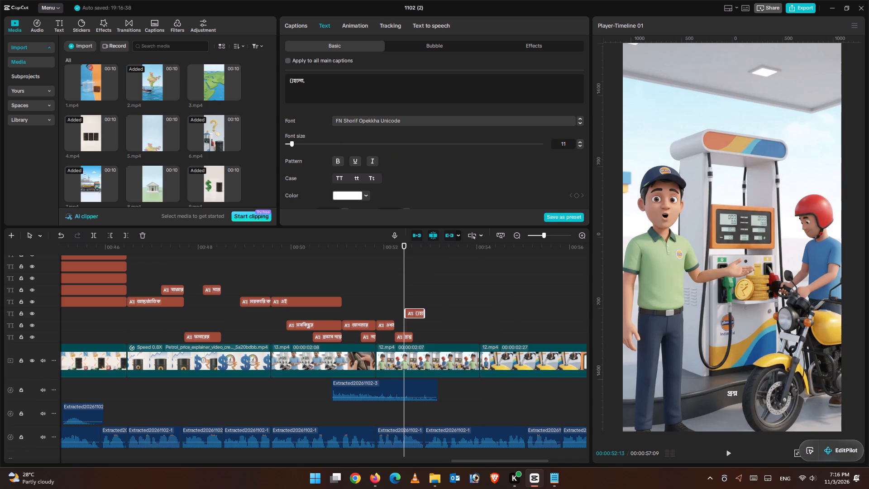
# Delete the leading brackets from the text of the হলো, caption.
pyautogui.click(305, 84)
pyautogui.click(293, 82)
pyautogui.press('BackSpace')
pyautogui.press('BackSpace')
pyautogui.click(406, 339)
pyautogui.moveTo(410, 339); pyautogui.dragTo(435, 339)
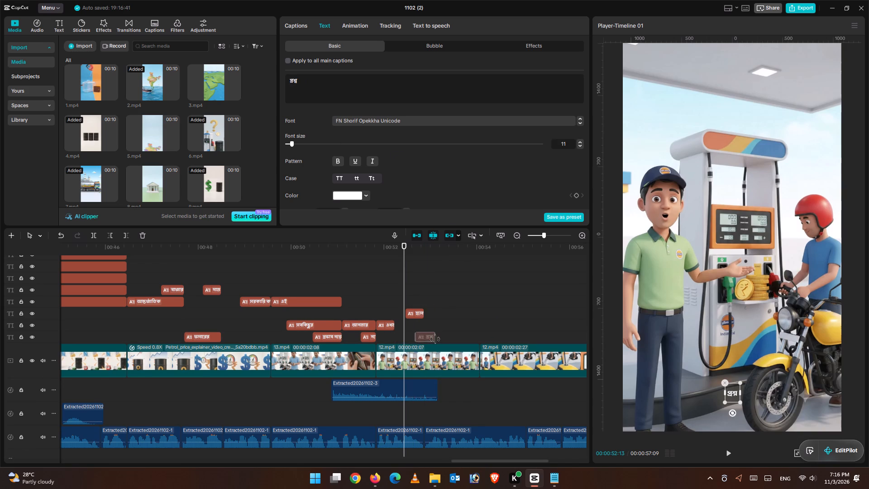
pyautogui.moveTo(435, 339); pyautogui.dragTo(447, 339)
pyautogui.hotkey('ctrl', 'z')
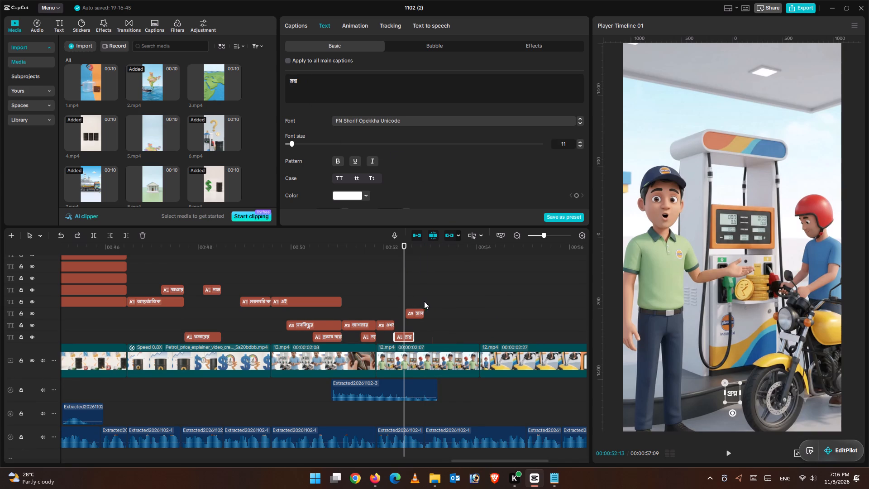
# Find where হলো, ends in the narration, and extend the প্রশ্ন and এখন captions to end at 00:52:26.
pyautogui.moveTo(408, 282); pyautogui.dragTo(426, 288)
pyautogui.click(408, 283)
pyautogui.moveTo(406, 283); pyautogui.dragTo(423, 291)
pyautogui.click(410, 334)
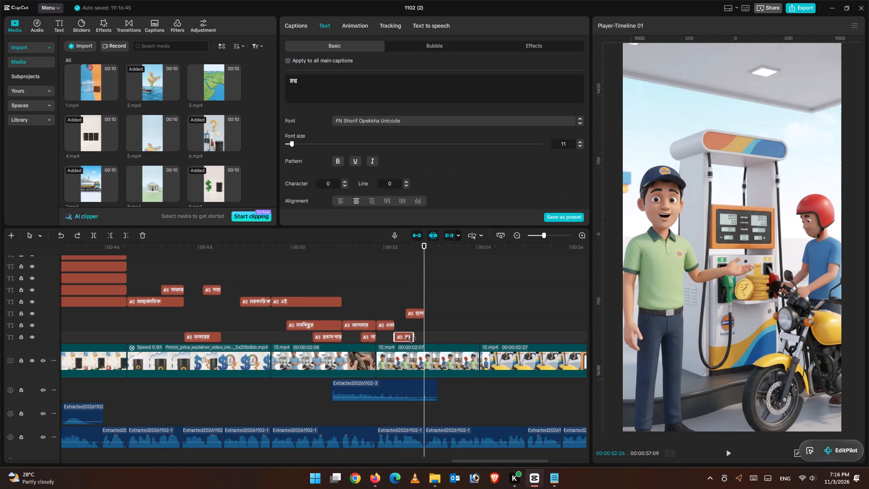
pyautogui.moveTo(412, 337); pyautogui.dragTo(425, 338)
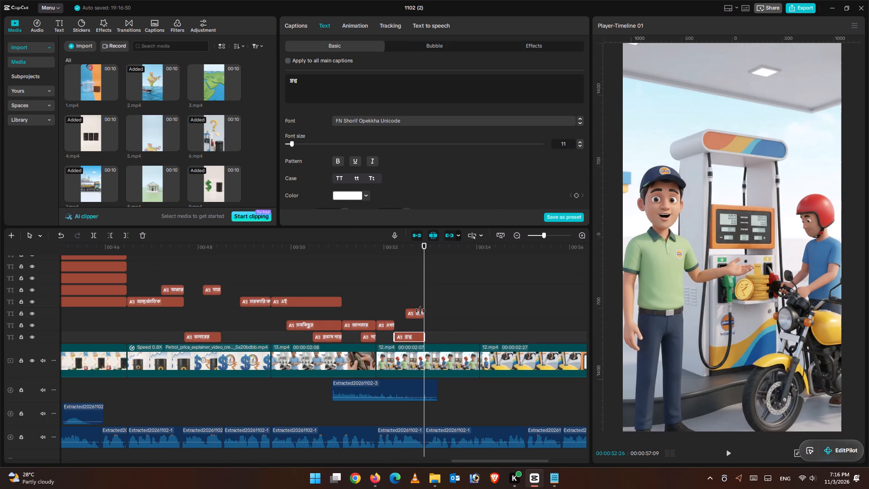
pyautogui.click(392, 323)
pyautogui.moveTo(394, 328); pyautogui.dragTo(422, 327)
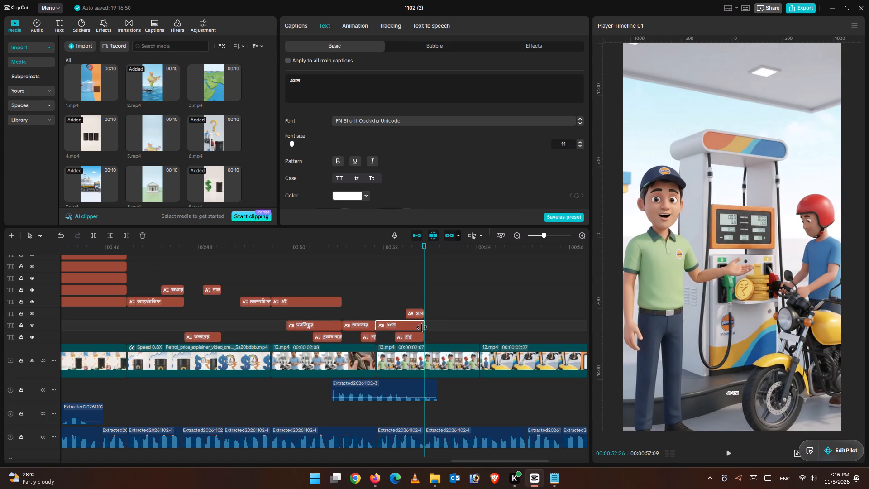
pyautogui.moveTo(422, 327); pyautogui.dragTo(424, 328)
# Set the font size of the এখন, প্রশ্ন and হলো, captions together to 31.
pyautogui.moveTo(400, 307); pyautogui.dragTo(416, 336)
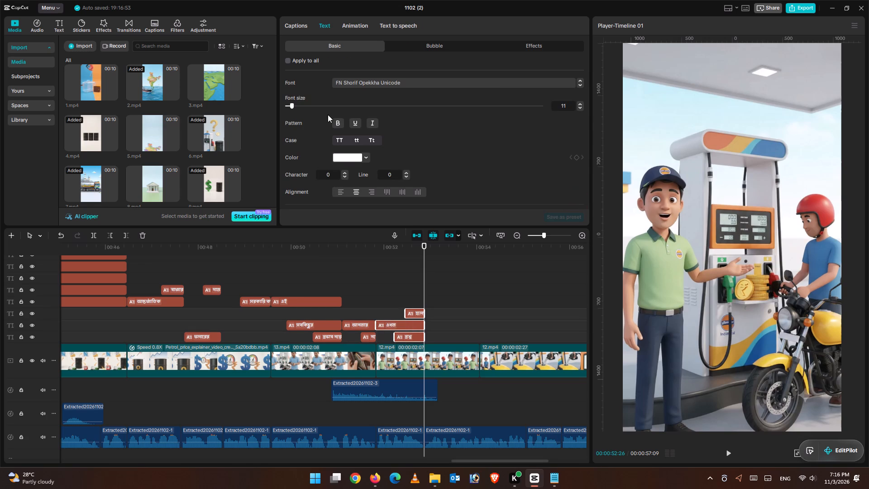
pyautogui.scroll(3, 352, 127)
pyautogui.moveTo(293, 105); pyautogui.dragTo(306, 105)
pyautogui.moveTo(306, 105); pyautogui.dragTo(320, 107)
pyautogui.moveTo(423, 245); pyautogui.dragTo(422, 245)
pyautogui.moveTo(422, 245); pyautogui.dragTo(417, 244)
pyautogui.moveTo(319, 106); pyautogui.dragTo(308, 105)
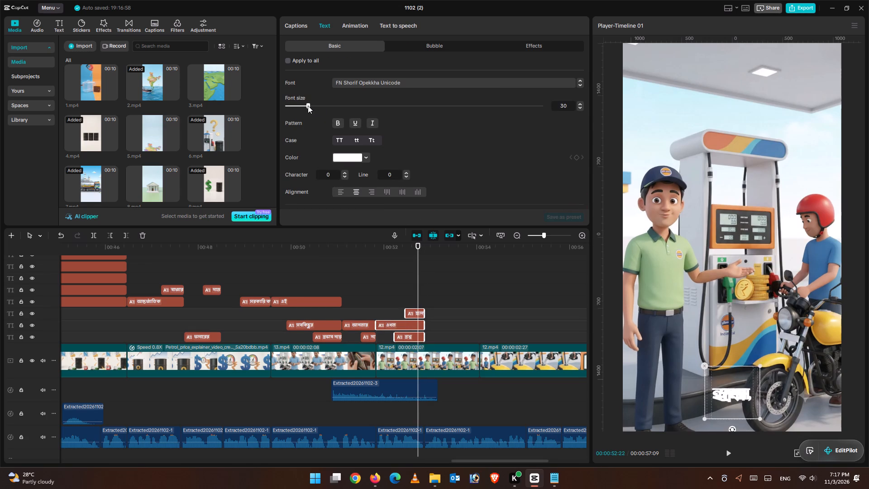
pyautogui.moveTo(308, 105); pyautogui.dragTo(308, 105)
# Apply the yellow text preset with black outline to the three captions and set the stroke thickness to 20.
pyautogui.scroll(-3, 354, 170)
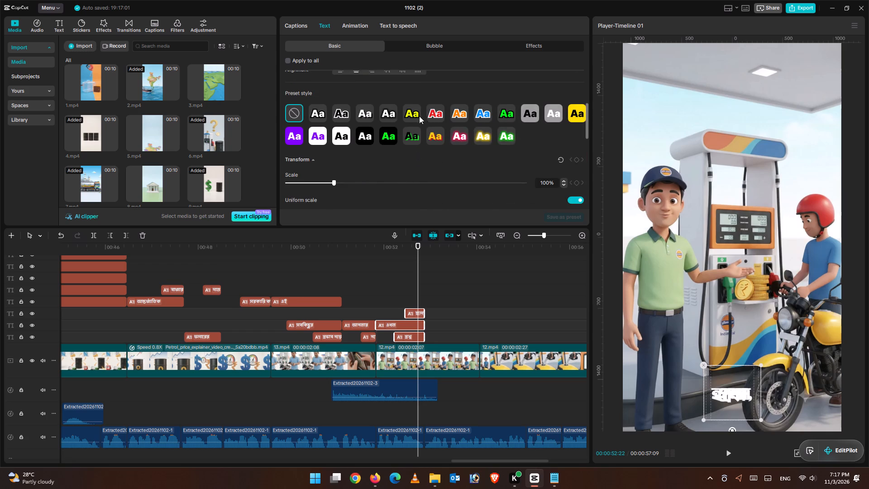
pyautogui.click(418, 115)
pyautogui.scroll(-1, 433, 173)
pyautogui.scroll(-4, 391, 192)
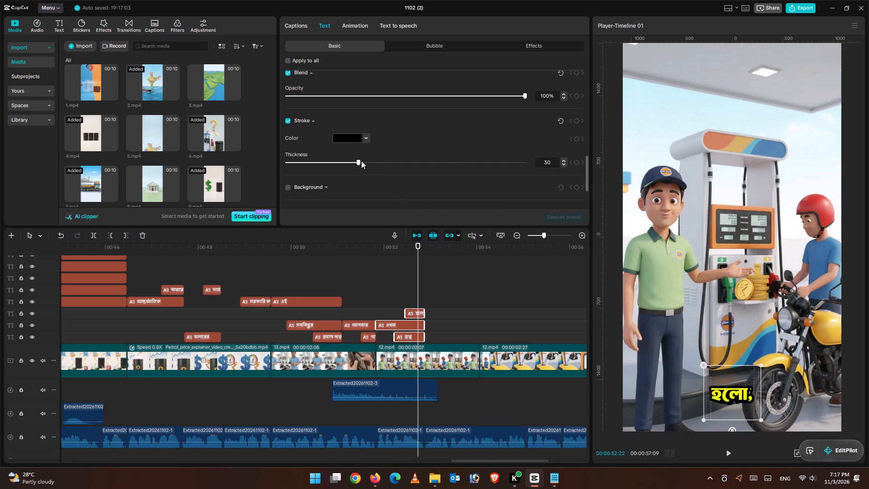
pyautogui.moveTo(361, 161); pyautogui.dragTo(334, 158)
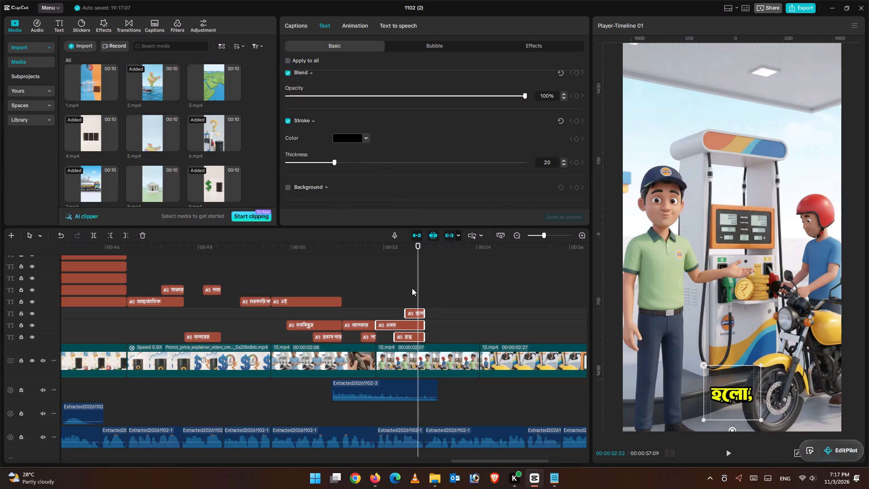
# Move the প্রশ্ন caption up over the fuel pump's header and enlarge it to about 243% scale.
pyautogui.moveTo(412, 288); pyautogui.dragTo(393, 285)
pyautogui.click(412, 290)
pyautogui.click(422, 342)
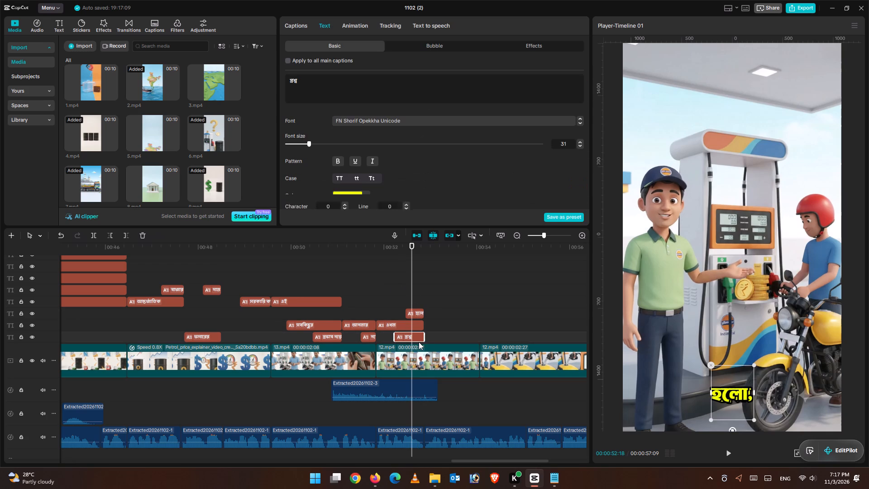
pyautogui.moveTo(725, 378); pyautogui.dragTo(717, 145)
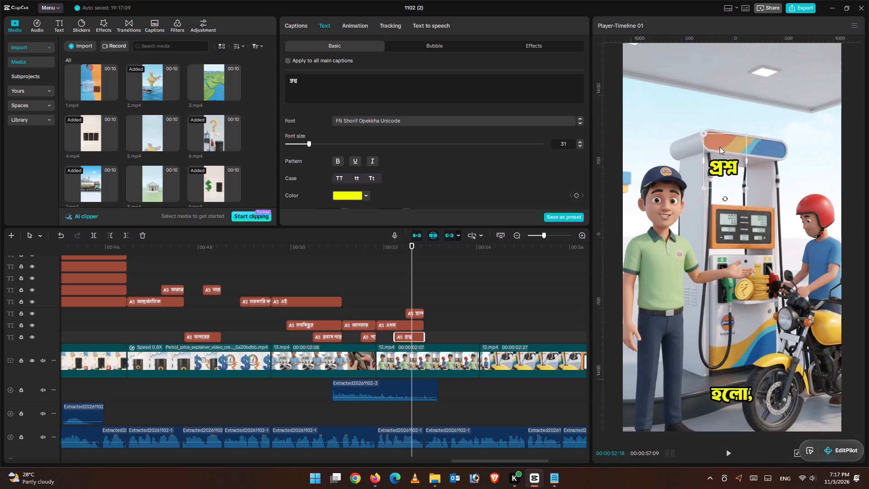
pyautogui.moveTo(745, 187); pyautogui.dragTo(794, 242)
# Set the প্রশ্ন caption's stroke thickness to 9 and move it near the top of the video frame.
pyautogui.scroll(-1, 358, 178)
pyautogui.scroll(1, 359, 178)
pyautogui.scroll(-6, 359, 178)
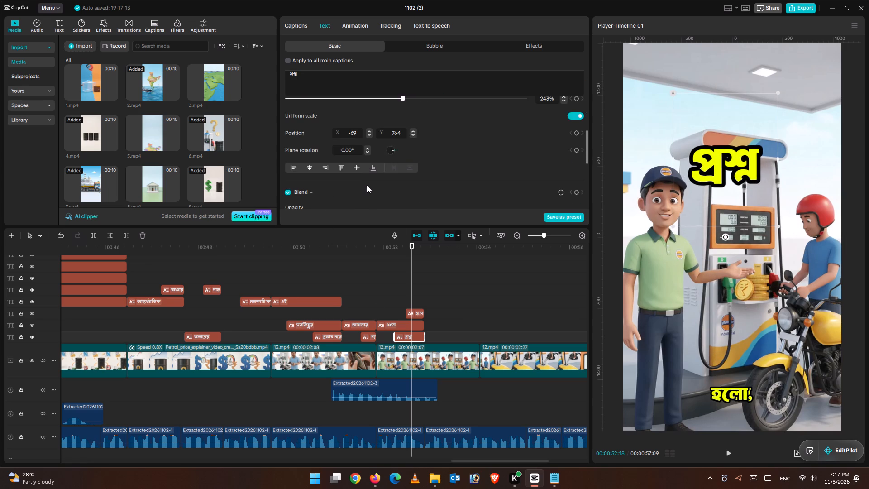
pyautogui.scroll(1, 372, 185)
pyautogui.scroll(-4, 372, 185)
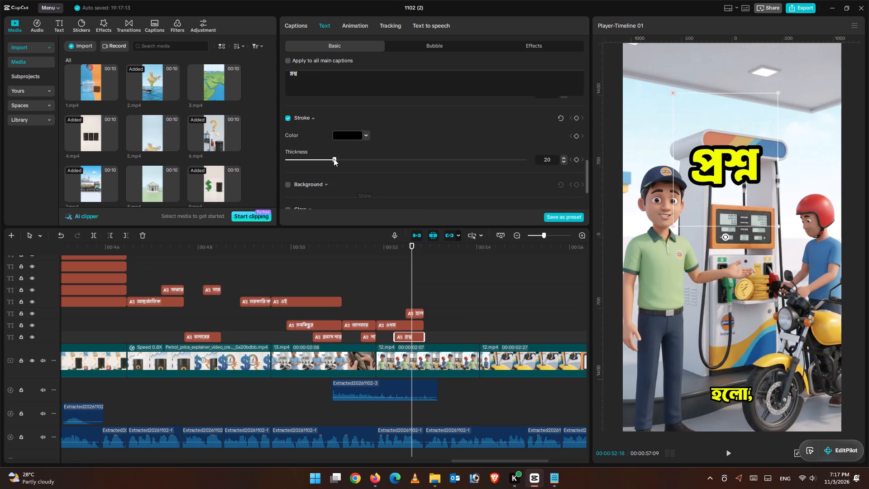
pyautogui.moveTo(334, 158); pyautogui.dragTo(307, 151)
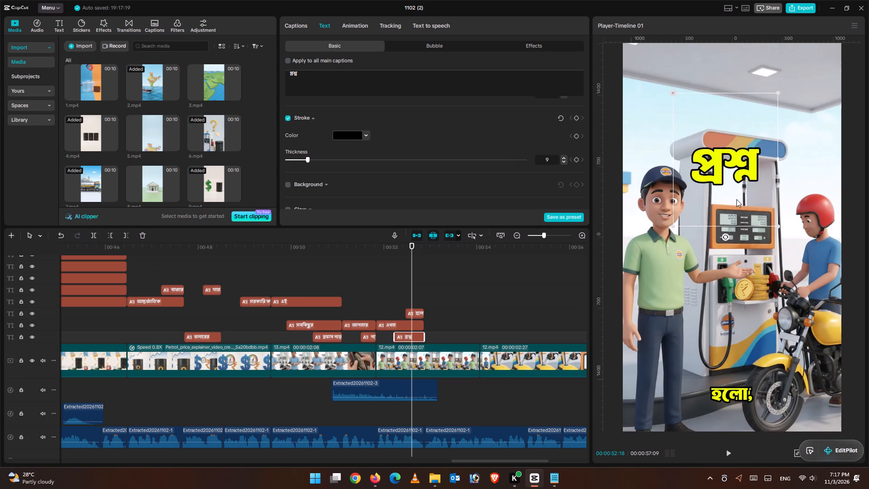
pyautogui.moveTo(732, 188); pyautogui.dragTo(736, 117)
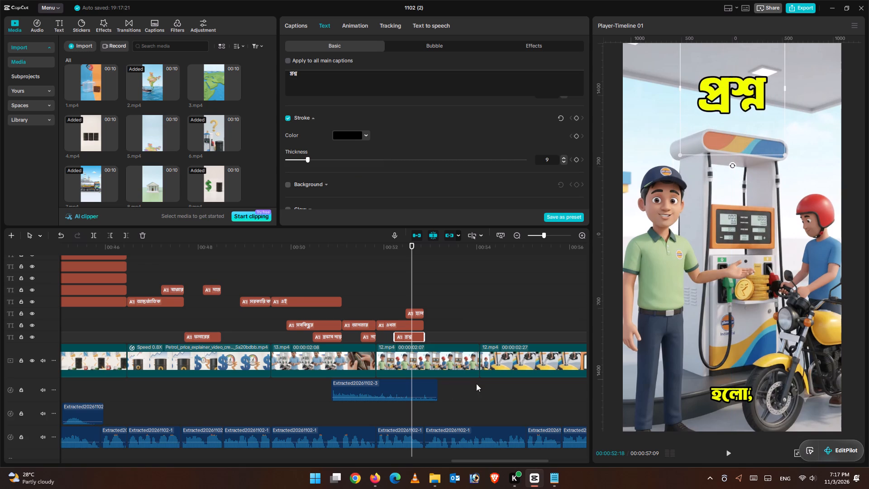
# Shrink the এখন caption slightly and place it just above the start of the large প্রশ্ন text.
pyautogui.click(390, 323)
pyautogui.moveTo(734, 389); pyautogui.dragTo(726, 247)
pyautogui.moveTo(748, 278); pyautogui.dragTo(730, 265)
pyautogui.moveTo(727, 253); pyautogui.dragTo(710, 138)
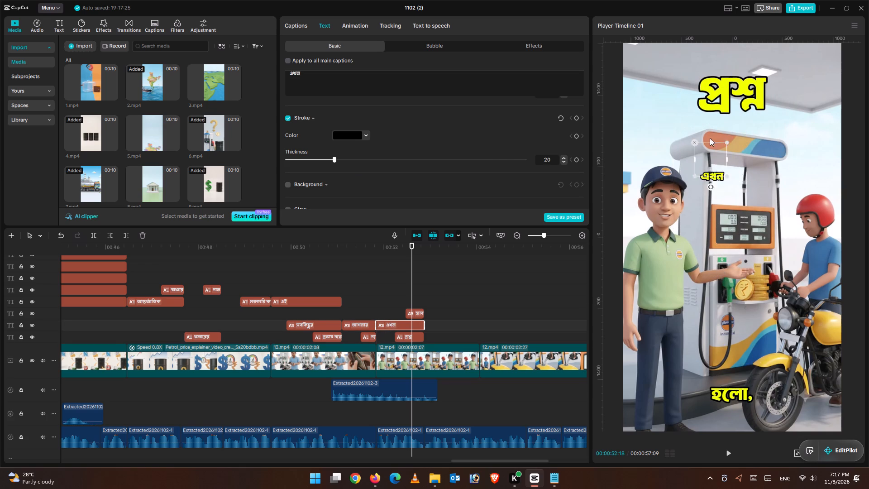
pyautogui.moveTo(710, 138); pyautogui.dragTo(710, 67)
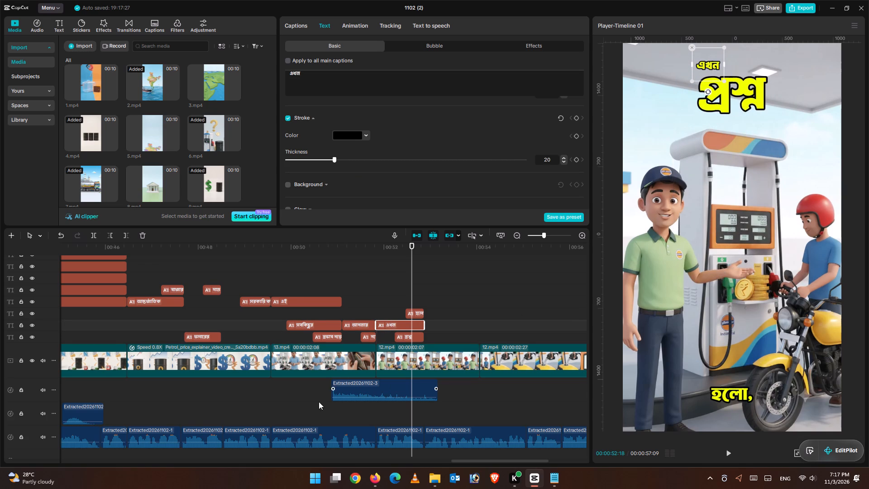
pyautogui.click(714, 60)
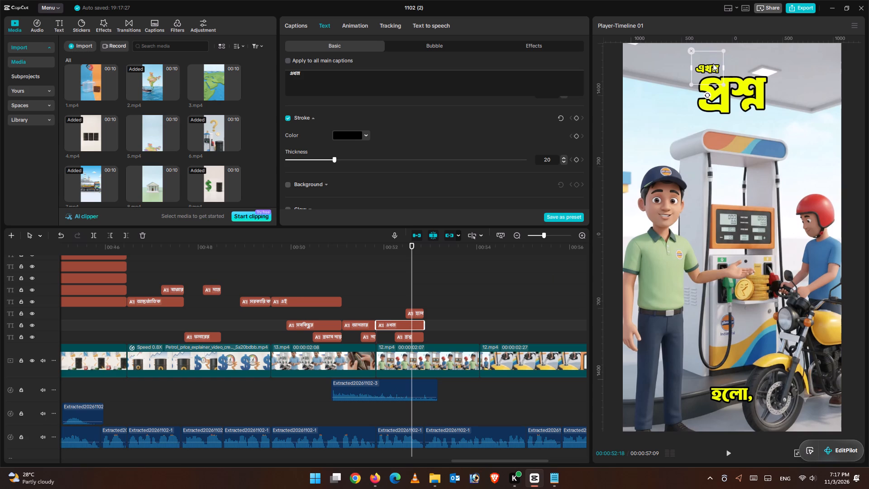
# Change the এখন caption's text color to white.
pyautogui.scroll(1, 381, 184)
pyautogui.scroll(-1, 381, 184)
pyautogui.scroll(1, 381, 184)
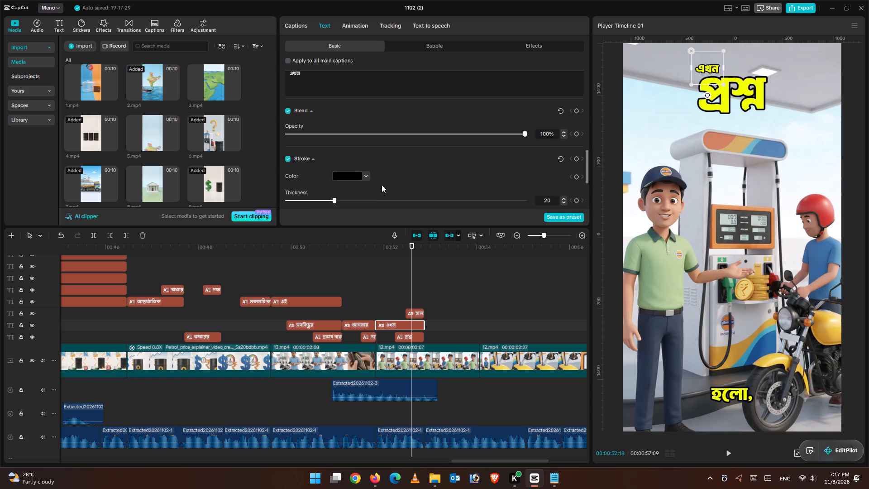
pyautogui.scroll(7, 382, 185)
pyautogui.scroll(-1, 371, 164)
pyautogui.scroll(3, 371, 163)
pyautogui.click(348, 197)
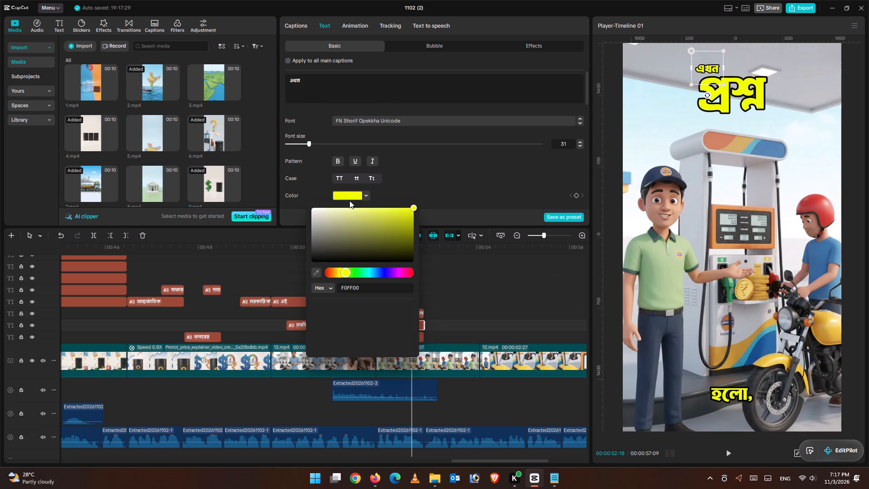
pyautogui.moveTo(325, 225); pyautogui.dragTo(282, 176)
pyautogui.click(466, 314)
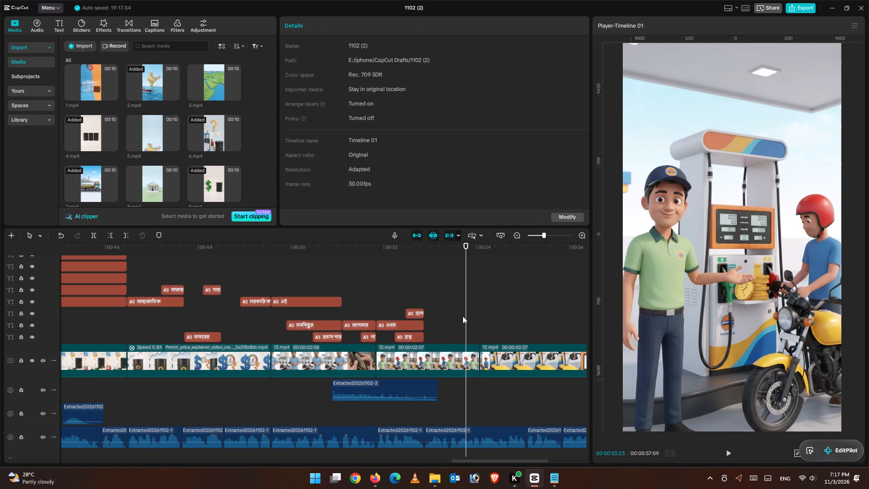
# Shrink the হলো, caption slightly and place it just below the end of the large প্রশ্ন text.
pyautogui.doubleClick(415, 299)
pyautogui.click(416, 316)
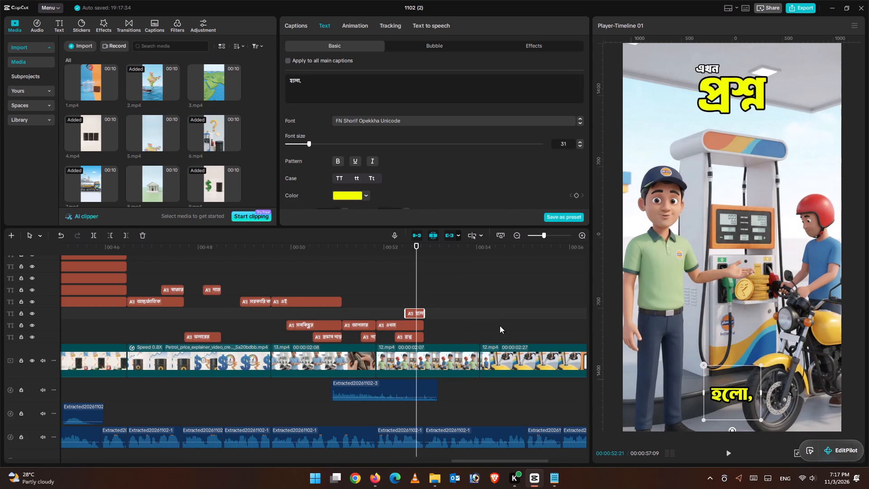
pyautogui.moveTo(760, 421); pyautogui.dragTo(745, 407)
pyautogui.moveTo(730, 396); pyautogui.dragTo(742, 206)
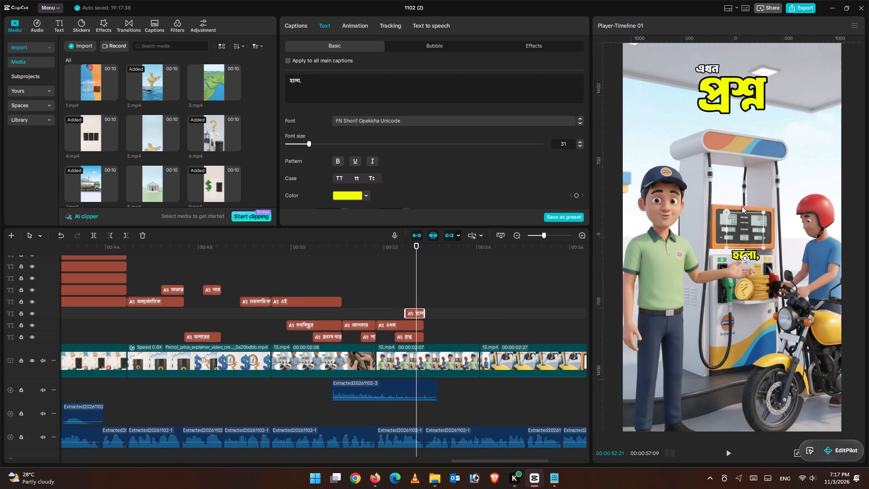
pyautogui.moveTo(742, 206); pyautogui.dragTo(754, 122)
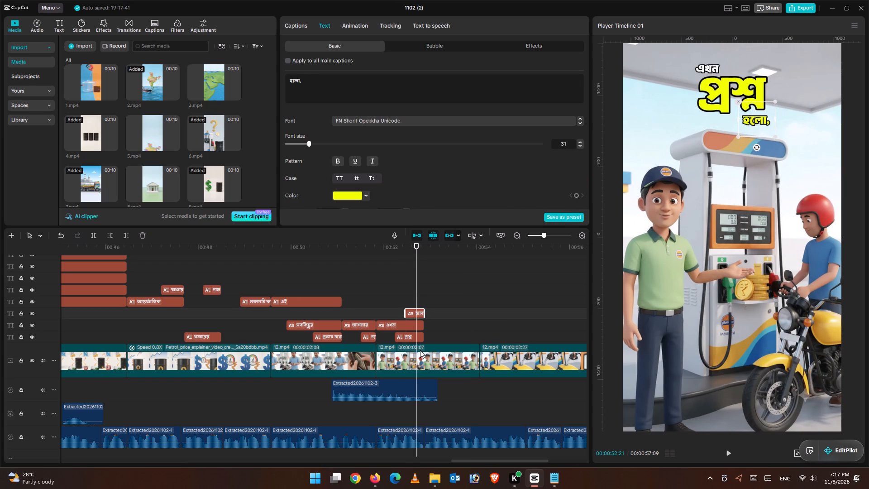
# Change the হলো, caption's text color to white, FFFFFF.
pyautogui.click(344, 197)
pyautogui.moveTo(317, 215); pyautogui.dragTo(273, 184)
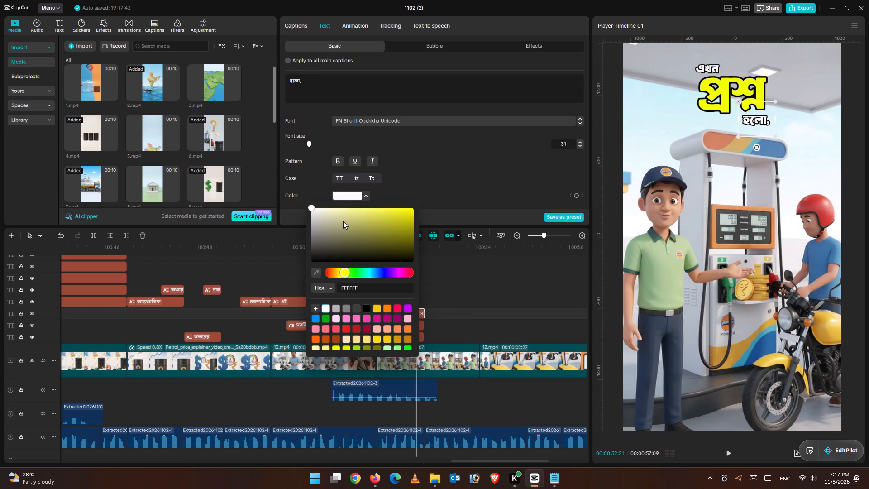
pyautogui.click(221, 278)
# Play back the earlier captions, and change the text color of এই and প্রভাব পড়ে together to white, FFFFFF.
pyautogui.click(724, 453)
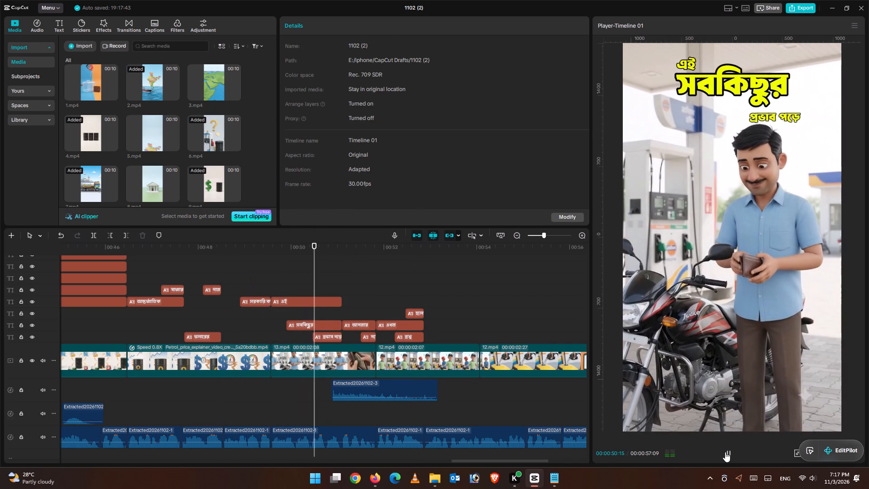
pyautogui.click(725, 452)
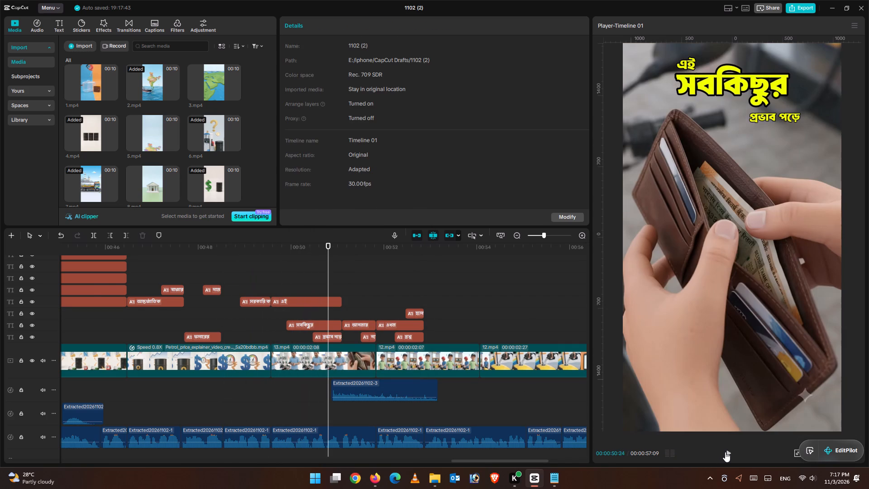
pyautogui.hotkey('ctrl', '=')
pyautogui.click(325, 302)
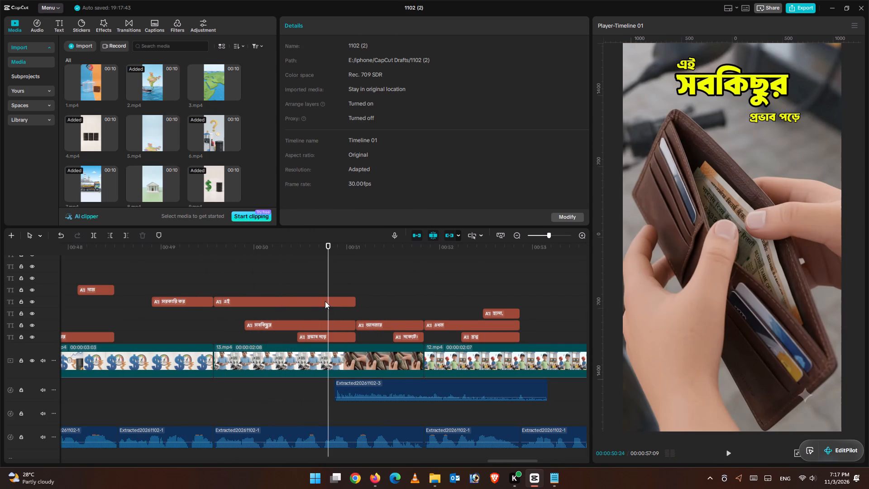
pyautogui.keyDown('ctrl'); pyautogui.click(327, 339); pyautogui.keyUp('ctrl')
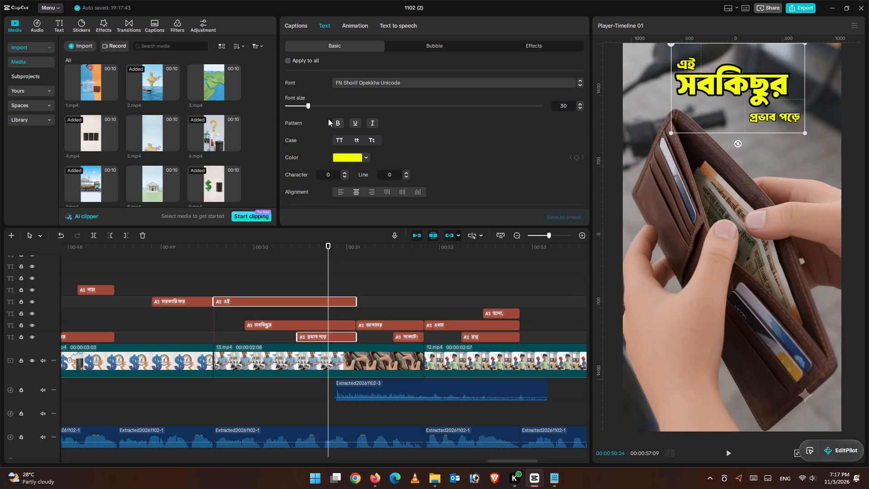
pyautogui.click(344, 160)
pyautogui.moveTo(338, 186); pyautogui.dragTo(252, 132)
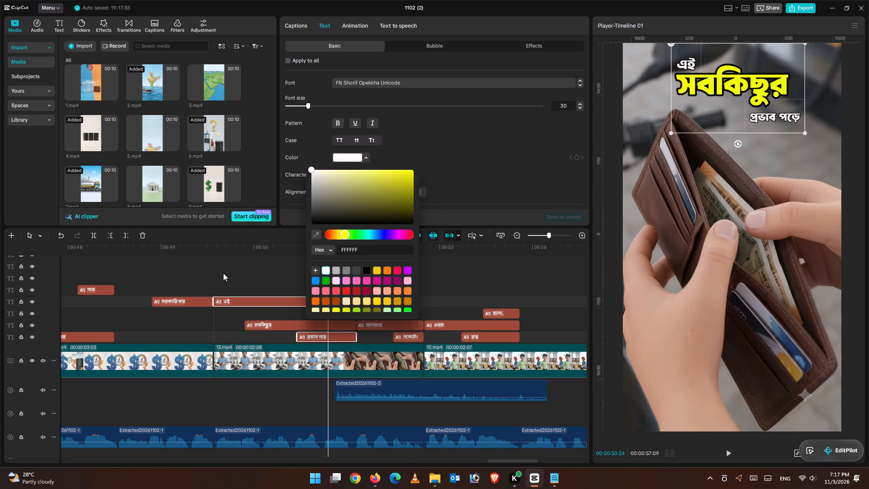
pyautogui.click(206, 265)
# Play back the recolored captions, and nudge the প্রভাব পড়ে text slightly upward, closer beneath the large সবকিছুর text.
pyautogui.click(730, 460)
pyautogui.click(730, 456)
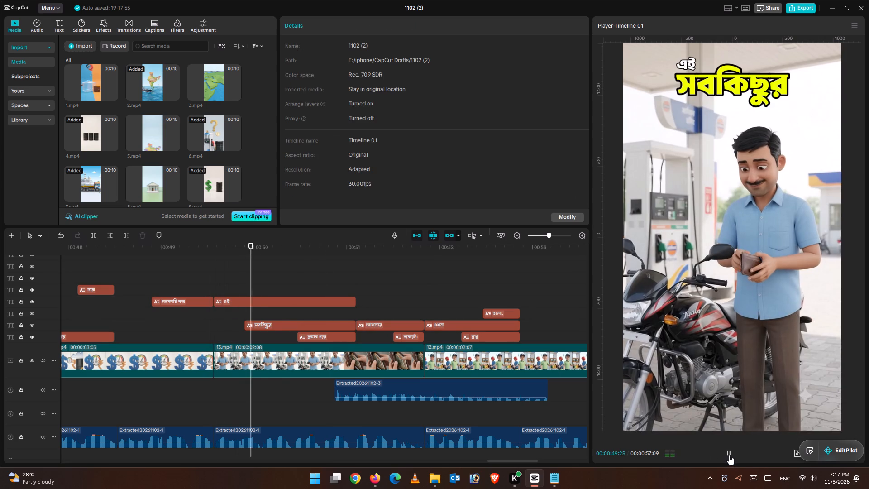
pyautogui.click(729, 453)
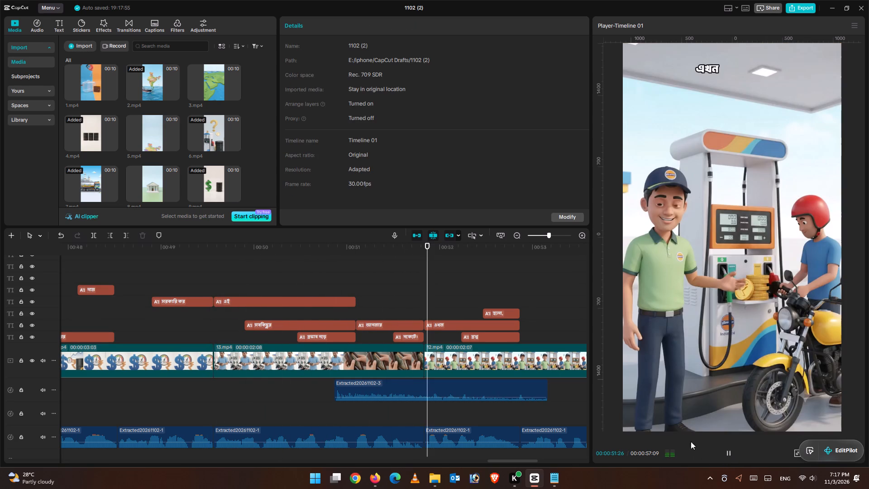
pyautogui.click(293, 265)
pyautogui.moveTo(295, 265); pyautogui.dragTo(320, 273)
pyautogui.click(336, 335)
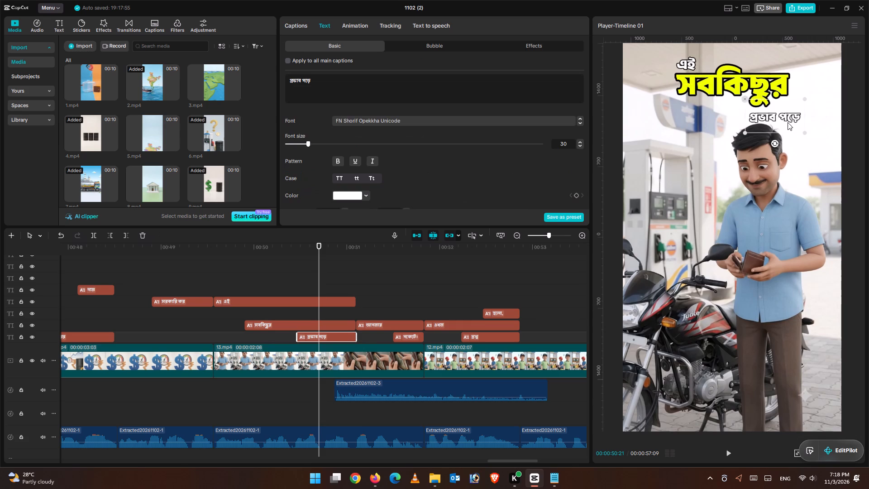
pyautogui.click(786, 120)
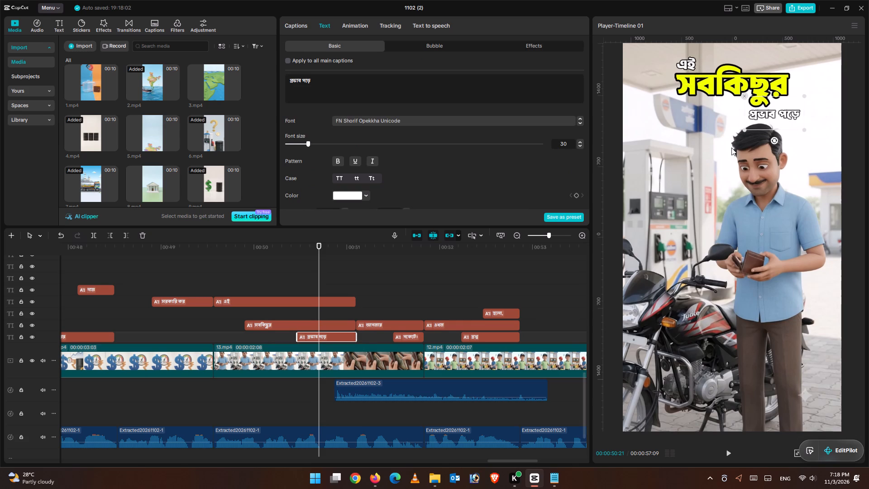
pyautogui.moveTo(772, 117); pyautogui.dragTo(766, 117)
pyautogui.moveTo(773, 114); pyautogui.dragTo(775, 114)
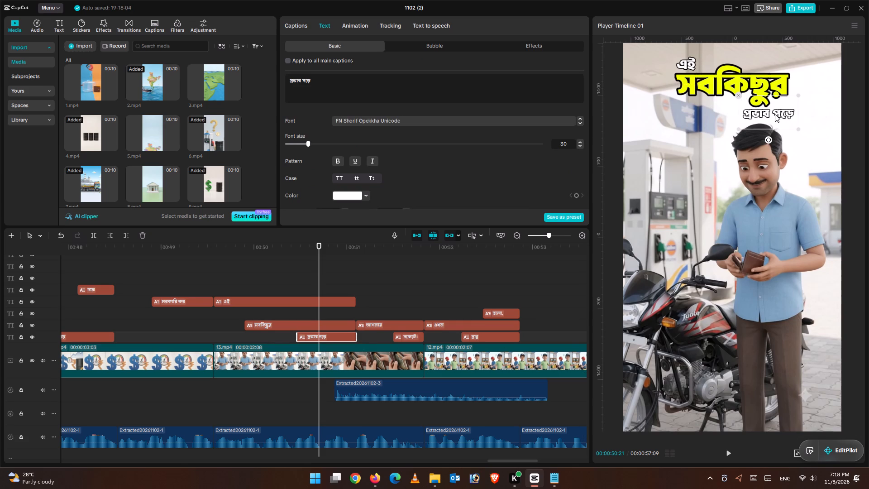
pyautogui.moveTo(775, 114); pyautogui.dragTo(778, 114)
pyautogui.moveTo(775, 114); pyautogui.dragTo(780, 115)
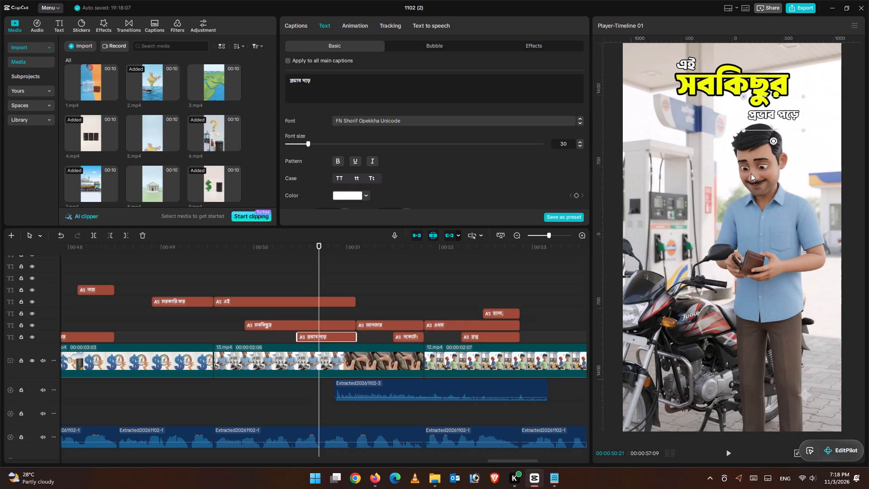
pyautogui.click(751, 173)
# Check the following captions against the narration, and extend the প্রশ্ন caption's start earlier to about 00:52:01.
pyautogui.click(731, 458)
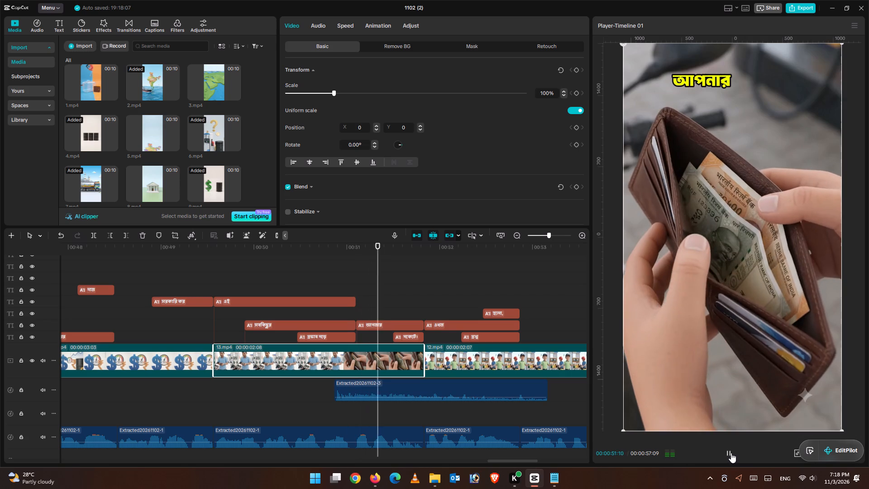
pyautogui.click(731, 451)
pyautogui.click(727, 450)
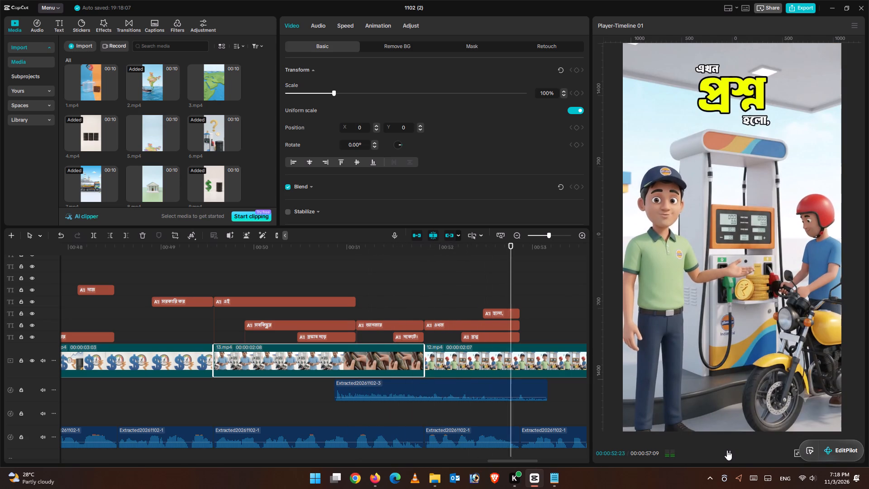
pyautogui.click(727, 450)
pyautogui.click(366, 285)
pyautogui.click(728, 454)
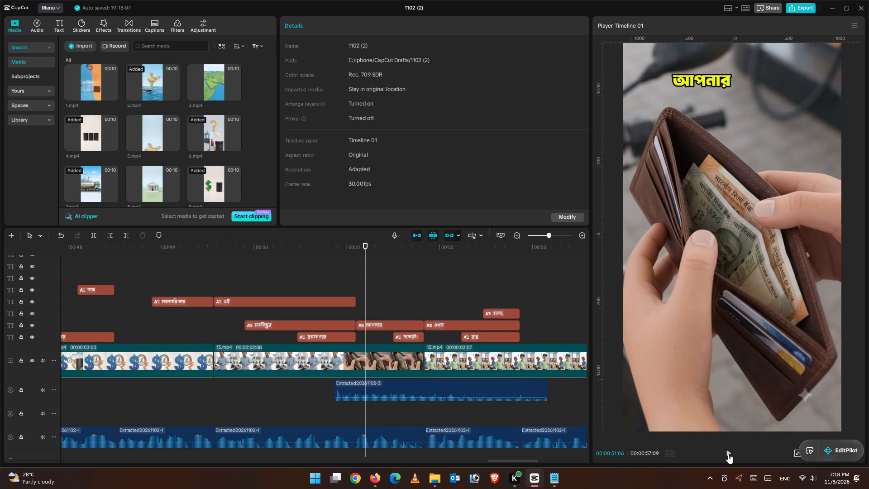
pyautogui.click(728, 453)
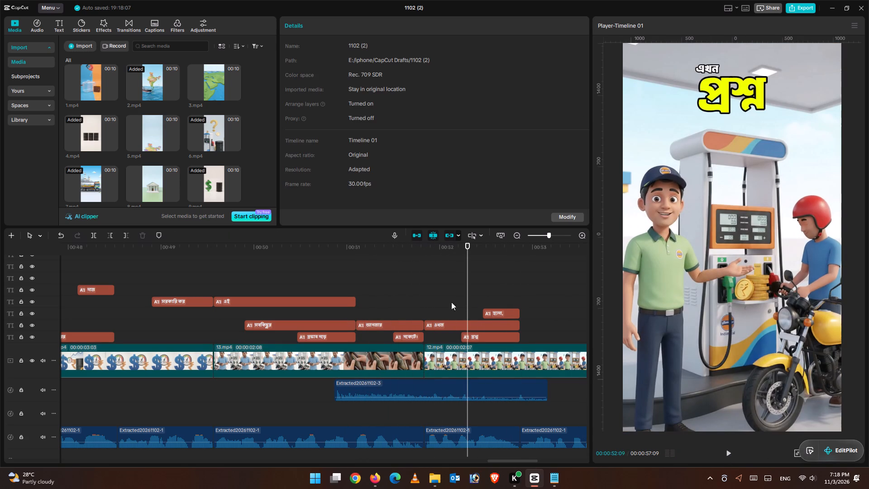
pyautogui.click(422, 295)
pyautogui.click(726, 451)
pyautogui.click(726, 452)
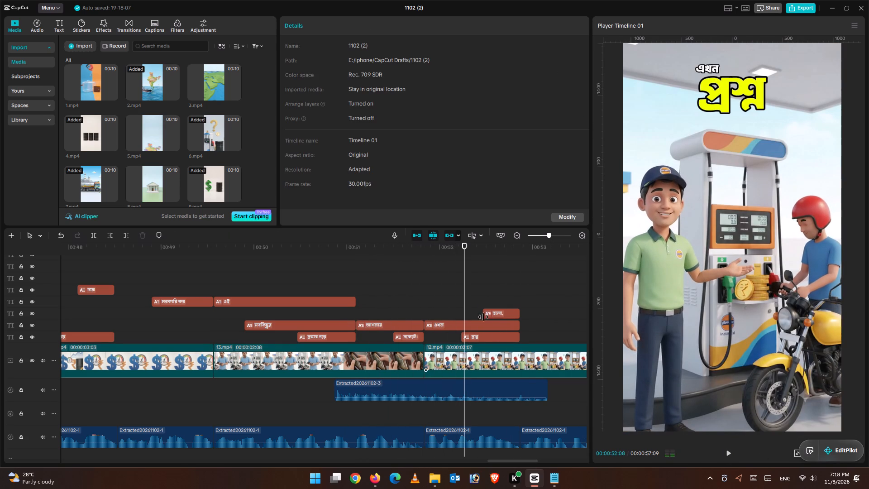
pyautogui.moveTo(468, 299); pyautogui.dragTo(452, 303)
pyautogui.moveTo(461, 304); pyautogui.dragTo(444, 305)
pyautogui.click(478, 339)
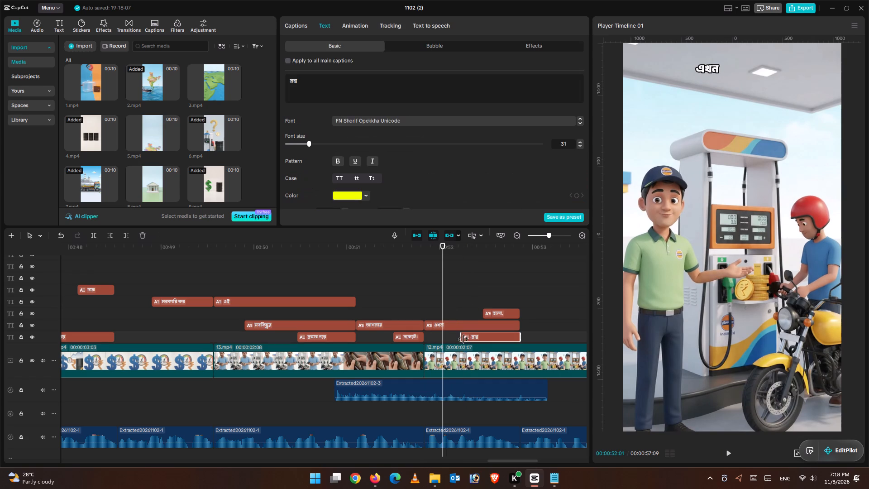
pyautogui.moveTo(463, 338); pyautogui.dragTo(445, 338)
# Play back the section, and extend the হলো, caption's start earlier to about 00:52:13.
pyautogui.click(430, 304)
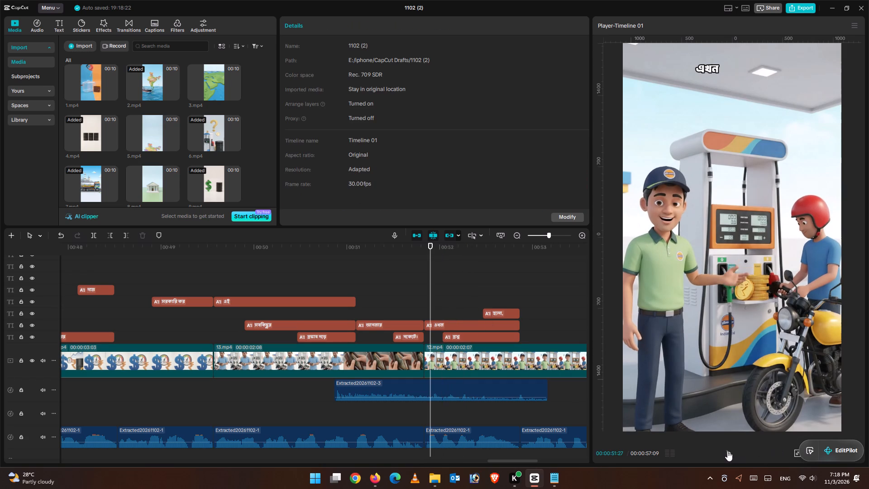
pyautogui.click(726, 451)
pyautogui.click(726, 450)
pyautogui.click(452, 292)
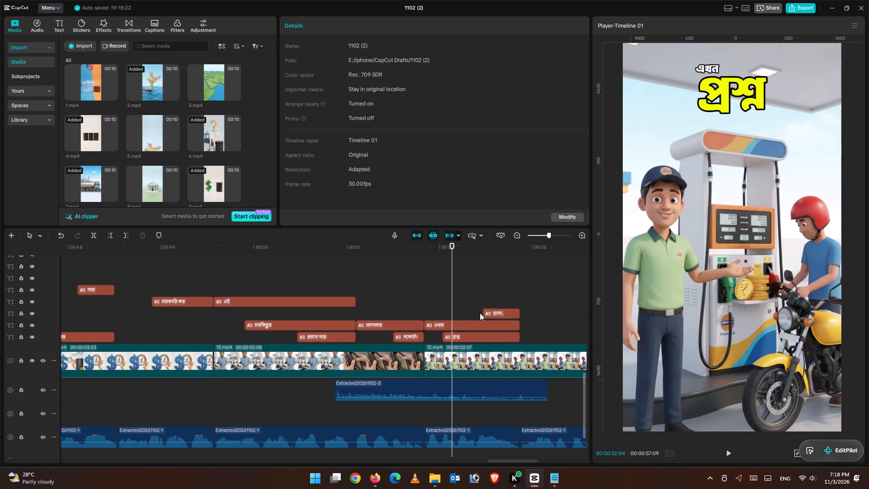
pyautogui.click(724, 453)
pyautogui.click(724, 453)
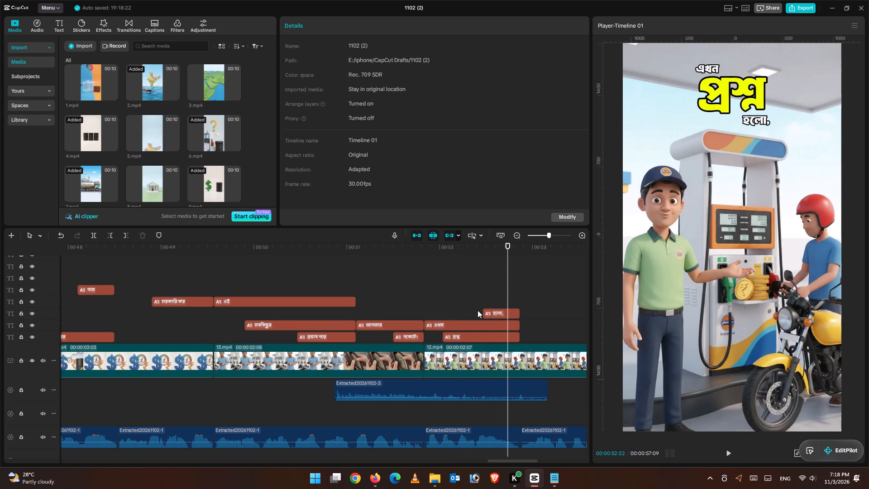
pyautogui.doubleClick(476, 304)
pyautogui.click(487, 317)
pyautogui.moveTo(482, 314); pyautogui.dragTo(478, 313)
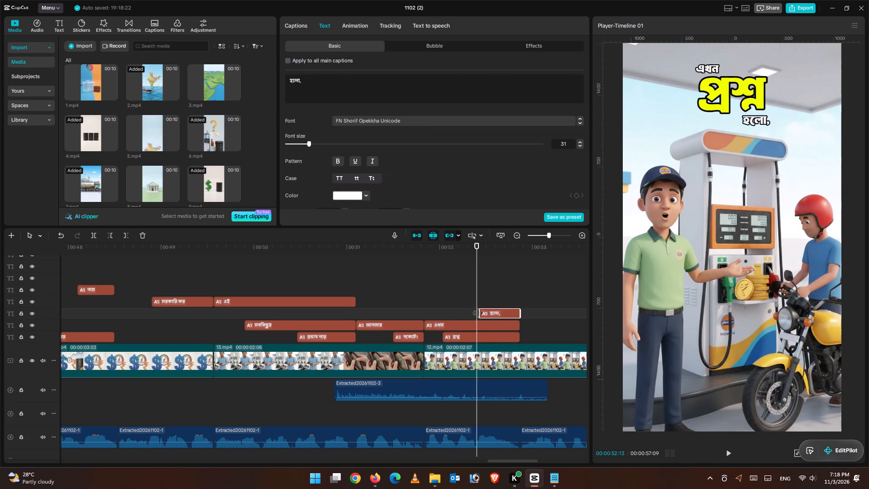
pyautogui.moveTo(478, 313); pyautogui.dragTo(477, 313)
# Play back the retimed এখন প্রশ্ন হলো, captions and the footage after them, and return the playhead to where they end.
pyautogui.click(425, 304)
pyautogui.click(727, 453)
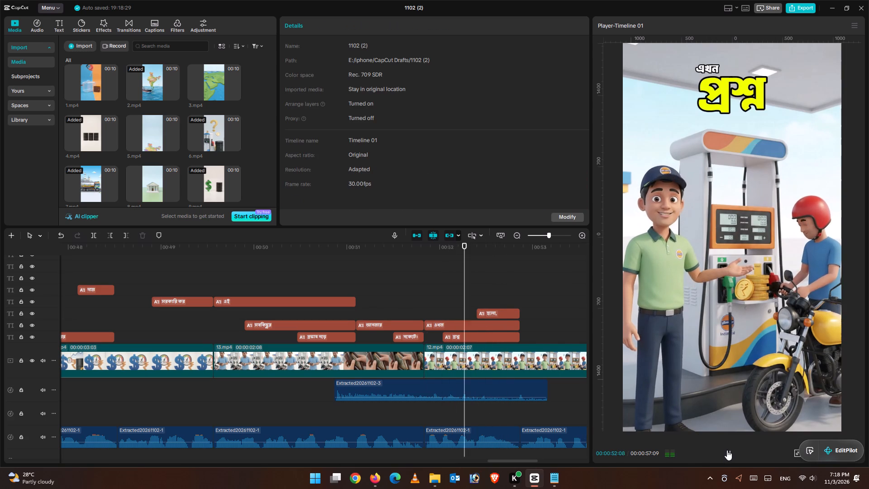
pyautogui.click(727, 449)
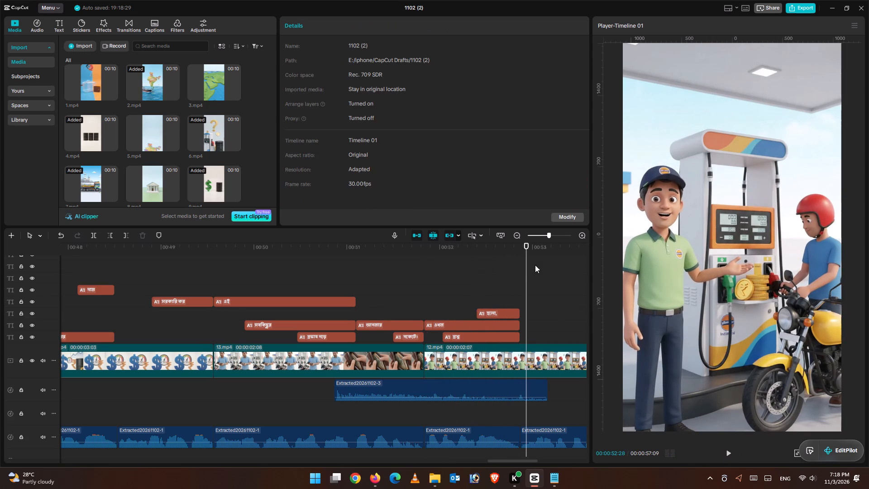
pyautogui.moveTo(526, 268); pyautogui.dragTo(521, 268)
pyautogui.click(730, 451)
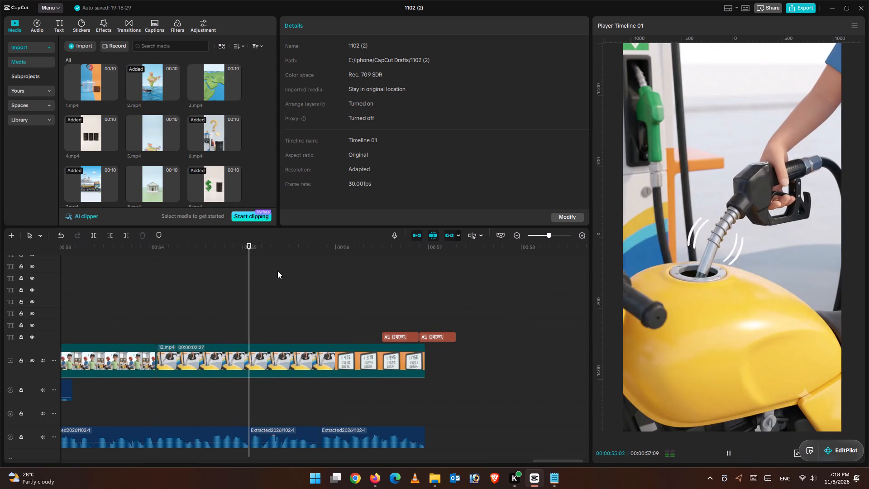
pyautogui.moveTo(278, 270); pyautogui.dragTo(172, 273)
pyautogui.moveTo(361, 248); pyautogui.dragTo(61, 276)
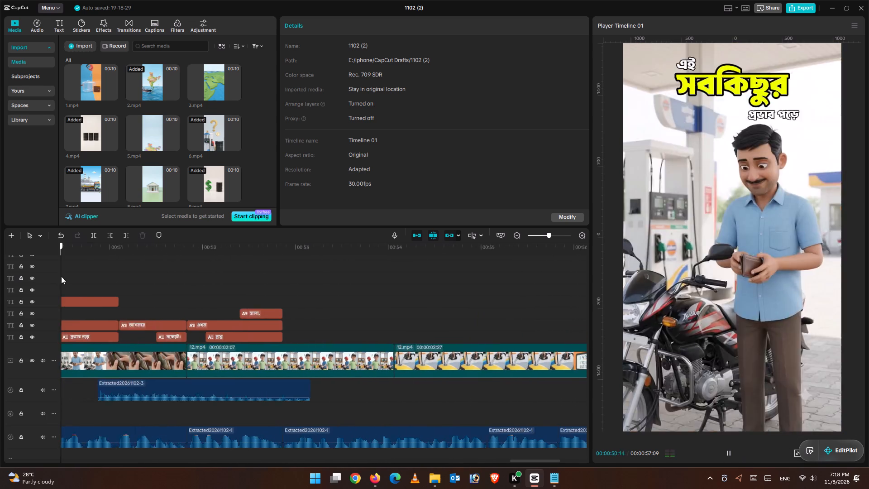
pyautogui.moveTo(61, 276); pyautogui.dragTo(435, 352)
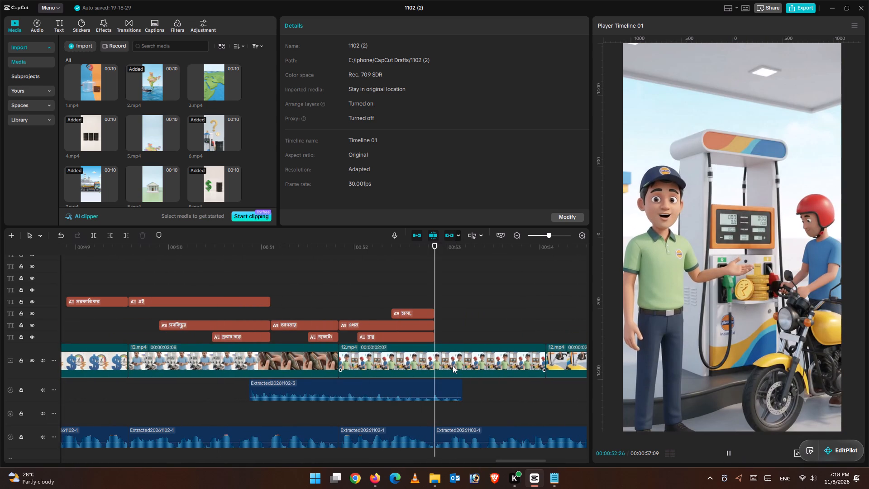
# Move the unformatted two-line ()হলো, ()<b>ভারতে</b> caption from the timeline's end to directly after the প্রশ্ন caption.
pyautogui.hotkey('ctrl', '-')
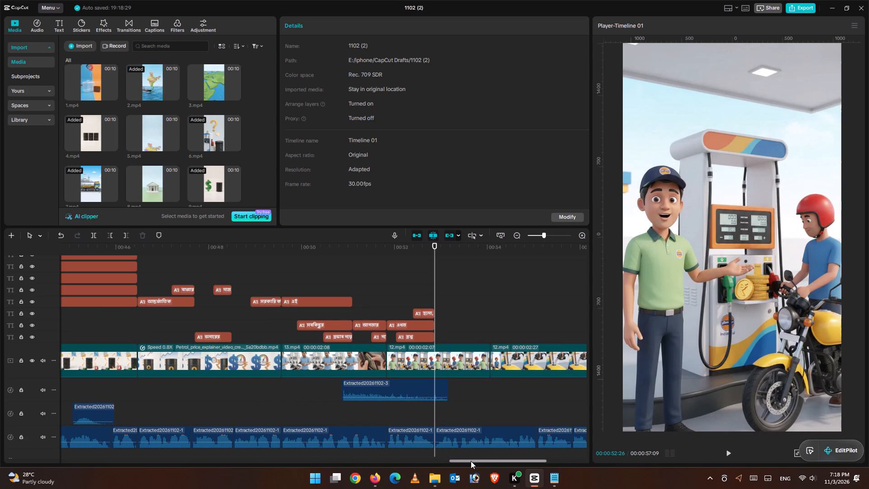
pyautogui.moveTo(471, 461); pyautogui.dragTo(520, 464)
pyautogui.scroll(7, 408, 325)
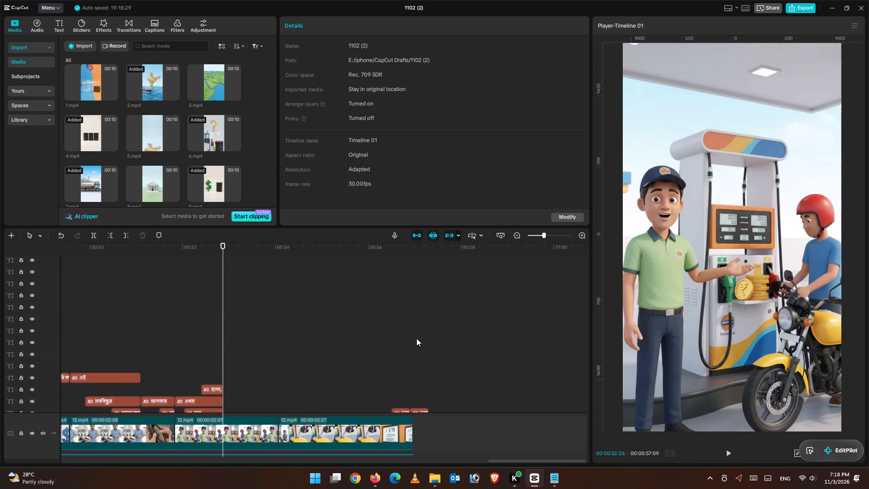
pyautogui.scroll(2, 416, 338)
pyautogui.scroll(-7, 405, 388)
pyautogui.scroll(1, 415, 368)
pyautogui.click(401, 345)
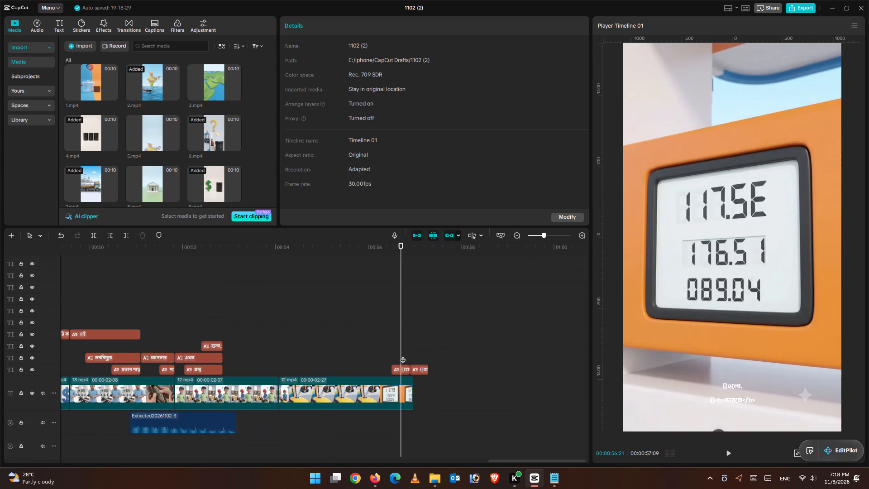
pyautogui.click(404, 366)
pyautogui.click(426, 368)
pyautogui.scroll(2, 362, 342)
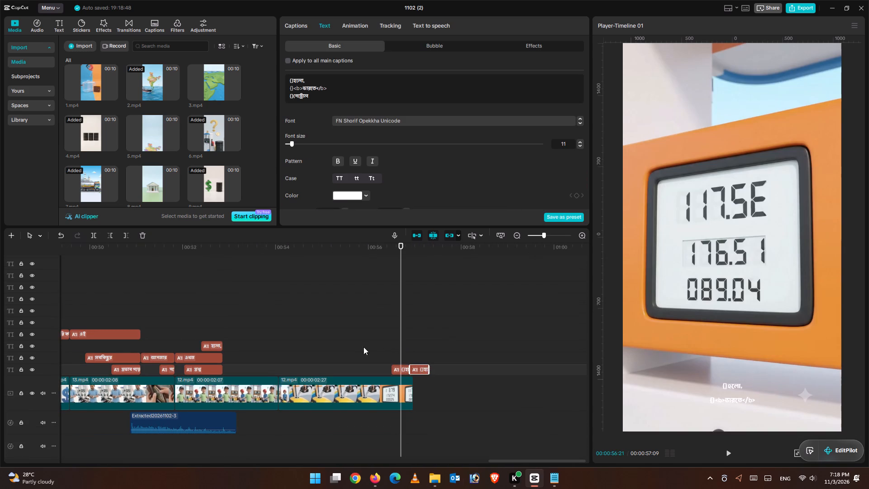
pyautogui.scroll(8, 363, 347)
pyautogui.scroll(-10, 375, 366)
pyautogui.click(403, 368)
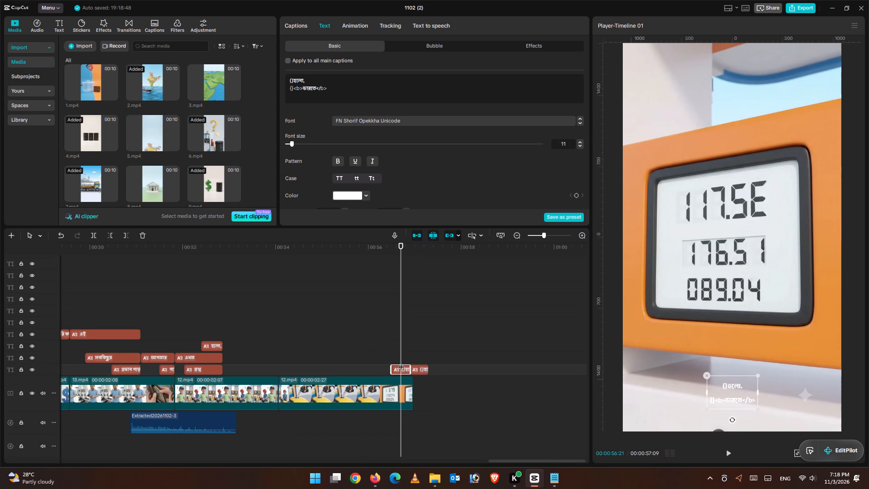
pyautogui.moveTo(400, 368); pyautogui.dragTo(234, 369)
# Find the next spoken word, and move the remaining three-line caption from the timeline's end to about 00:53:12, on a new track above the প্রশ্ন caption's track.
pyautogui.click(196, 289)
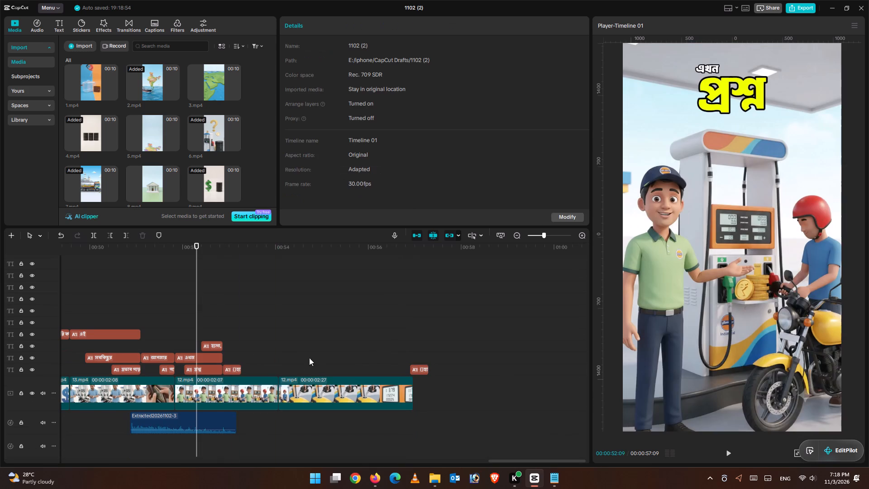
pyautogui.click(733, 453)
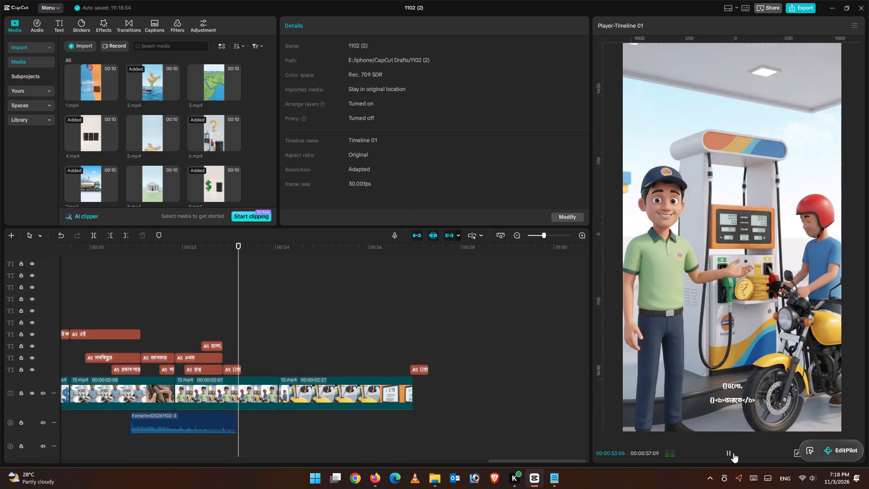
pyautogui.click(733, 452)
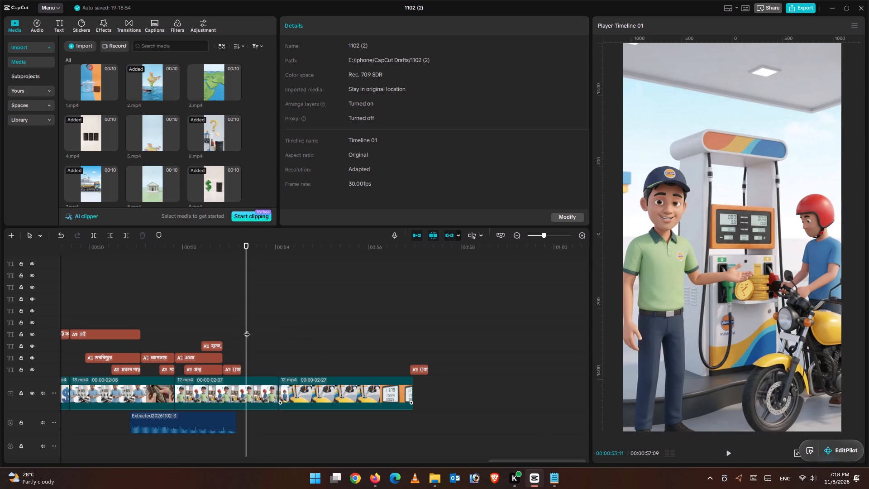
pyautogui.scroll(-5, 256, 354)
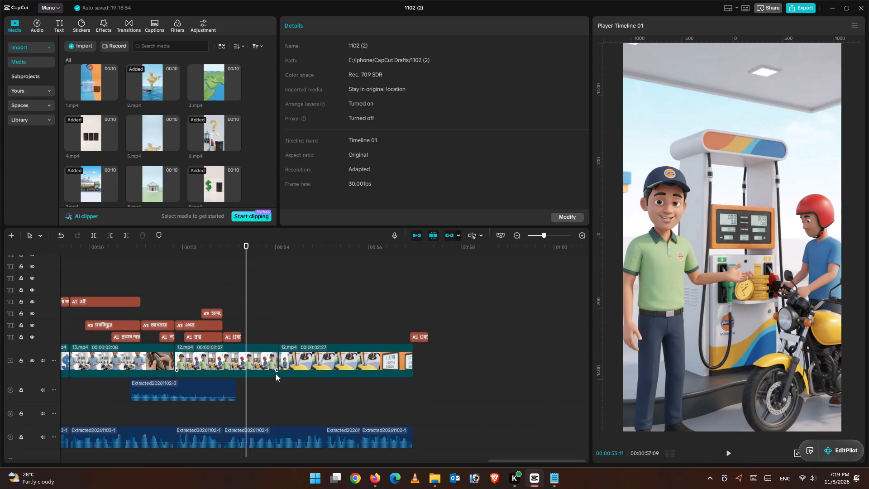
pyautogui.scroll(-3, 276, 374)
pyautogui.moveTo(249, 258); pyautogui.dragTo(257, 264)
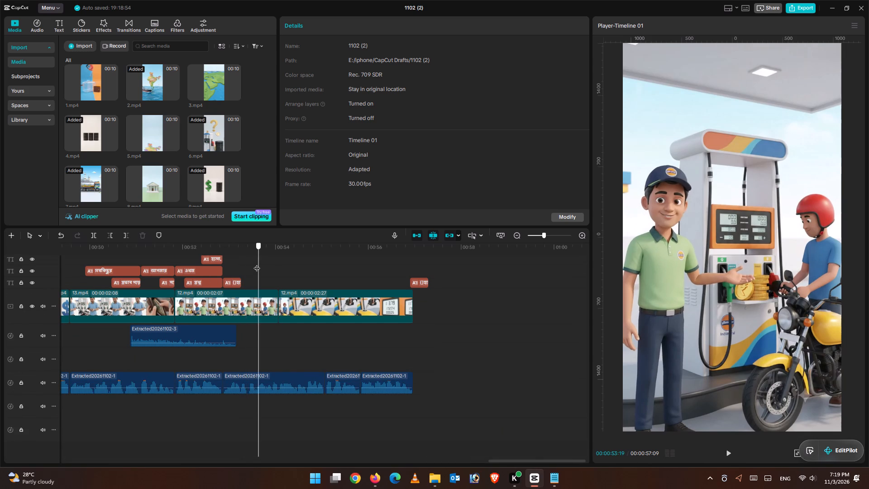
pyautogui.moveTo(257, 264); pyautogui.dragTo(248, 264)
pyautogui.scroll(3, 337, 311)
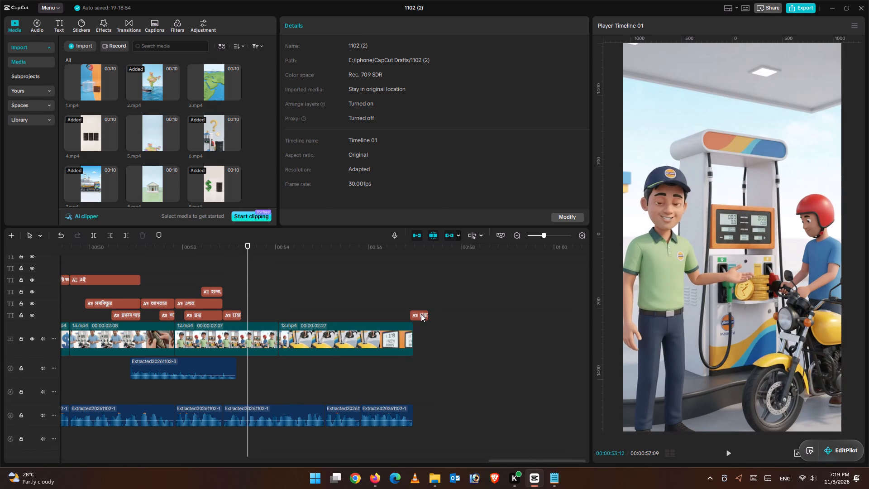
pyautogui.click(421, 314)
pyautogui.moveTo(424, 315); pyautogui.dragTo(262, 309)
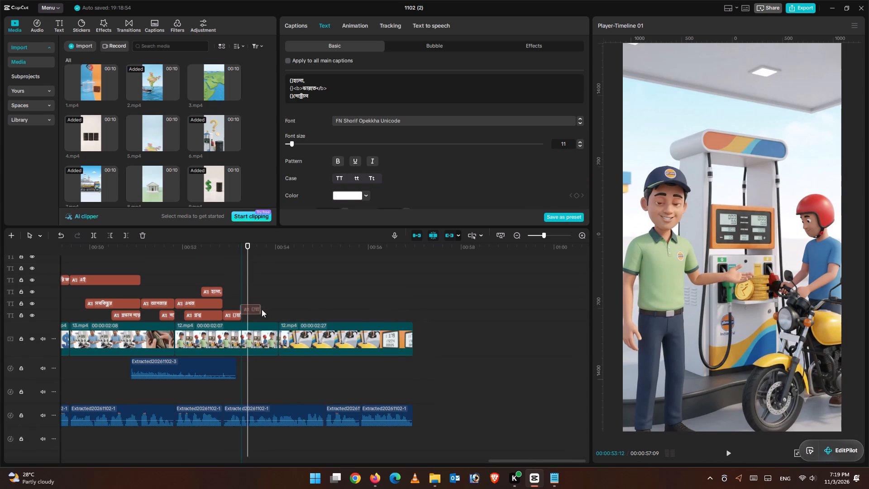
pyautogui.moveTo(262, 309); pyautogui.dragTo(264, 309)
pyautogui.click(248, 299)
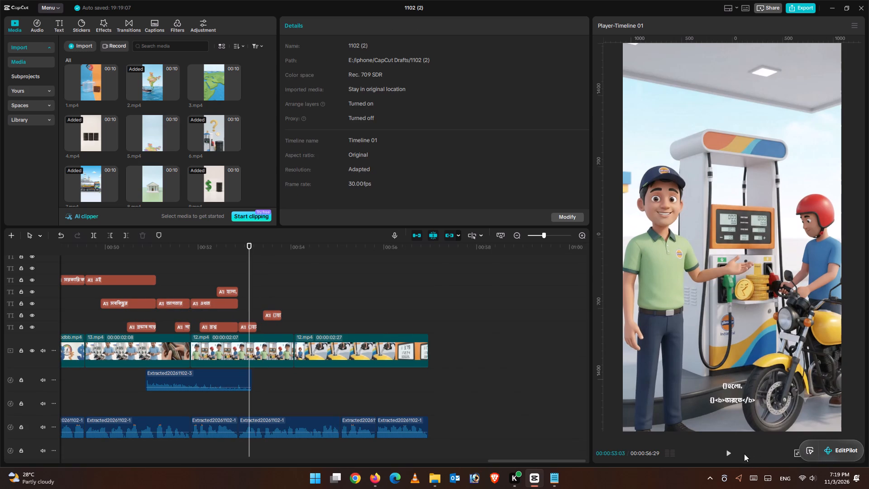
# Find where the spoken phrase ends, and extend the ends of the three-line and two-line ()হলো, captions to about 00:54:02.
pyautogui.click(727, 454)
pyautogui.click(727, 452)
pyautogui.click(727, 451)
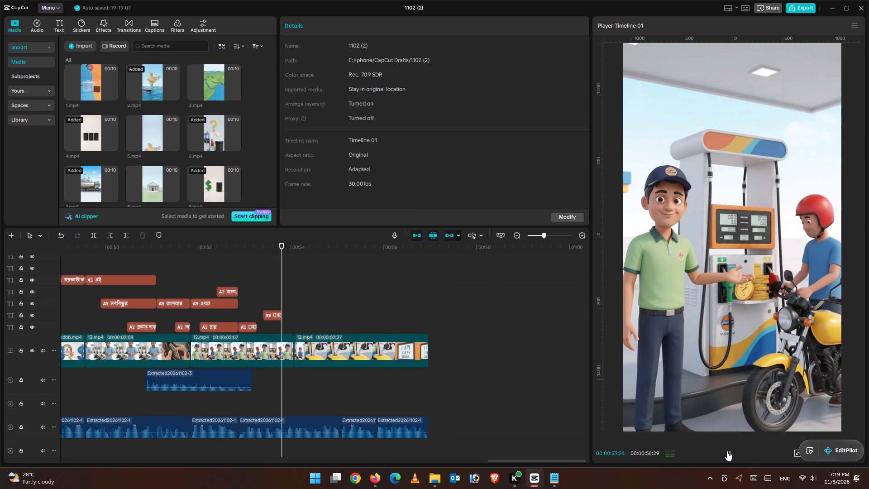
pyautogui.click(727, 451)
pyautogui.moveTo(306, 301); pyautogui.dragTo(291, 301)
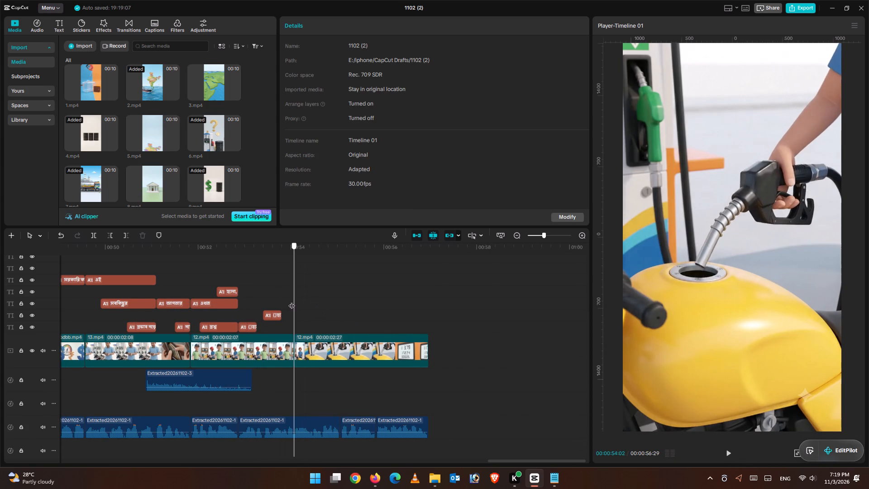
pyautogui.moveTo(291, 301); pyautogui.dragTo(280, 299)
pyautogui.click(730, 455)
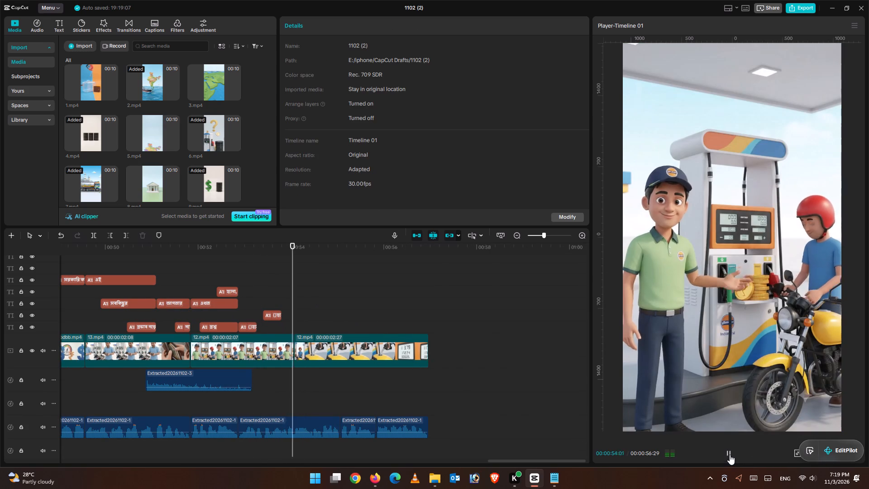
pyautogui.click(730, 455)
pyautogui.moveTo(305, 302); pyautogui.dragTo(297, 302)
pyautogui.moveTo(298, 307); pyautogui.dragTo(296, 307)
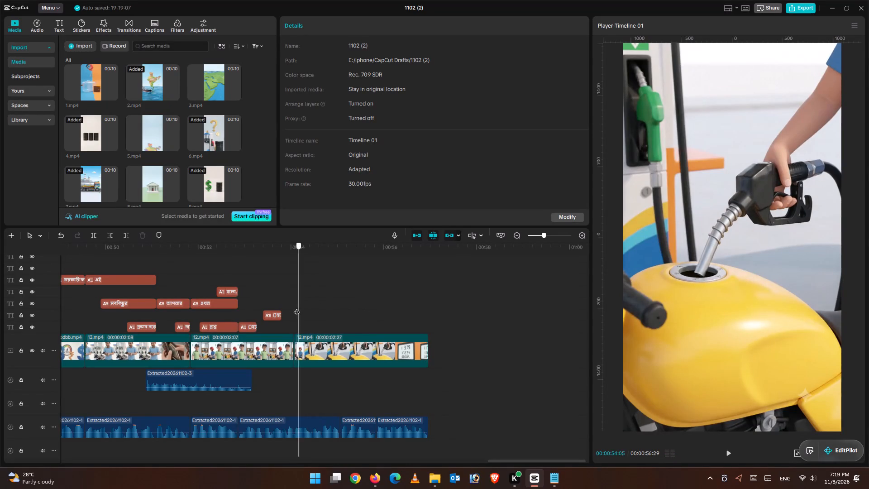
pyautogui.moveTo(296, 307); pyautogui.dragTo(294, 311)
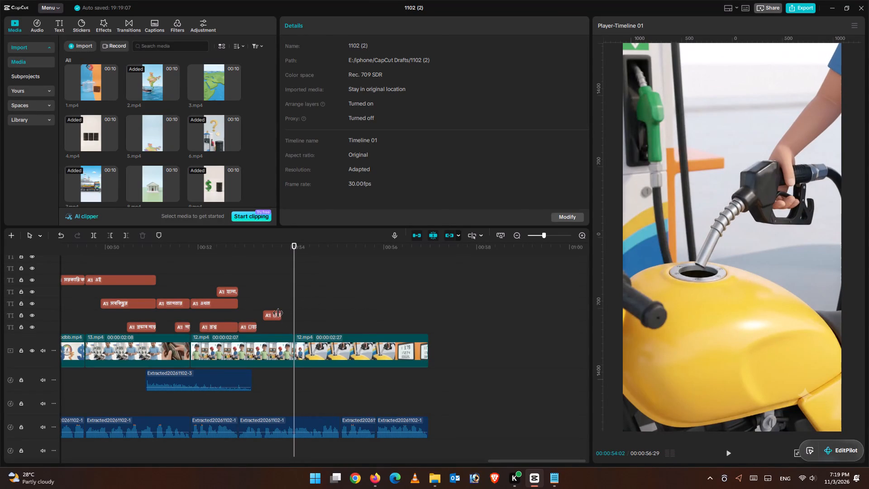
pyautogui.click(278, 313)
pyautogui.moveTo(282, 315); pyautogui.dragTo(292, 316)
pyautogui.click(247, 326)
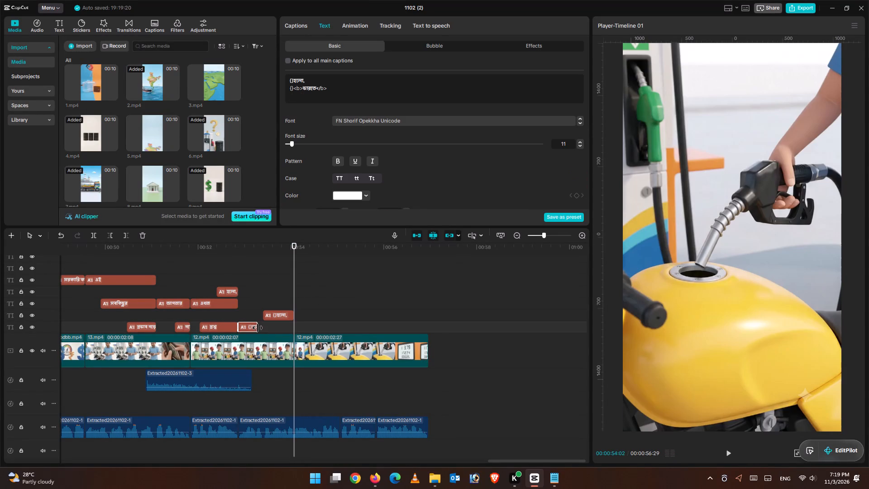
pyautogui.moveTo(258, 328); pyautogui.dragTo(292, 330)
# Play back the extended captions and the narration after them, and return the playhead to the captions' end.
pyautogui.doubleClick(242, 302)
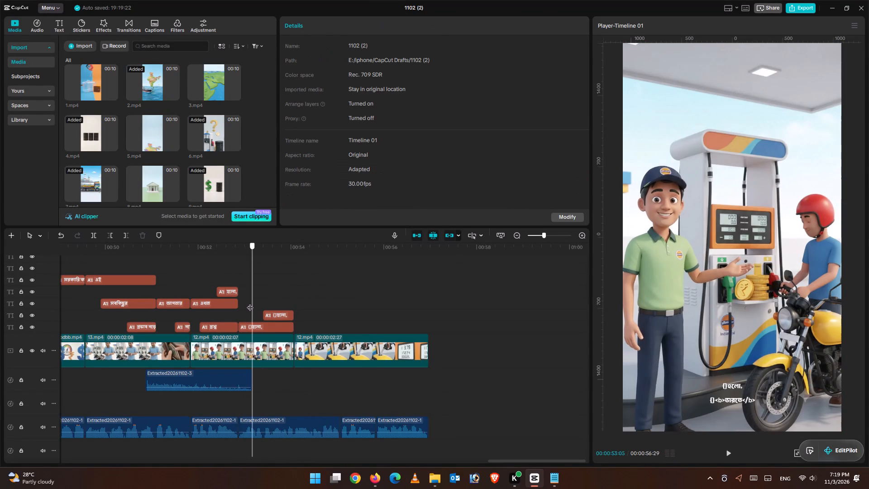
pyautogui.click(728, 453)
pyautogui.click(728, 452)
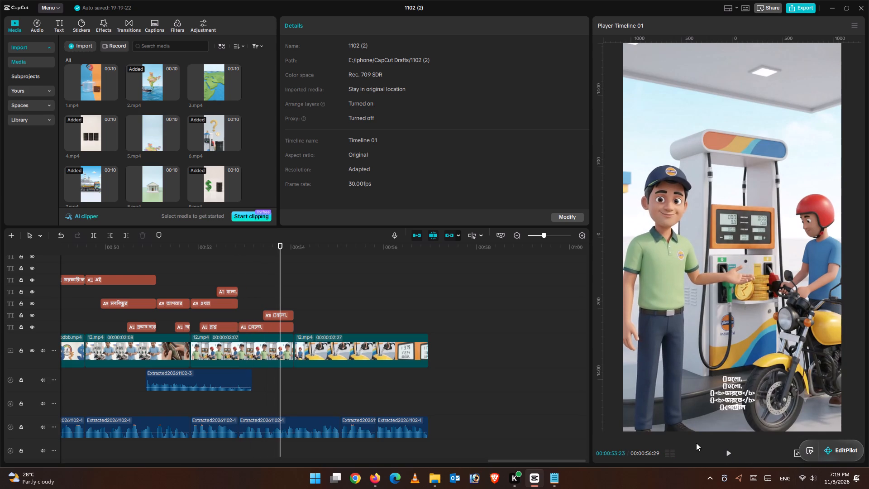
pyautogui.click(744, 459)
pyautogui.click(732, 454)
pyautogui.click(730, 452)
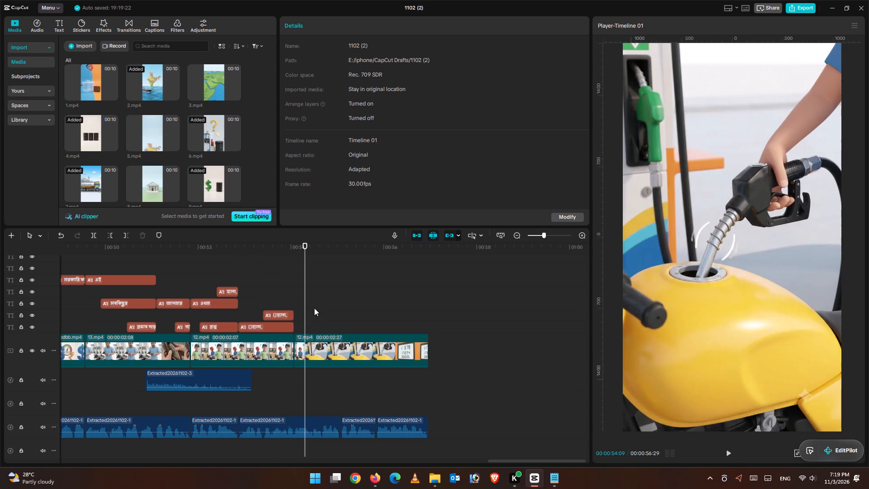
pyautogui.moveTo(307, 306); pyautogui.dragTo(292, 305)
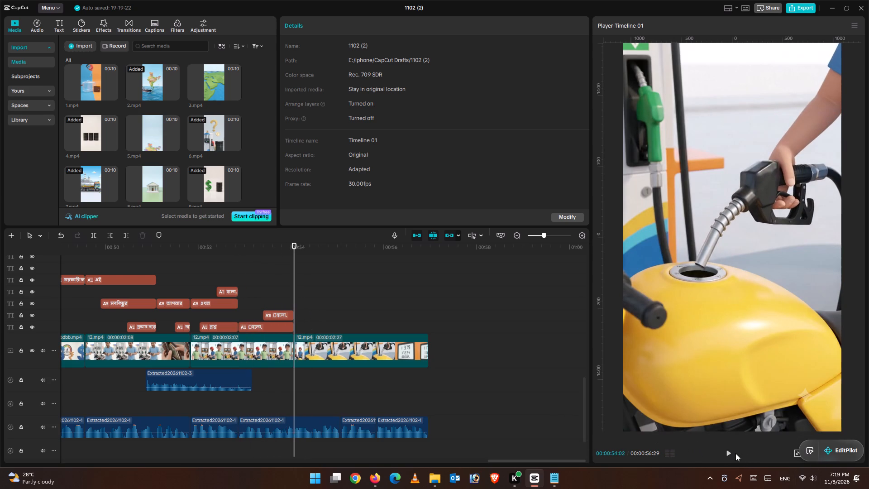
pyautogui.click(735, 453)
pyautogui.click(731, 453)
pyautogui.click(729, 451)
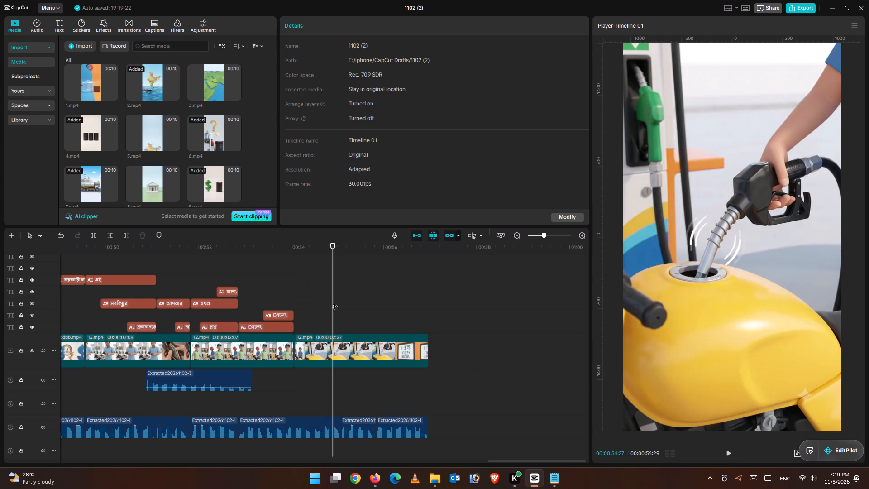
pyautogui.moveTo(334, 302); pyautogui.dragTo(293, 304)
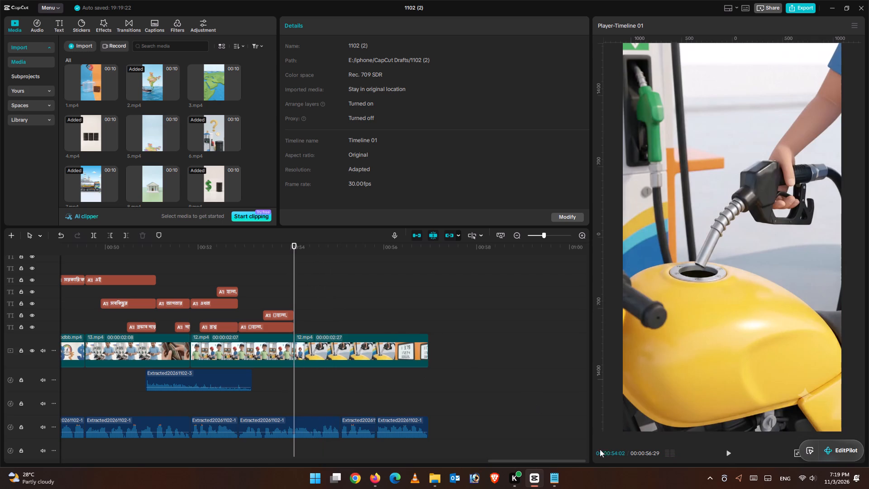
# Duplicate the three-line ()হলো, caption directly after itself, starting at 00:54:02 on the same track.
pyautogui.rightClick(274, 314)
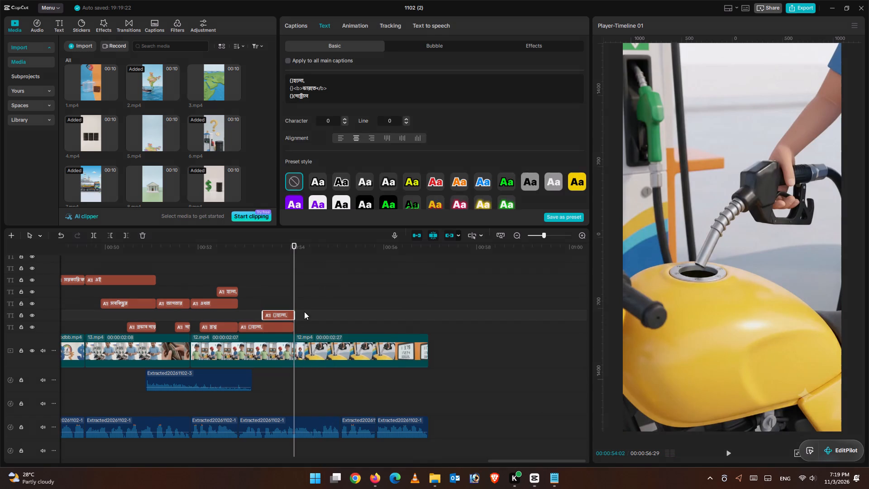
pyautogui.click(303, 286)
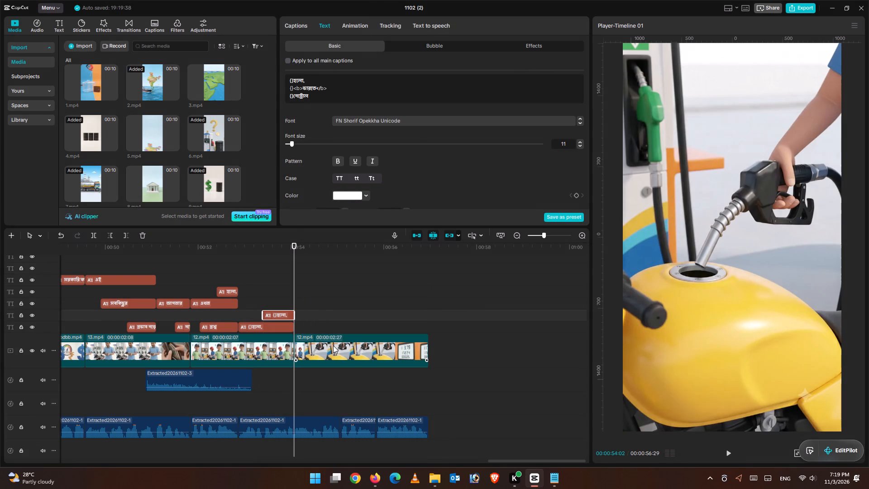
pyautogui.hotkey('ctrl', 'v')
# Switch to the petrol_ subtitle file in Notepad, find entry 147, copy the word কখনো, and return to CapCut.
pyautogui.click(548, 480)
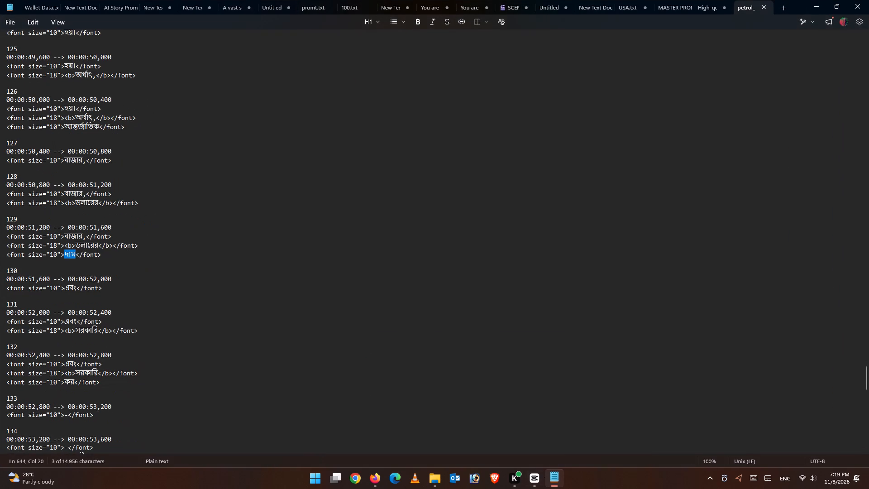
pyautogui.scroll(-5, 138, 306)
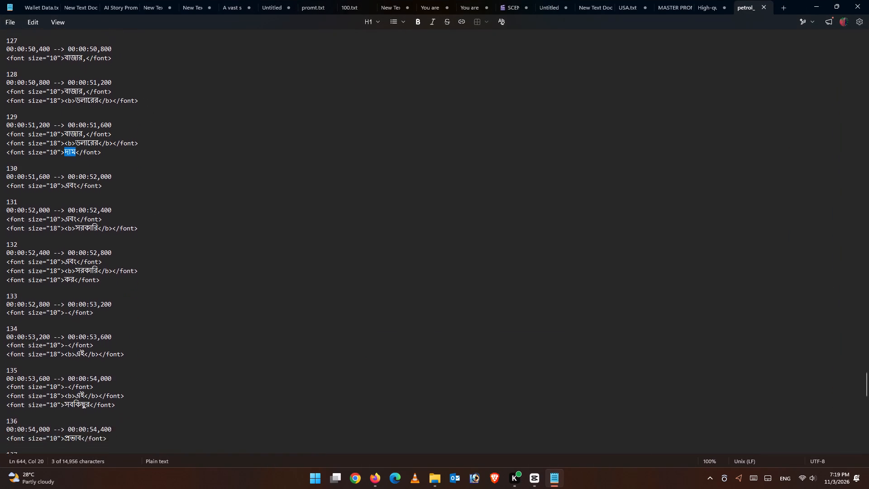
pyautogui.scroll(-6, 134, 336)
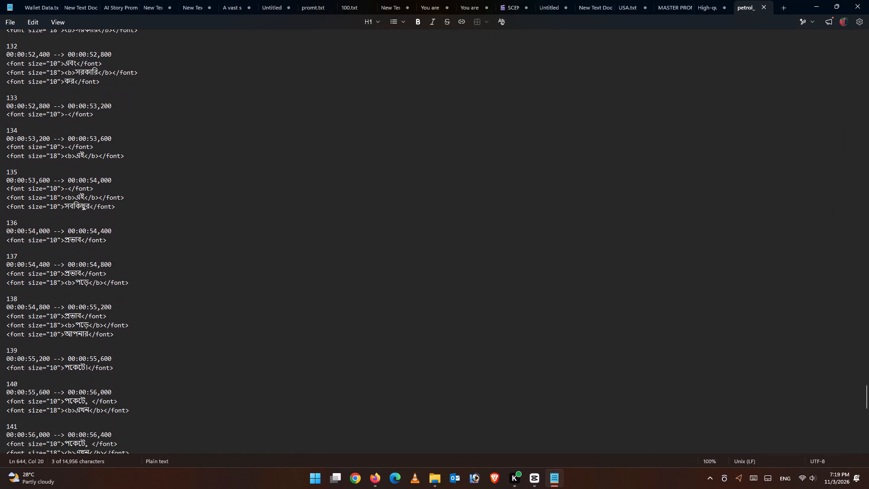
pyautogui.scroll(-8, 135, 337)
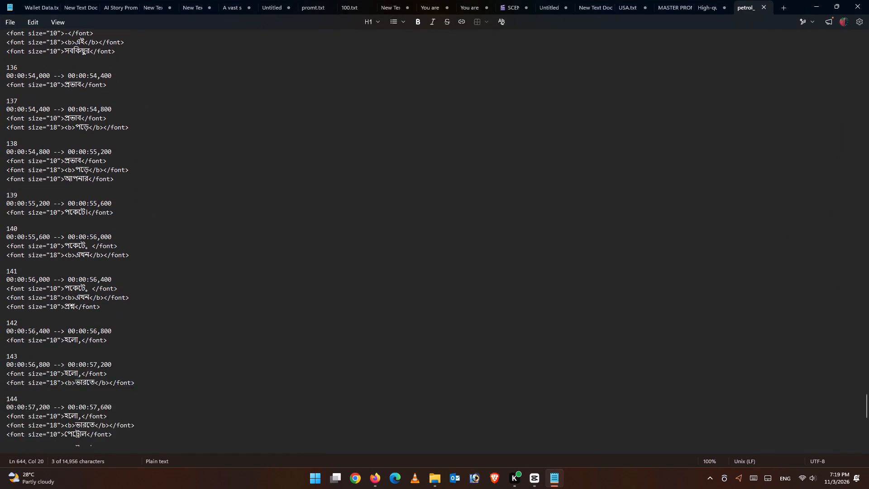
pyautogui.scroll(-7, 144, 343)
pyautogui.scroll(1, 169, 409)
pyautogui.scroll(-4, 169, 409)
pyautogui.scroll(1, 169, 407)
pyautogui.scroll(-5, 169, 407)
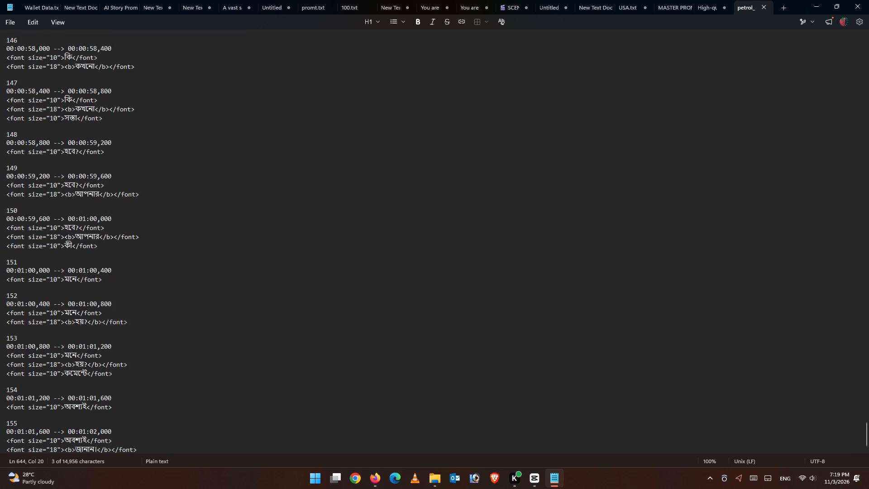
pyautogui.moveTo(75, 107); pyautogui.dragTo(93, 111)
pyautogui.rightClick(91, 111)
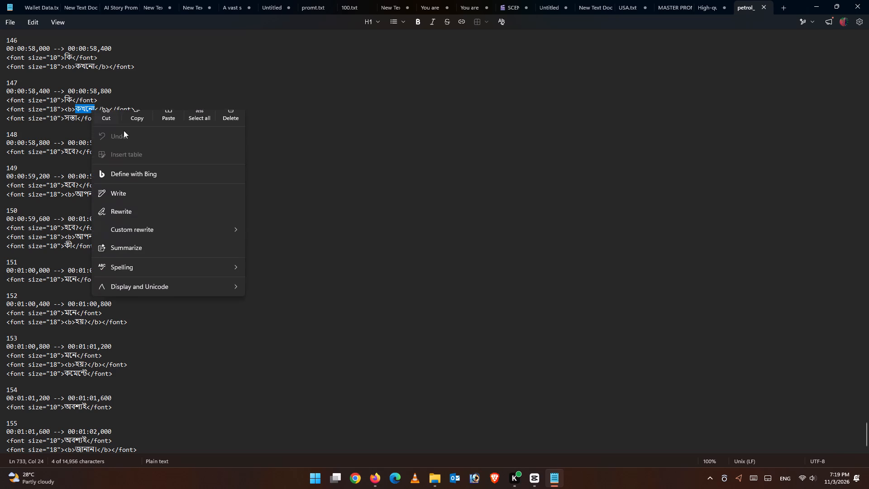
pyautogui.click(139, 128)
pyautogui.click(820, 4)
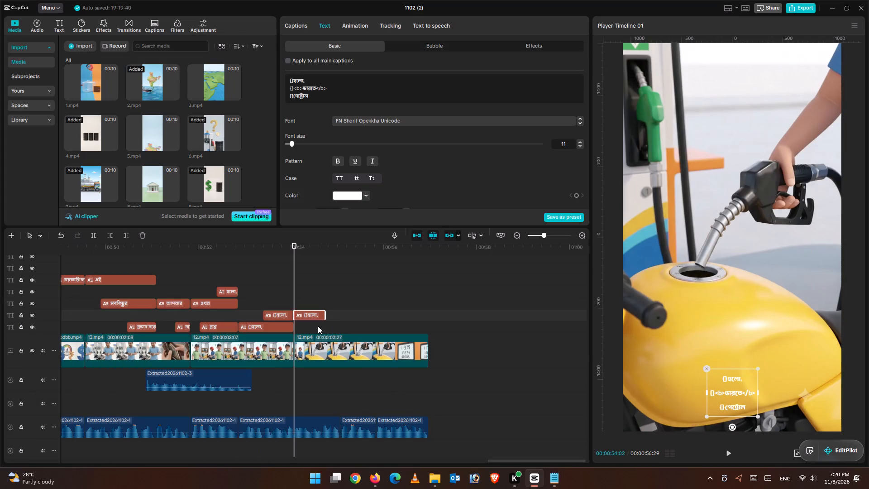
# Replace the first two lines of the duplicated caption with কখনো, keeping the ()পেট্রোল line.
pyautogui.moveTo(331, 91); pyautogui.dragTo(277, 72)
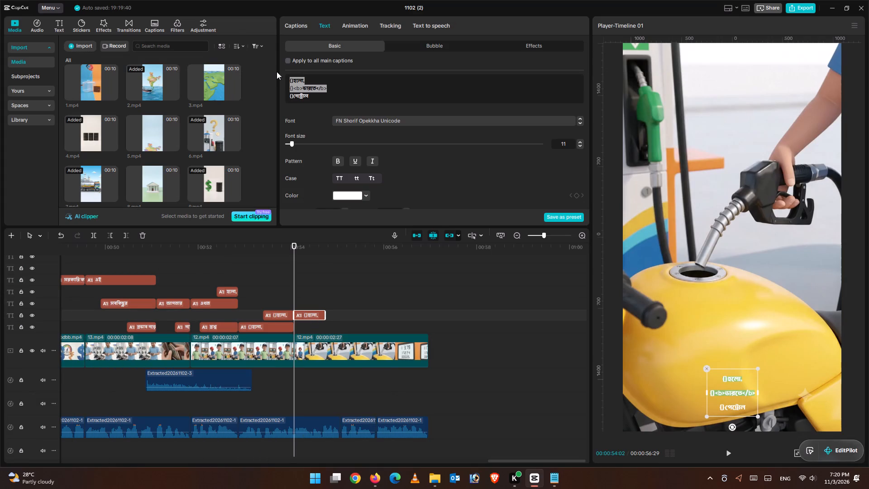
pyautogui.press('BackSpace')
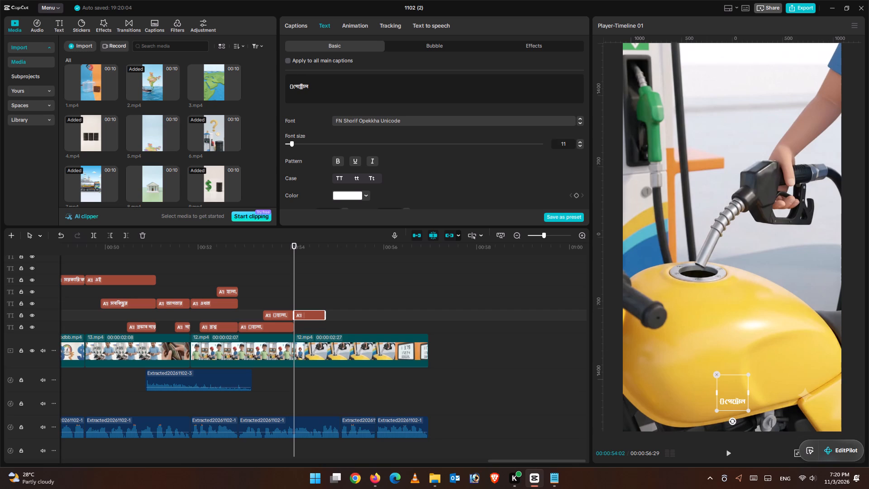
pyautogui.hotkey('ctrl', 'v')
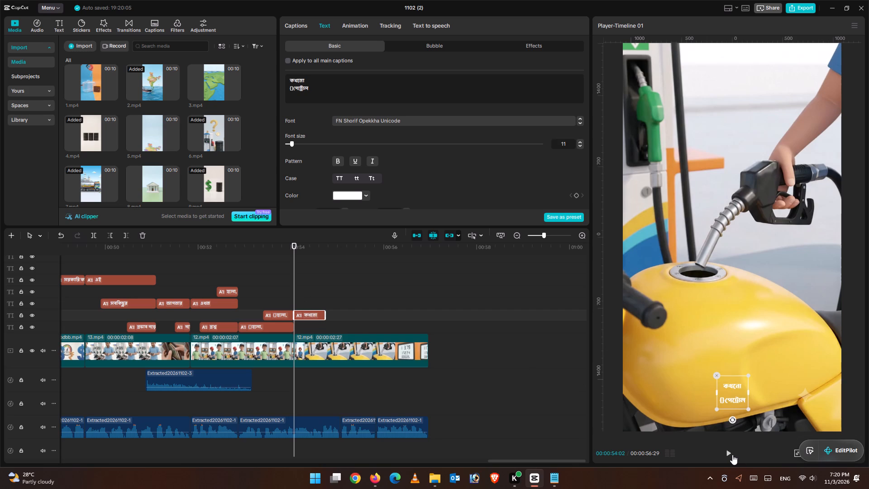
# Find the end of the spoken word, and trim the কখনো caption's end to 00:54:20.
pyautogui.click(732, 455)
pyautogui.click(732, 454)
pyautogui.moveTo(330, 304); pyautogui.dragTo(324, 303)
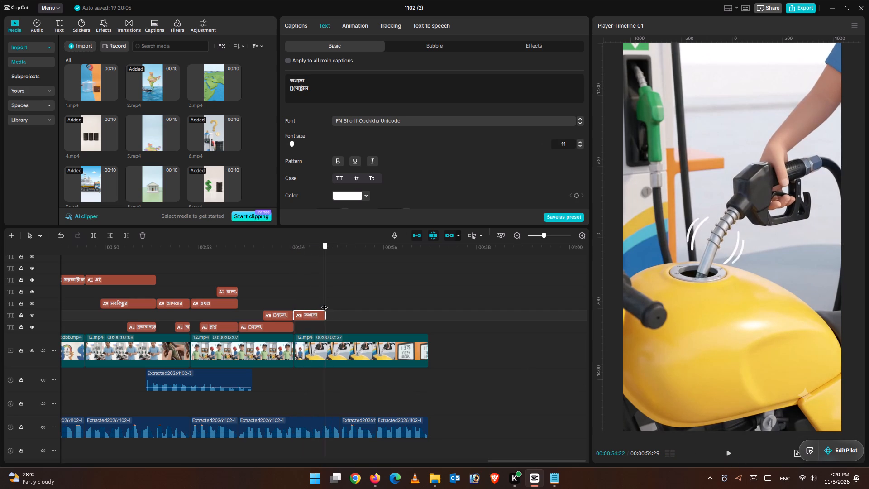
pyautogui.moveTo(324, 303); pyautogui.dragTo(321, 302)
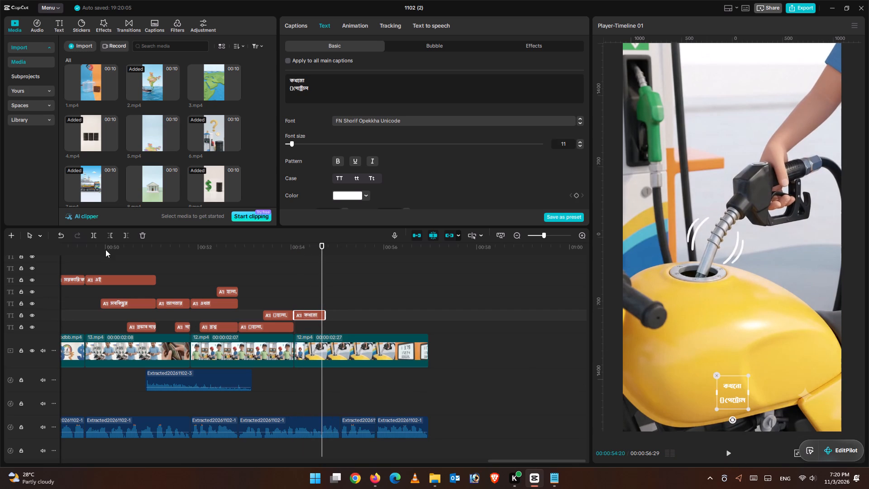
pyautogui.click(126, 236)
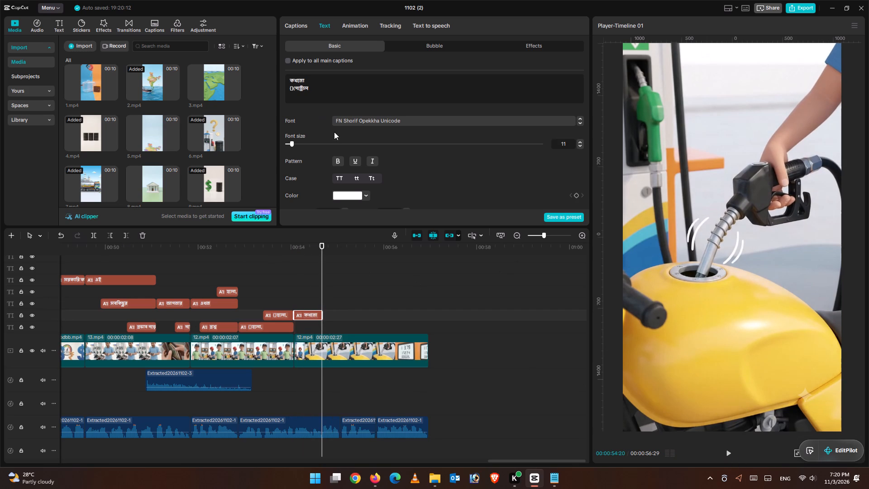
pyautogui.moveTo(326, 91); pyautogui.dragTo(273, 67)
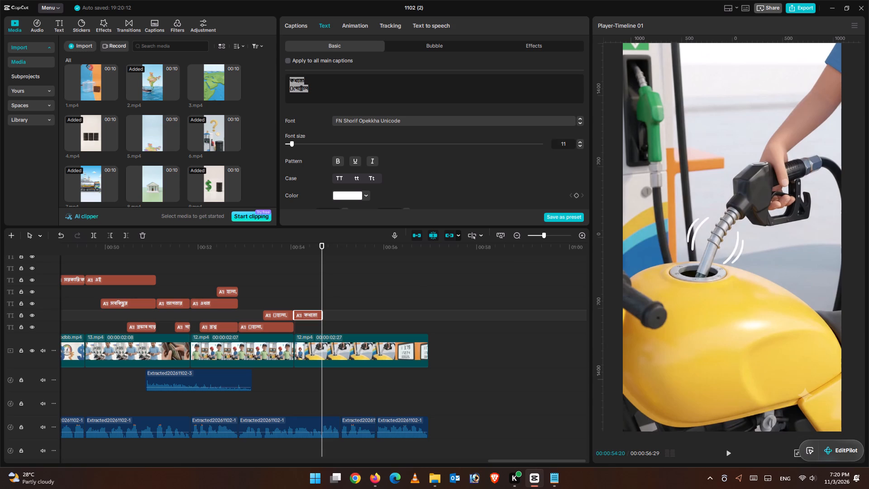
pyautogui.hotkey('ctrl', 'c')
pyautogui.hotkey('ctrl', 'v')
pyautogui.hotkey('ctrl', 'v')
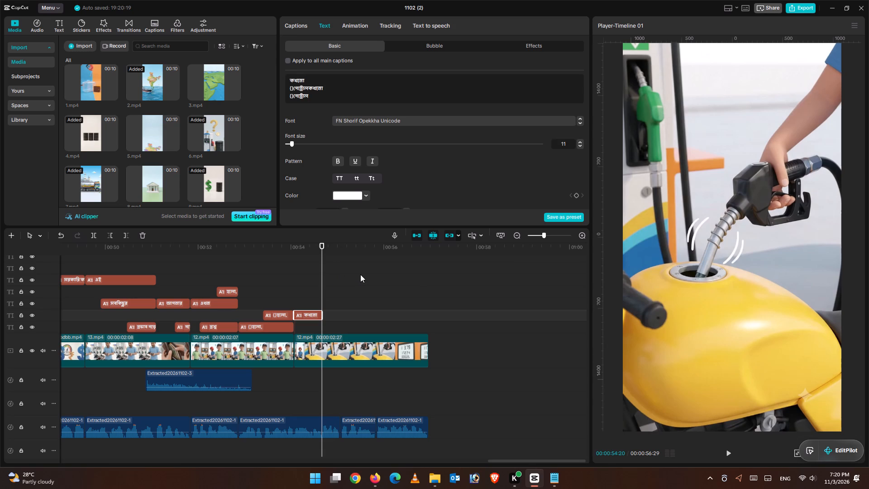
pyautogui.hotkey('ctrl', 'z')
# Duplicate the কখনো caption directly after itself, starting at 00:54:20 on the same track.
pyautogui.click(308, 302)
pyautogui.click(311, 312)
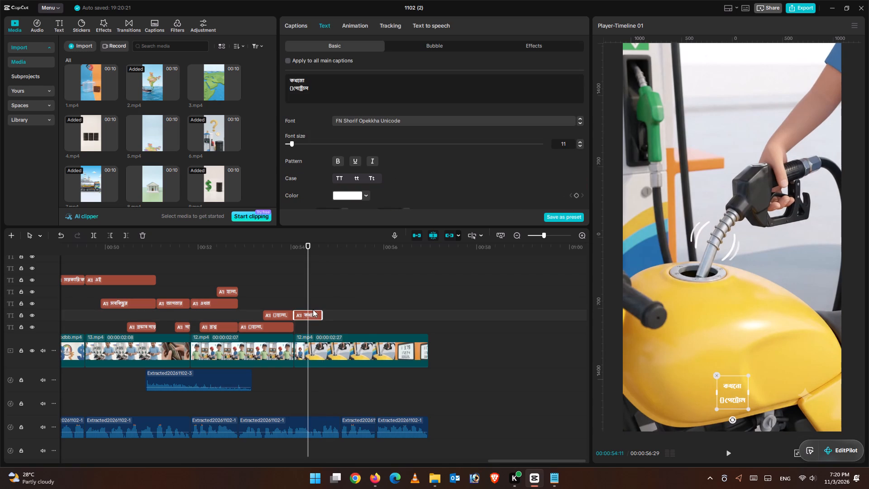
pyautogui.hotkey('ctrl', 'c')
pyautogui.moveTo(308, 271); pyautogui.dragTo(323, 278)
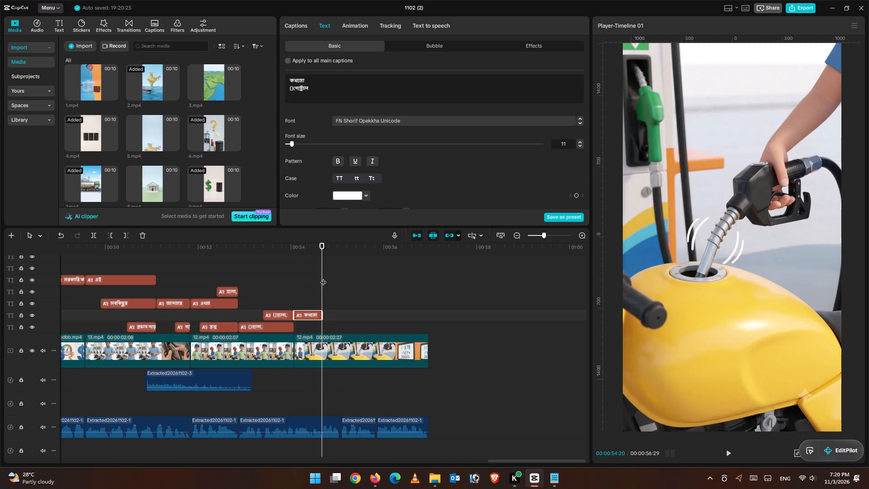
pyautogui.hotkey('ctrl', 'v')
# Replace the text of the duplicated caption at 00:54:20 with সস্তা, copied from entry 147 of the petrol_ subtitle file in Notepad.
pyautogui.moveTo(324, 100); pyautogui.dragTo(273, 61)
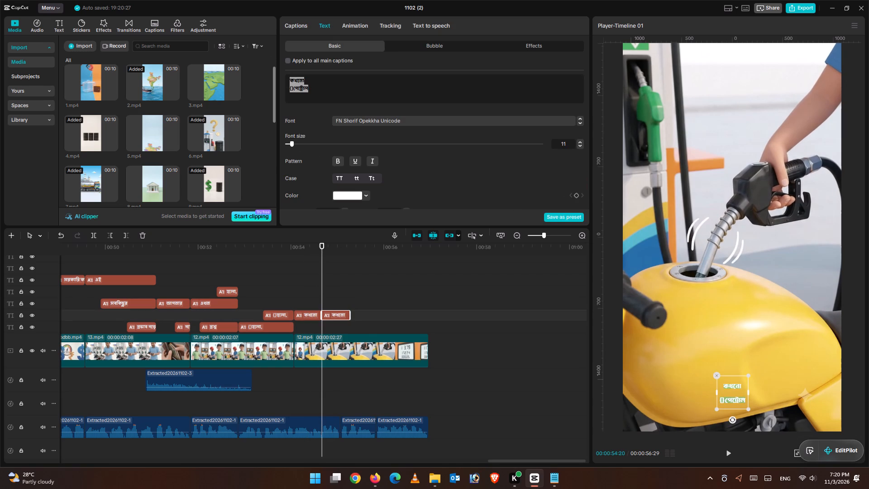
pyautogui.press('BackSpace')
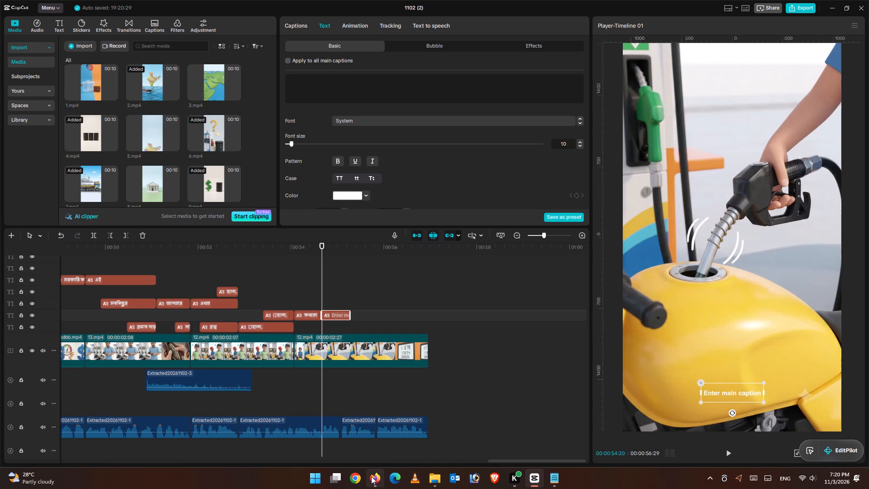
pyautogui.click(371, 476)
pyautogui.click(371, 476)
pyautogui.click(557, 479)
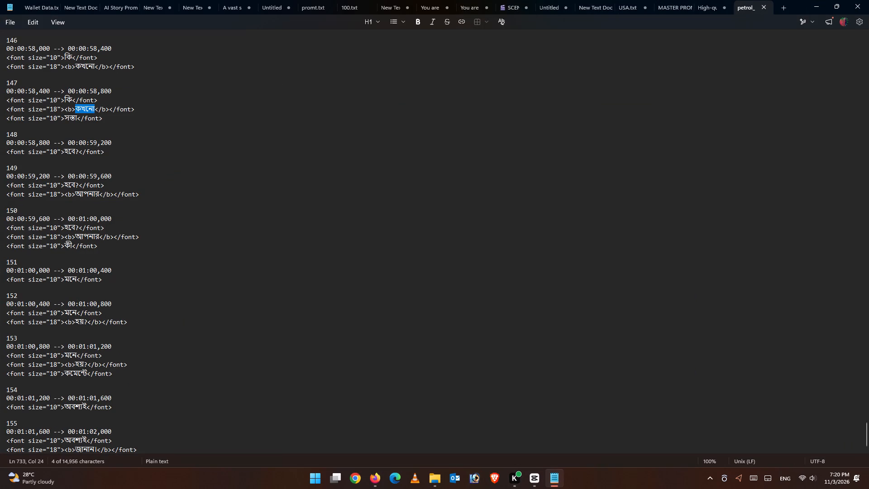
pyautogui.click(68, 117)
pyautogui.moveTo(67, 117); pyautogui.dragTo(70, 119)
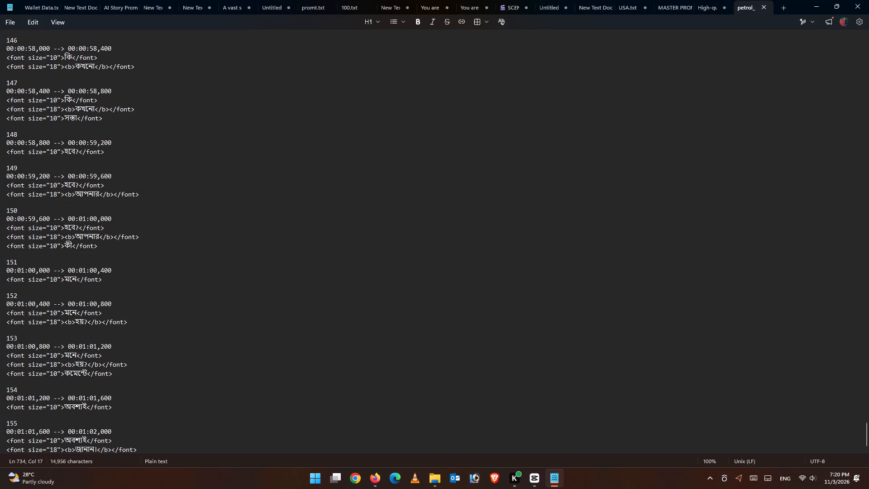
pyautogui.moveTo(70, 119); pyautogui.dragTo(74, 121)
pyautogui.rightClick(72, 118)
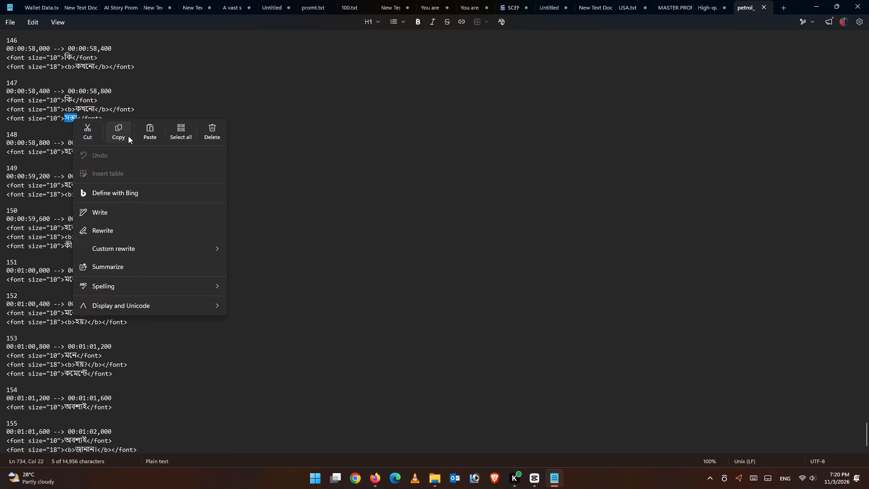
pyautogui.click(126, 135)
pyautogui.click(818, 11)
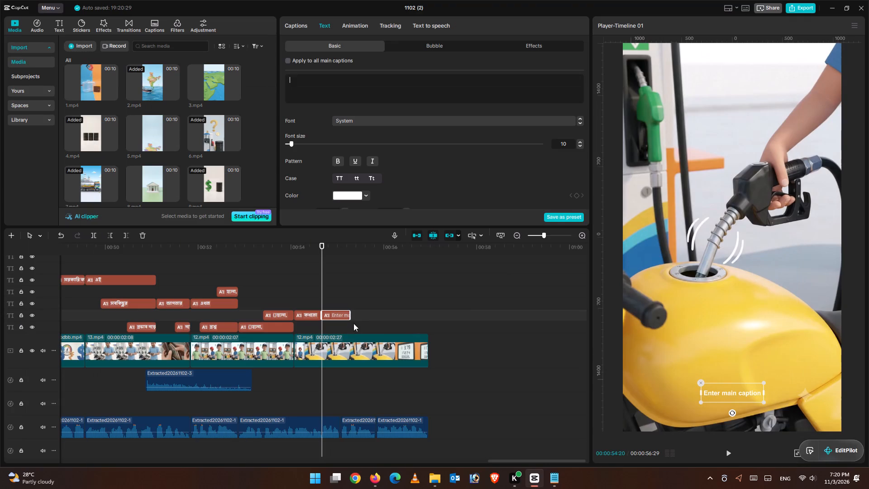
pyautogui.hotkey('ctrl', 'v')
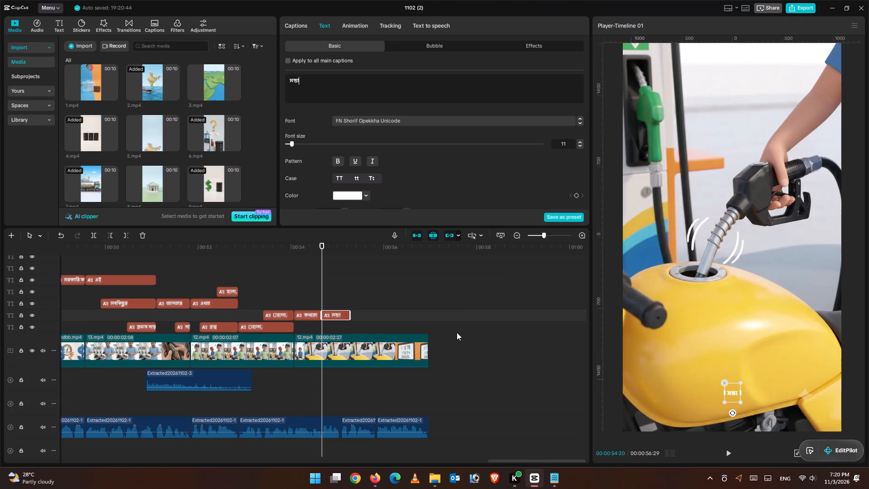
# Play the narration over the সস্তা caption, return to 00:54:20, and duplicate the caption there on the track above.
pyautogui.click(731, 453)
pyautogui.click(731, 452)
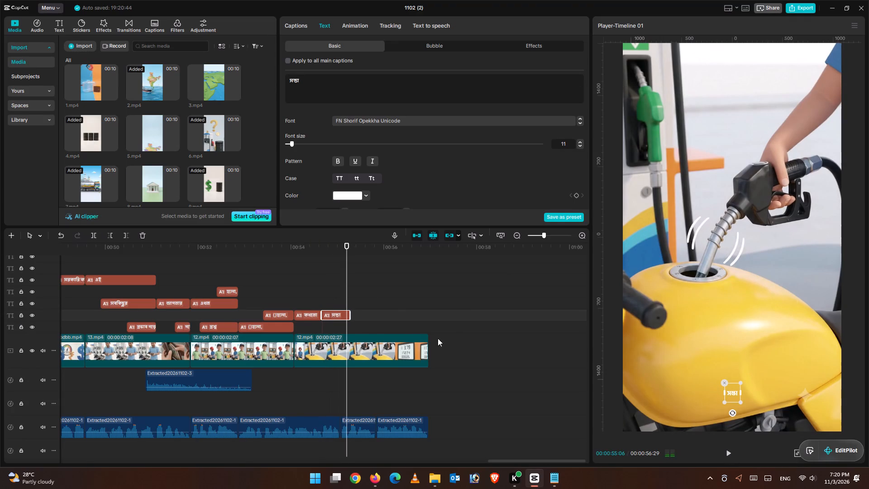
pyautogui.moveTo(348, 278); pyautogui.dragTo(340, 278)
pyautogui.moveTo(341, 297); pyautogui.dragTo(333, 297)
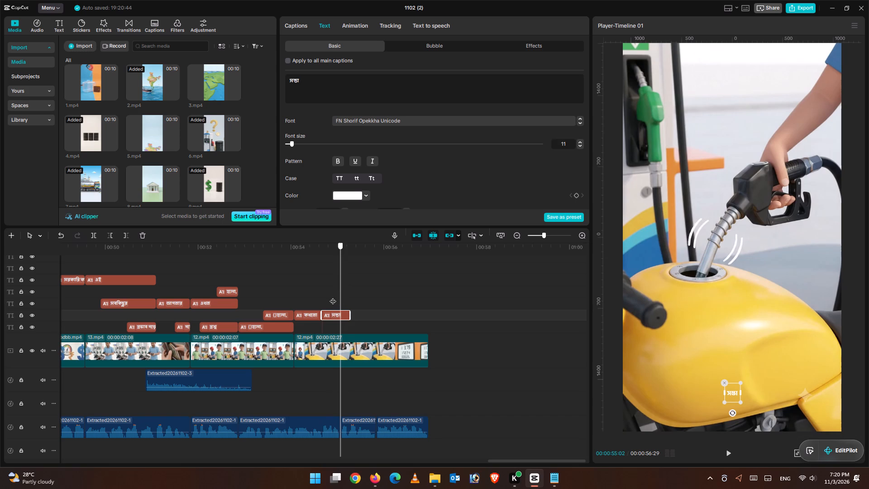
pyautogui.moveTo(333, 297); pyautogui.dragTo(324, 297)
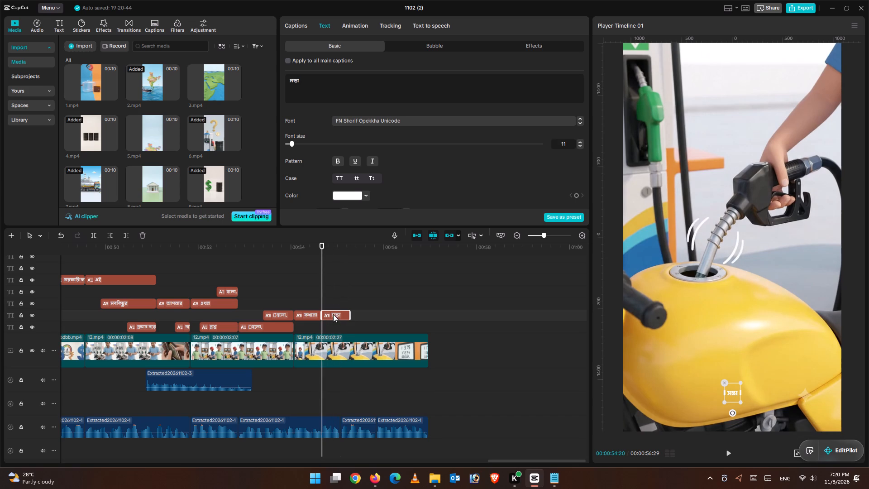
pyautogui.hotkey('ctrl', 'c')
pyautogui.hotkey('ctrl', 'v')
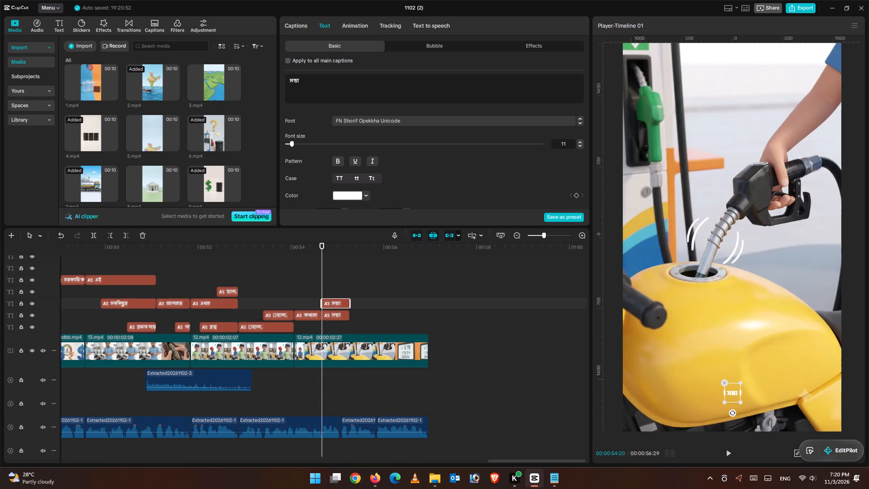
# Replace the upper duplicate's text with হবে?, copied from entry 148 of the petrol_ subtitle file in Notepad.
pyautogui.moveTo(313, 79); pyautogui.dragTo(271, 72)
pyautogui.press('BackSpace')
pyautogui.click(376, 483)
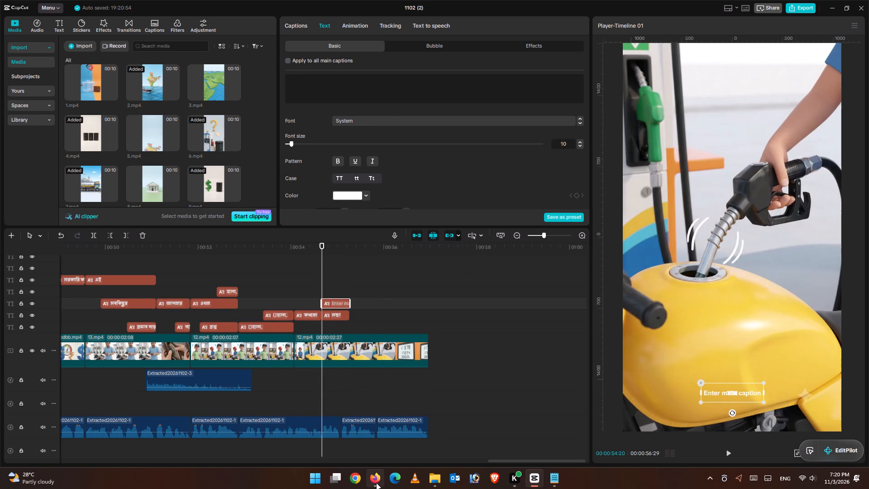
pyautogui.click(376, 482)
pyautogui.click(553, 484)
pyautogui.scroll(-3, 144, 354)
pyautogui.doubleClick(72, 150)
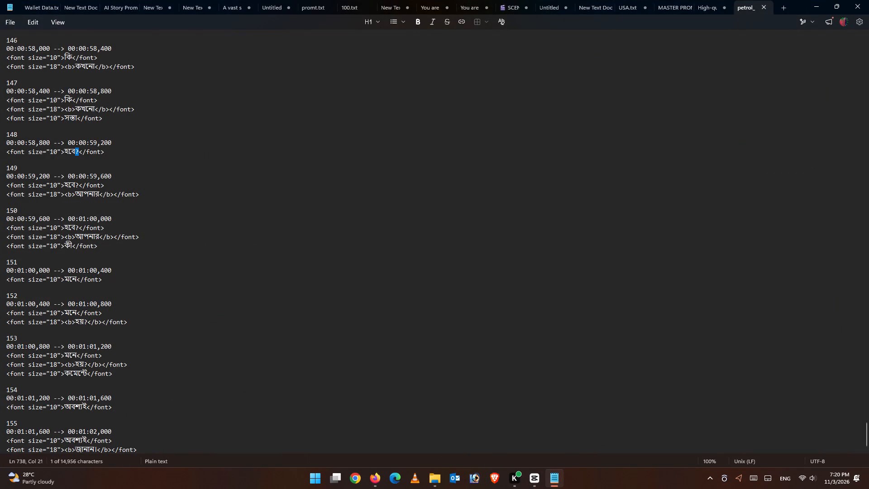
pyautogui.doubleClick(67, 152)
pyautogui.rightClick(67, 152)
pyautogui.click(78, 149)
pyautogui.tripleClick(72, 153)
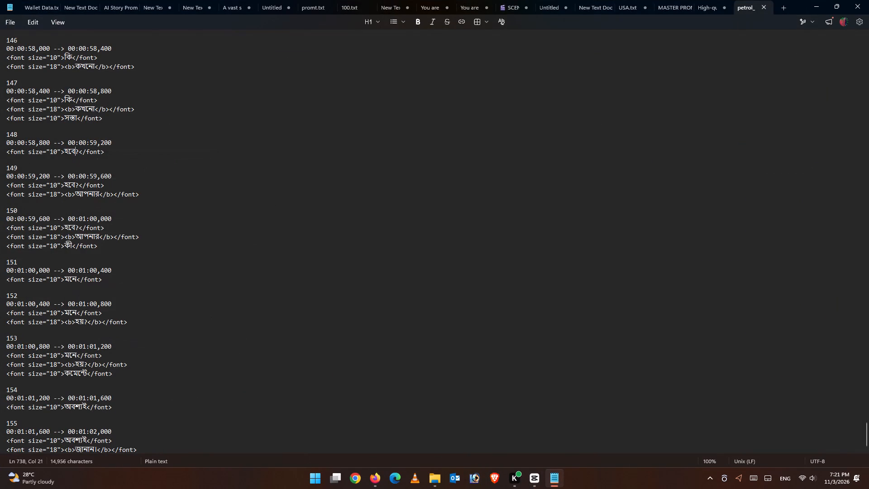
pyautogui.click(72, 153)
pyautogui.click(66, 161)
pyautogui.moveTo(65, 152); pyautogui.dragTo(79, 153)
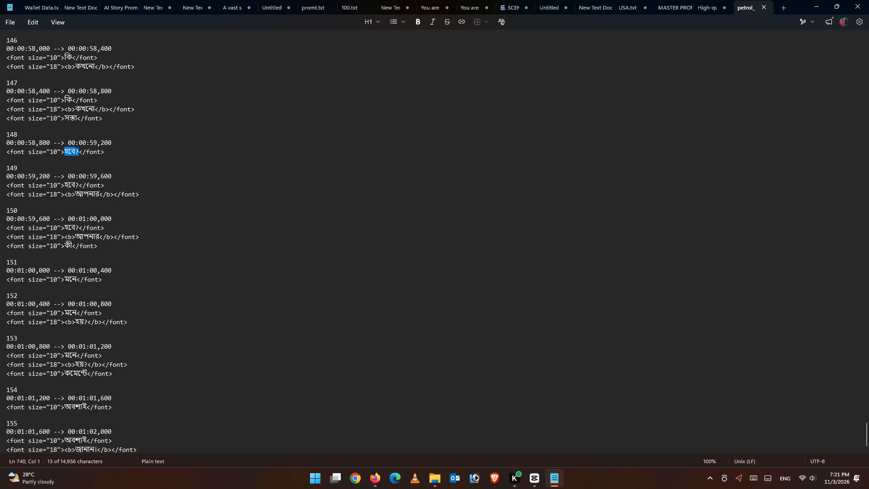
pyautogui.moveTo(79, 153); pyautogui.dragTo(79, 152)
pyautogui.rightClick(74, 153)
pyautogui.click(119, 167)
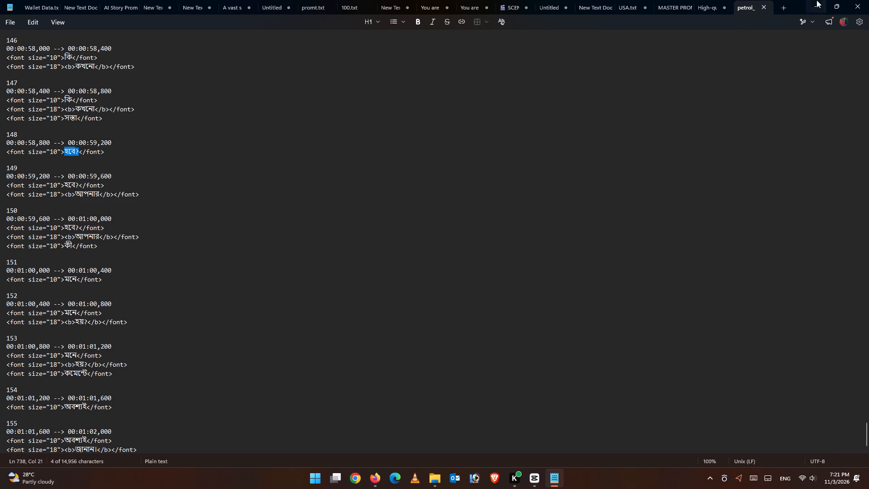
pyautogui.click(812, 3)
pyautogui.hotkey('ctrl', 'v')
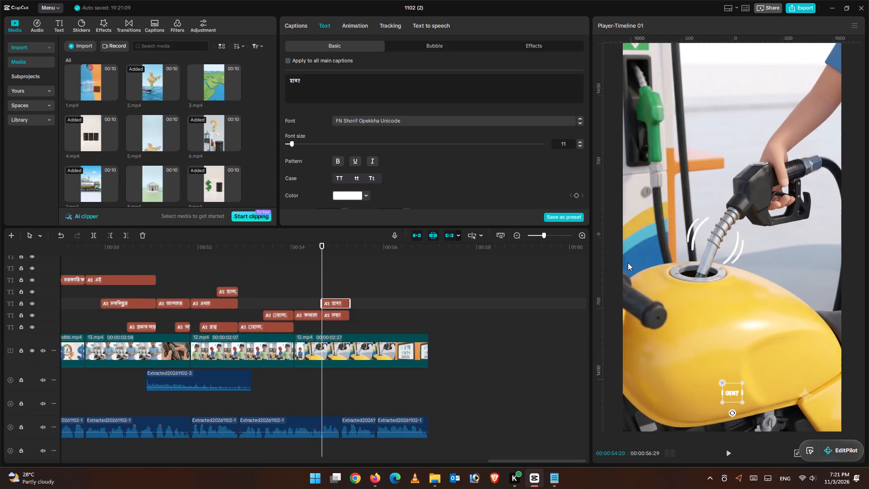
# Play back the closing captions from 00:51:25 to check their text against the narration.
pyautogui.moveTo(325, 263); pyautogui.dragTo(192, 258)
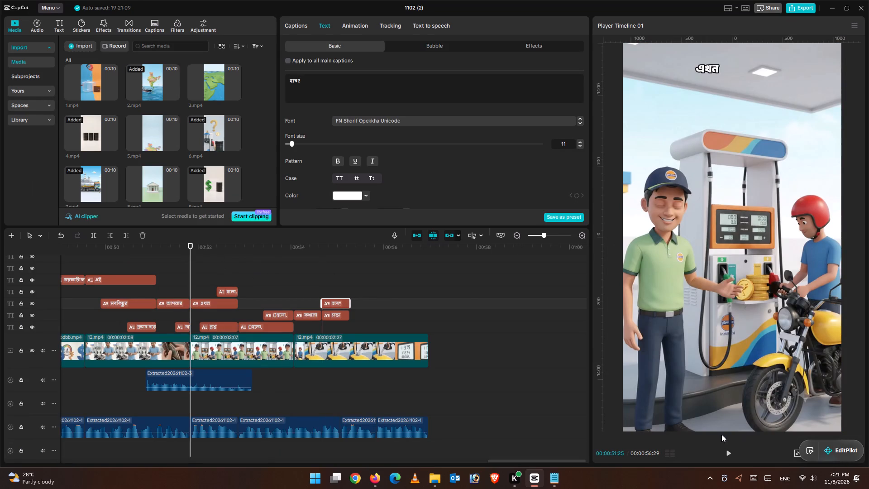
pyautogui.click(729, 450)
pyautogui.click(728, 446)
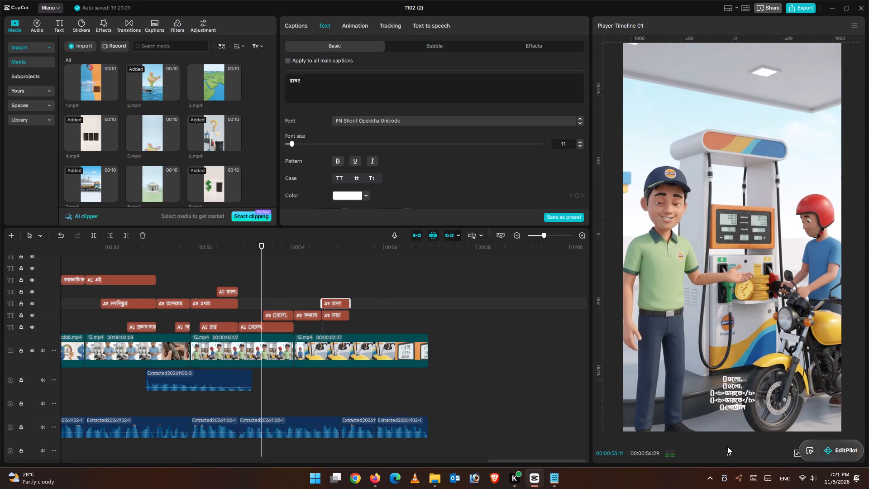
pyautogui.click(727, 446)
pyautogui.moveTo(355, 259); pyautogui.dragTo(354, 259)
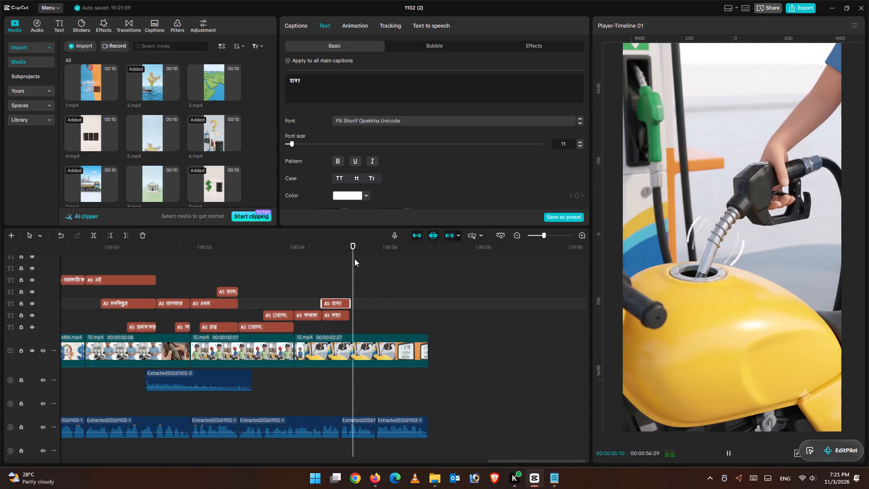
pyautogui.moveTo(354, 259); pyautogui.dragTo(254, 268)
# Strip the ()হলো, line and the bracket and bold markup from the lower-track caption around 00:53:05, keeping only ভারতে.
pyautogui.click(265, 326)
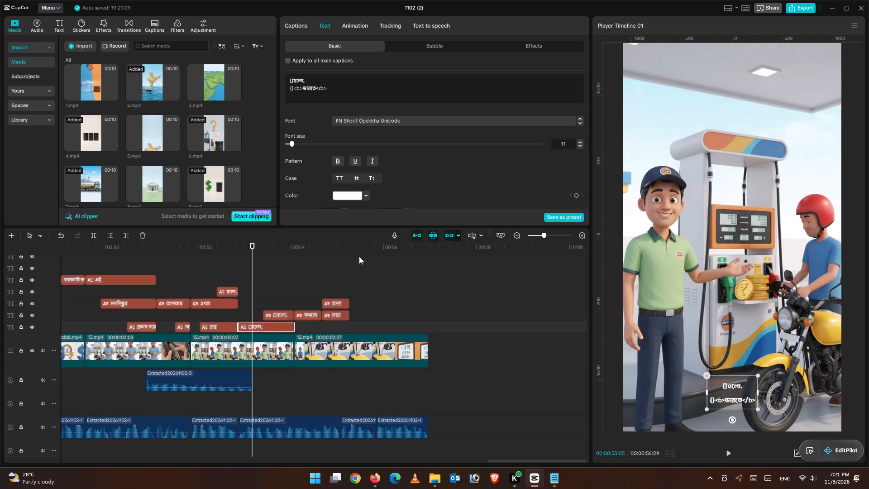
pyautogui.click(305, 92)
pyautogui.press('BackSpace')
pyautogui.press('BackSpace')
pyautogui.press('BackSpace')
pyautogui.press('BackSpace')
pyautogui.press('BackSpace')
pyautogui.press('BackSpace')
pyautogui.press('BackSpace')
pyautogui.press('BackSpace')
pyautogui.press('BackSpace')
pyautogui.press('BackSpace')
pyautogui.press('BackSpace')
pyautogui.press('BackSpace')
pyautogui.press('BackSpace')
pyautogui.press('BackSpace')
pyautogui.press('BackSpace')
pyautogui.press('BackSpace')
pyautogui.press('BackSpace')
pyautogui.press('BackSpace')
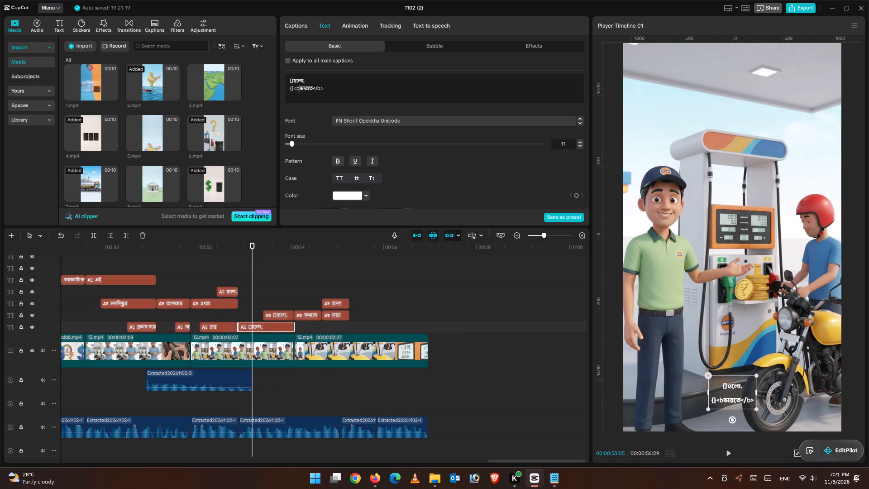
pyautogui.press('BackSpace')
pyautogui.click(322, 82)
pyautogui.press('BackSpace')
pyautogui.press('BackSpace')
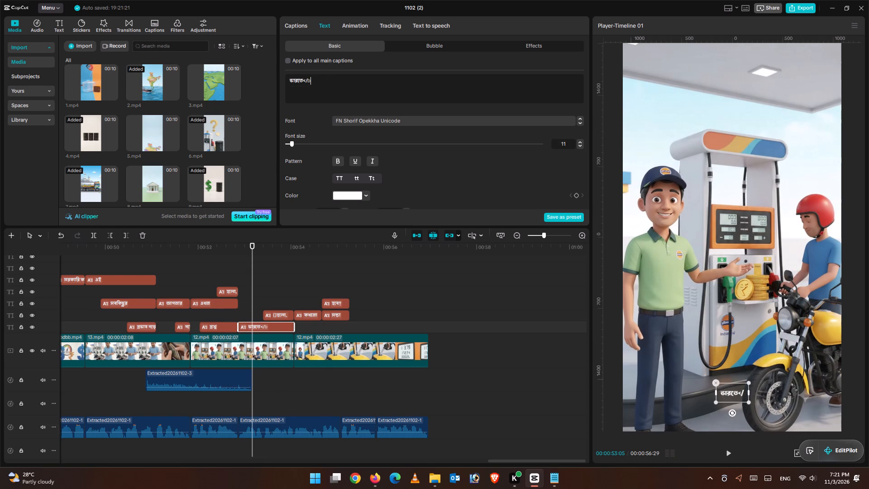
pyautogui.press('BackSpace')
pyautogui.press('BackSpace')
# Remove the first two lines and the leading brackets from the caption just before কখনো, keeping only পেট্রোল.
pyautogui.click(279, 313)
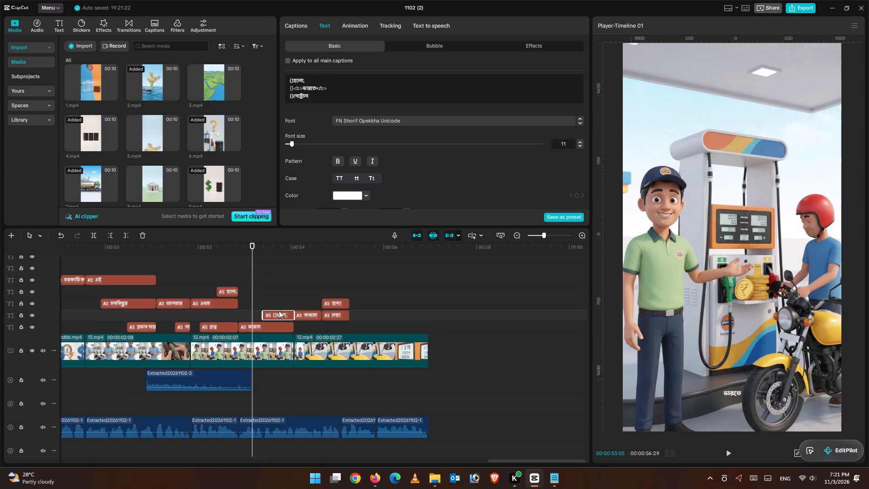
pyautogui.click(293, 96)
pyautogui.press('BackSpace')
pyautogui.press('BackSpace')
pyautogui.press('BackSpace')
pyautogui.press('BackSpace')
pyautogui.press('BackSpace')
pyautogui.press('BackSpace')
pyautogui.press('BackSpace')
pyautogui.press('BackSpace')
pyautogui.press('BackSpace')
pyautogui.press('BackSpace')
pyautogui.press('BackSpace')
pyautogui.press('BackSpace')
pyautogui.press('BackSpace')
pyautogui.press('BackSpace')
pyautogui.press('BackSpace')
pyautogui.press('BackSpace')
pyautogui.press('BackSpace')
pyautogui.press('BackSpace')
pyautogui.press('BackSpace')
pyautogui.press('BackSpace')
# Append কি after পেট্রোল in that caption, copying the word from entry 146 of the petrol_ subtitle file in Notepad.
pyautogui.click(301, 83)
pyautogui.click(305, 83)
pyautogui.click(550, 484)
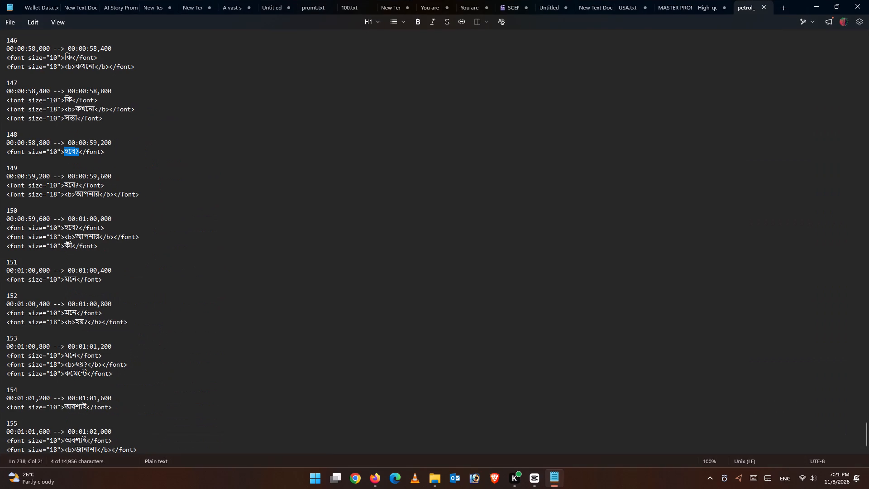
pyautogui.scroll(1, 221, 238)
pyautogui.scroll(1, 98, 222)
pyautogui.doubleClick(69, 107)
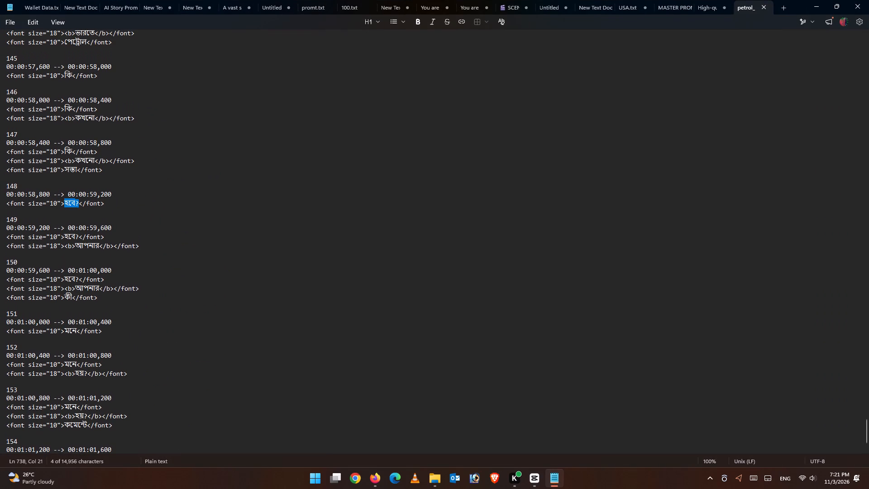
pyautogui.click(69, 109)
pyautogui.doubleClick(69, 107)
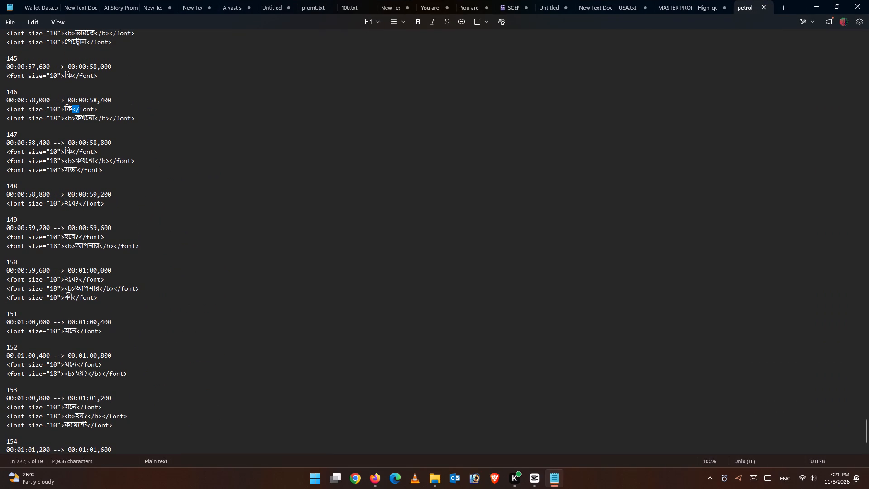
pyautogui.click(68, 107)
pyautogui.moveTo(65, 107); pyautogui.dragTo(72, 110)
pyautogui.rightClick(71, 108)
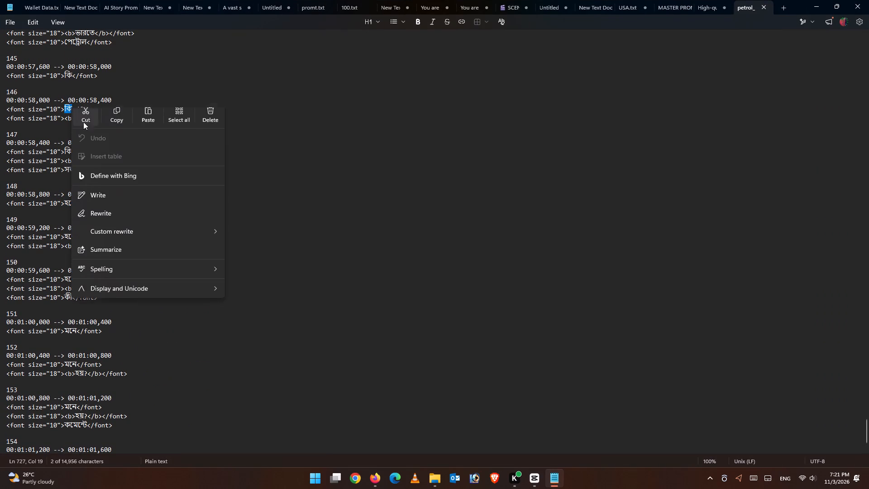
pyautogui.click(118, 128)
pyautogui.click(814, 7)
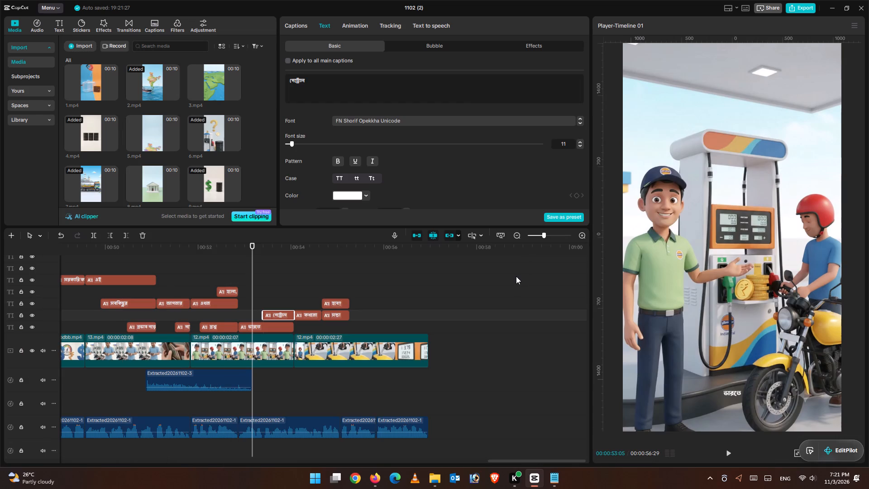
pyautogui.press('space')
pyautogui.hotkey('ctrl', 'v')
# Play back from 00:53:05 to 00:54:12 to check the ভারতে, পেট্রোল কি and কখনো captions.
pyautogui.click(731, 456)
pyautogui.click(731, 456)
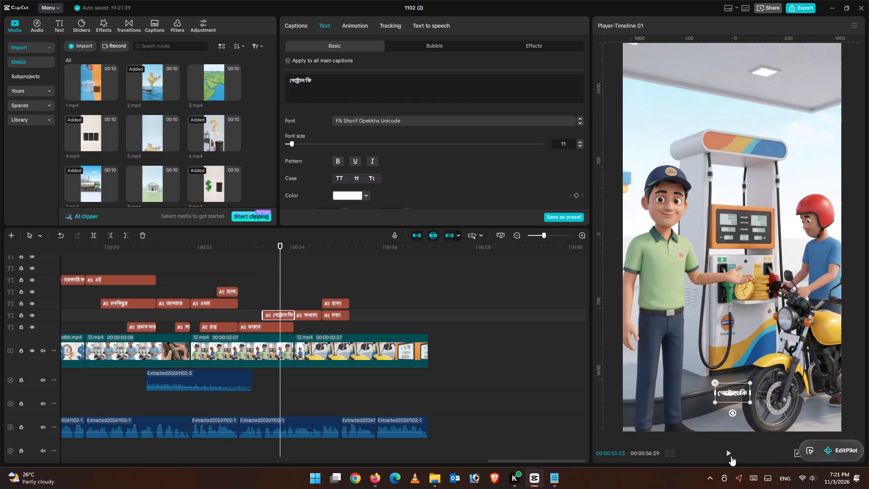
pyautogui.click(731, 456)
pyautogui.click(731, 456)
pyautogui.click(272, 278)
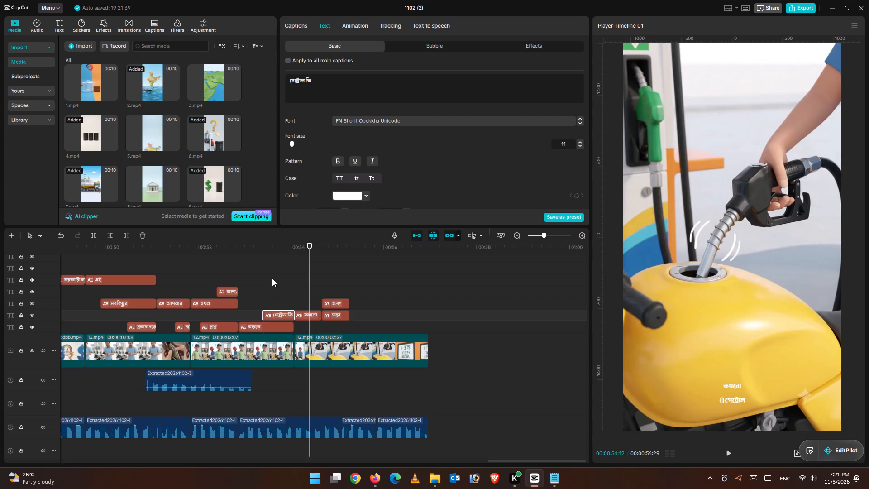
# Extend the ভারতে and পেট্রোল কি captions to the end of কখনো, moving পেট্রোল কি up one track.
pyautogui.moveTo(272, 279); pyautogui.dragTo(323, 299)
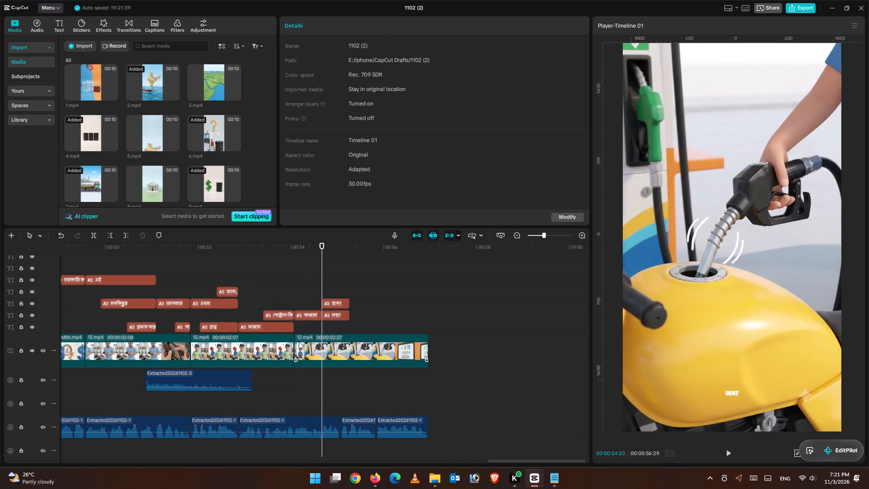
pyautogui.click(290, 334)
pyautogui.click(292, 330)
pyautogui.moveTo(294, 330); pyautogui.dragTo(315, 331)
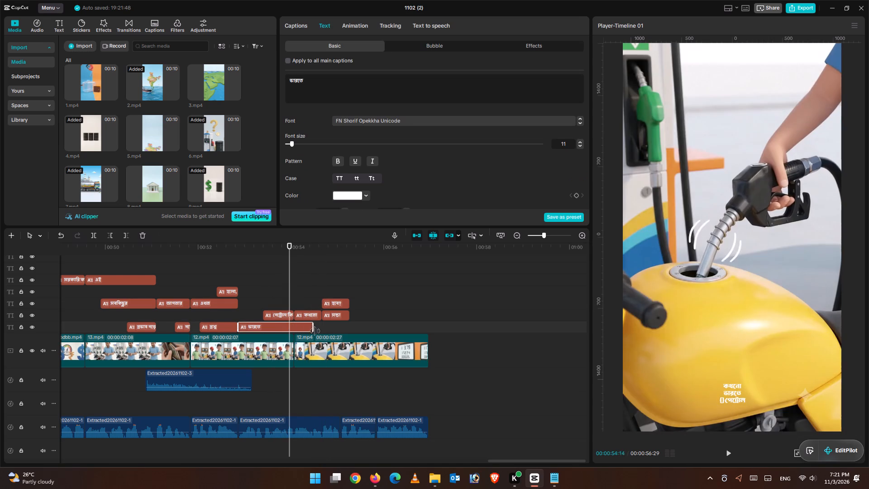
pyautogui.moveTo(315, 331); pyautogui.dragTo(317, 331)
pyautogui.moveTo(282, 313); pyautogui.dragTo(283, 307)
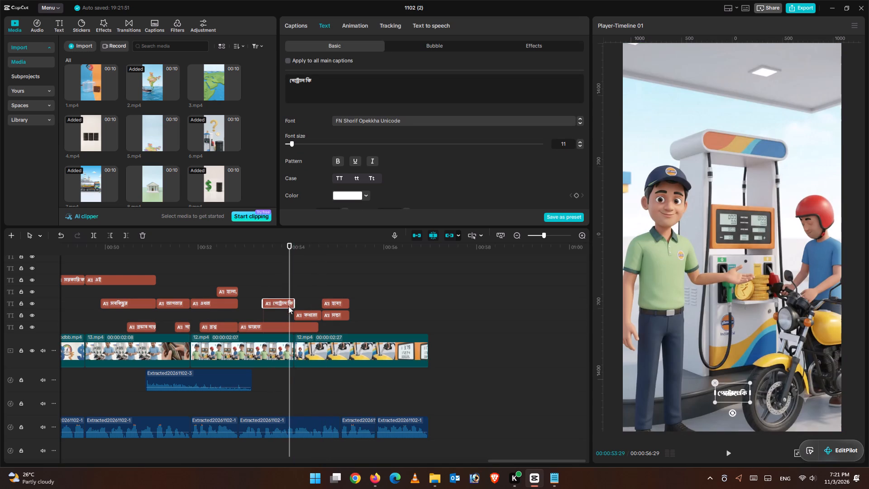
pyautogui.moveTo(292, 302); pyautogui.dragTo(319, 306)
pyautogui.click(320, 306)
pyautogui.click(321, 301)
pyautogui.click(314, 317)
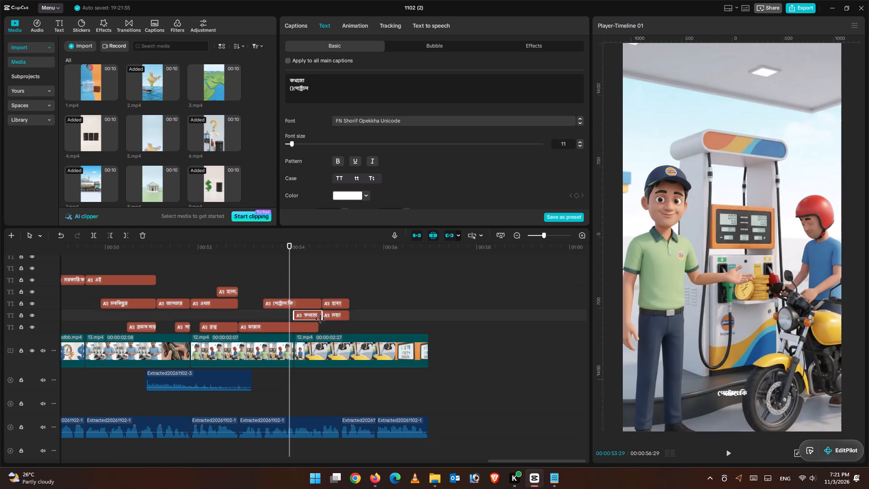
pyautogui.click(319, 316)
pyautogui.click(313, 326)
pyautogui.click(318, 328)
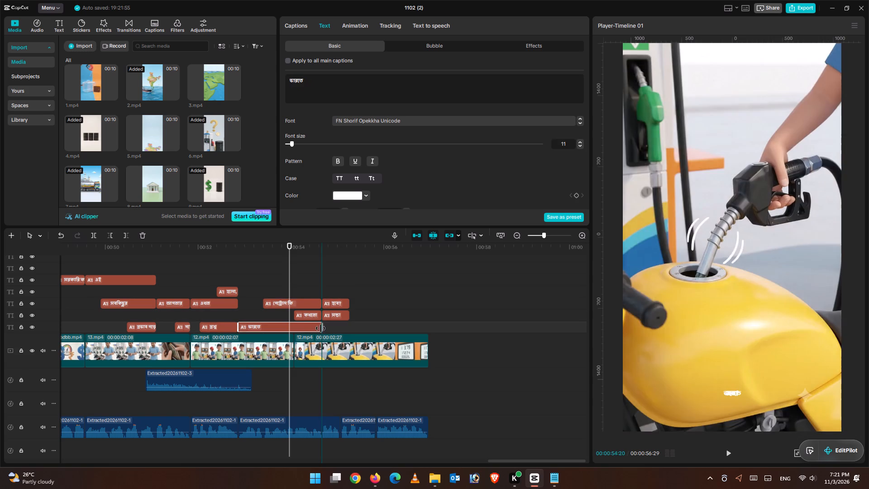
# Set the font size of the ভারতে, পেট্রোল কি and কখনো captions together to 23.
pyautogui.click(302, 279)
pyautogui.moveTo(300, 279); pyautogui.dragTo(307, 282)
pyautogui.moveTo(285, 292); pyautogui.dragTo(300, 329)
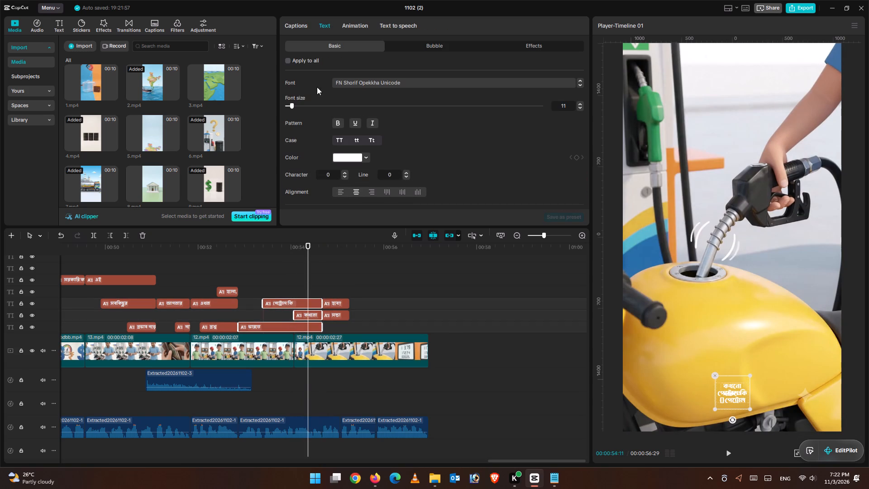
pyautogui.moveTo(295, 105); pyautogui.dragTo(303, 107)
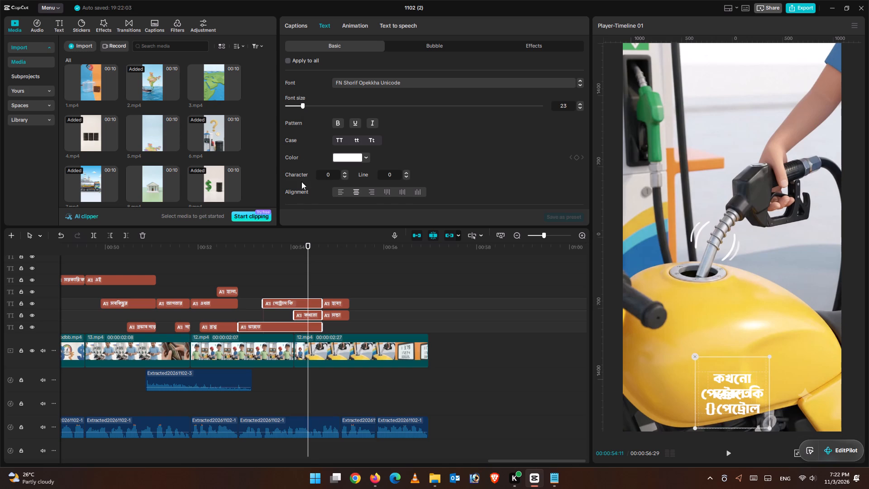
# Move the ভারতে caption to the upper-left area of the video frame.
pyautogui.moveTo(308, 258); pyautogui.dragTo(249, 255)
pyautogui.moveTo(728, 393); pyautogui.dragTo(670, 64)
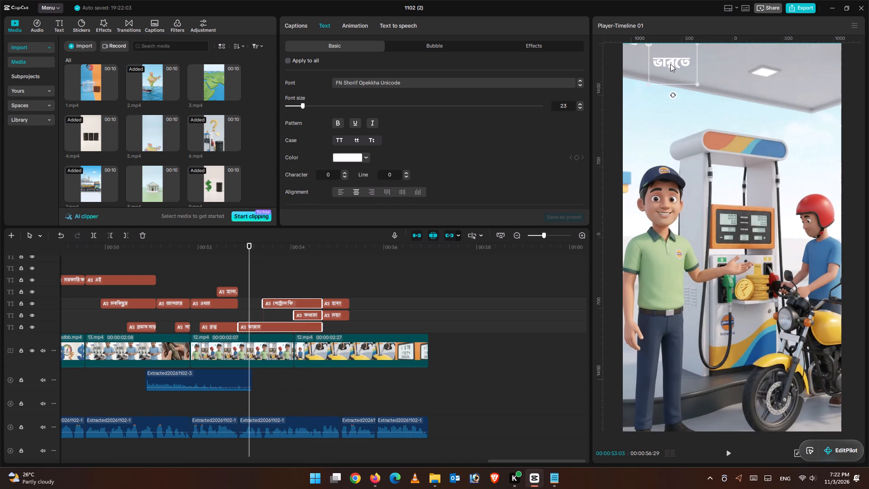
pyautogui.moveTo(670, 64); pyautogui.dragTo(680, 68)
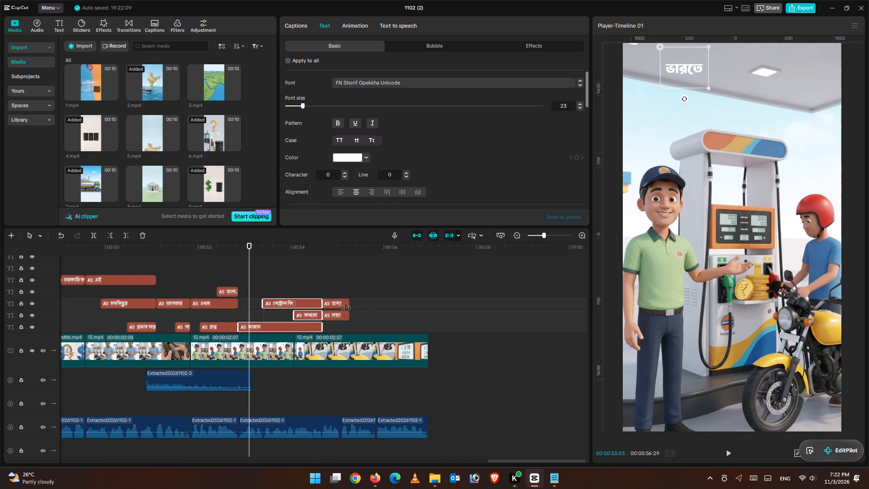
# Place the পেট্রোল কি caption horizontally centred just below ভারতে in the video frame and enlarge it to 169% scale.
pyautogui.moveTo(247, 266); pyautogui.dragTo(277, 271)
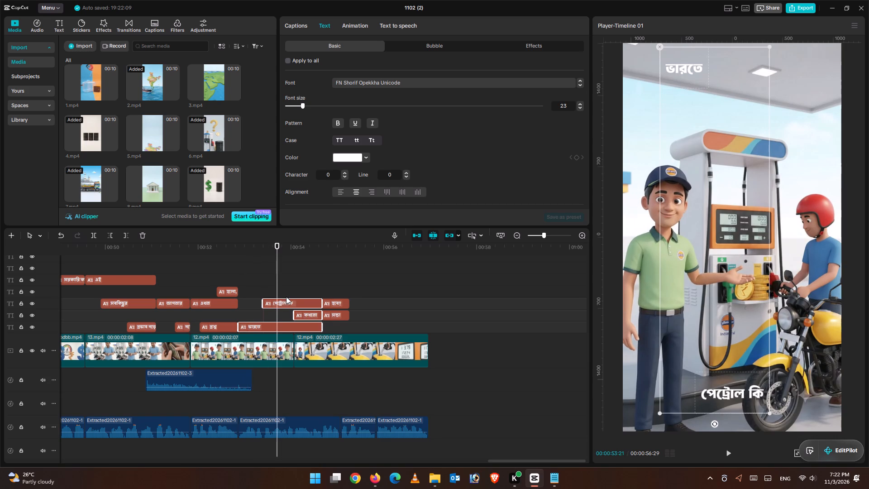
pyautogui.click(286, 299)
pyautogui.moveTo(748, 403); pyautogui.dragTo(743, 106)
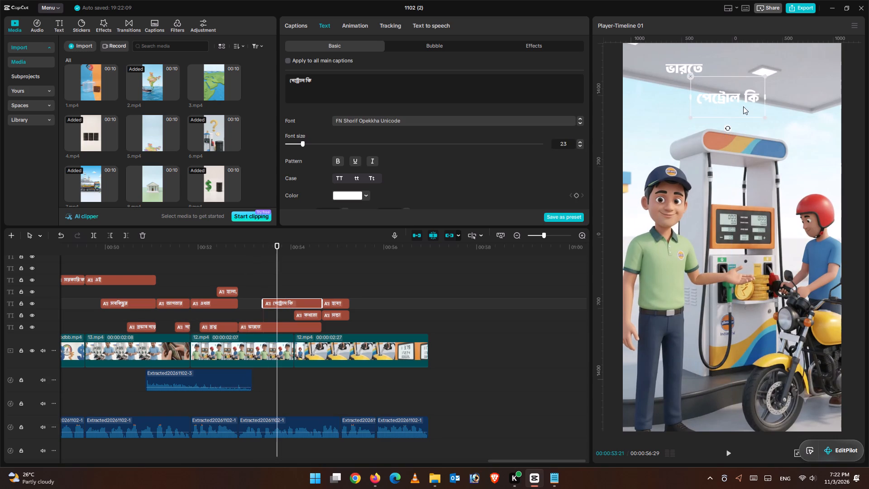
pyautogui.moveTo(743, 106); pyautogui.dragTo(736, 99)
pyautogui.moveTo(757, 111); pyautogui.dragTo(791, 142)
pyautogui.moveTo(756, 111); pyautogui.dragTo(763, 111)
pyautogui.moveTo(740, 95); pyautogui.dragTo(756, 98)
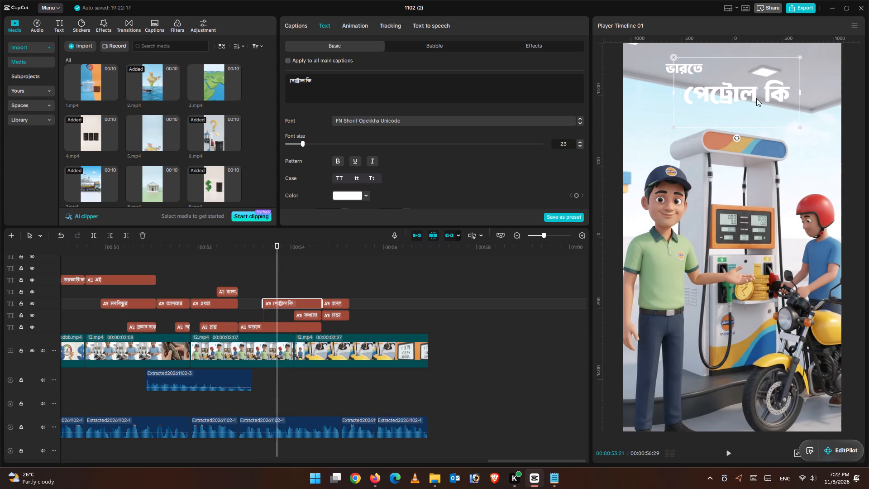
pyautogui.moveTo(756, 98); pyautogui.dragTo(754, 93)
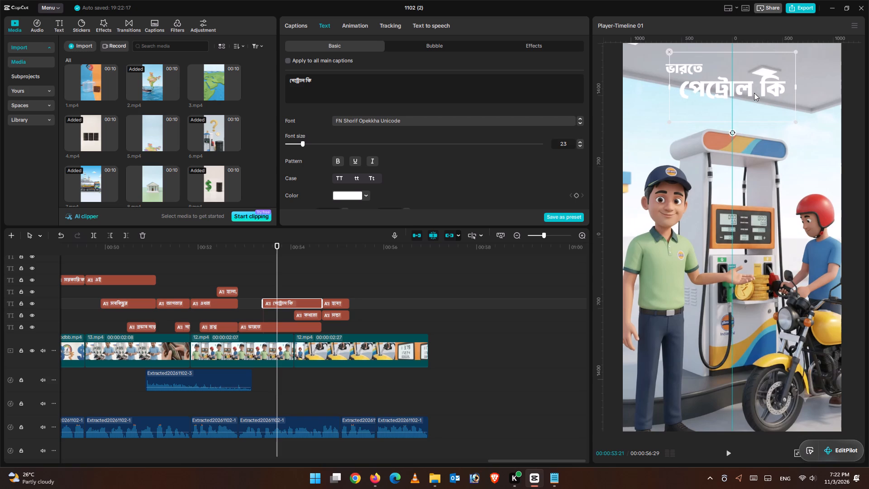
pyautogui.moveTo(754, 93); pyautogui.dragTo(751, 90)
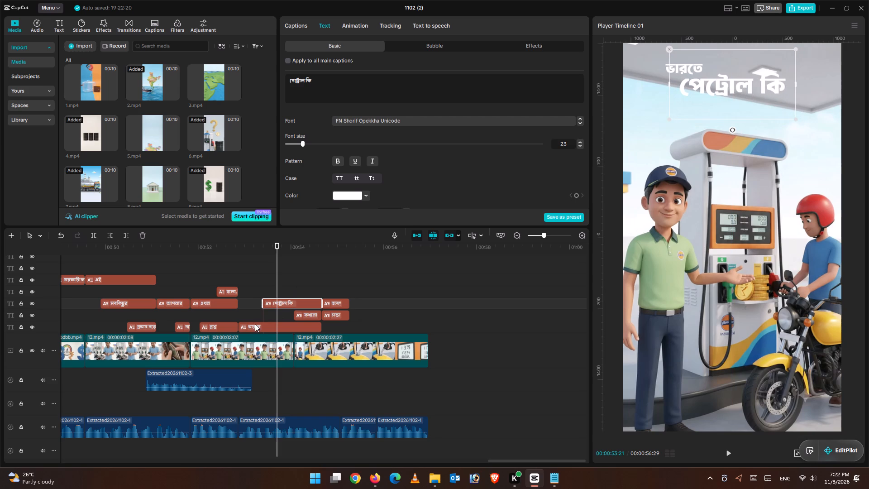
# Shift the ভারতে caption slightly towards পেট্রোল কি, to about X -416, Y 1668.
pyautogui.click(255, 324)
pyautogui.click(688, 61)
pyautogui.moveTo(689, 64); pyautogui.dragTo(695, 65)
# Delete the bracketed second line {}পেট্রোল from the caption around 00:54:12, keeping only কখনো.
pyautogui.moveTo(277, 254); pyautogui.dragTo(301, 265)
pyautogui.click(309, 310)
pyautogui.click(310, 314)
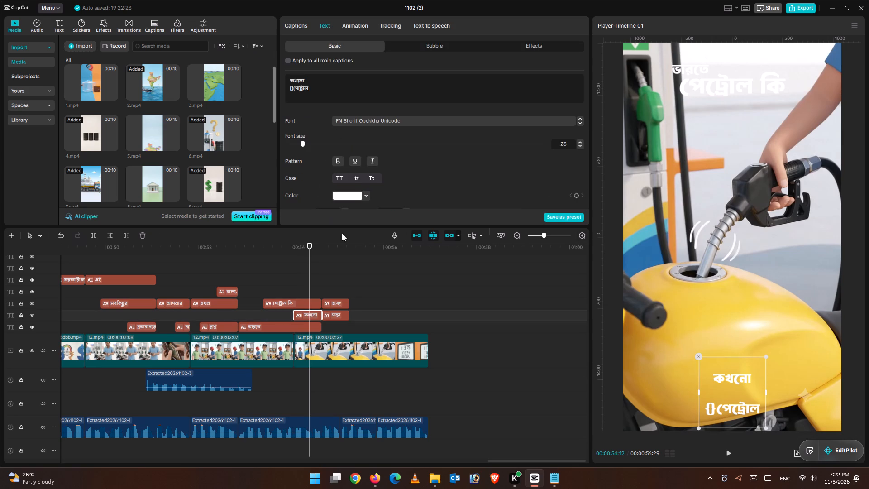
pyautogui.click(294, 90)
pyautogui.press('BackSpace')
pyautogui.click(316, 91)
pyautogui.press('BackSpace')
pyautogui.press('BackSpace')
pyautogui.press('BackSpace')
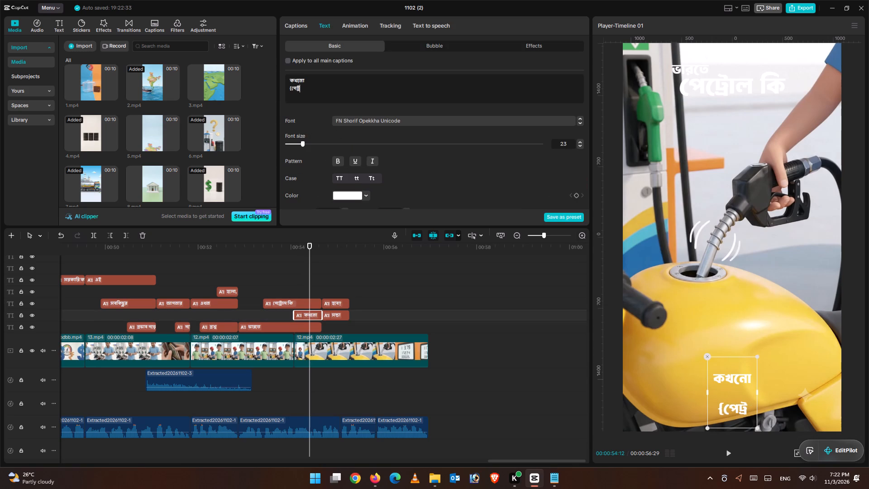
pyautogui.press('BackSpace')
pyautogui.press('BackSpace')
pyautogui.press('BackSpace')
pyautogui.press('BackSpace')
pyautogui.press('BackSpace')
pyautogui.press('BackSpace')
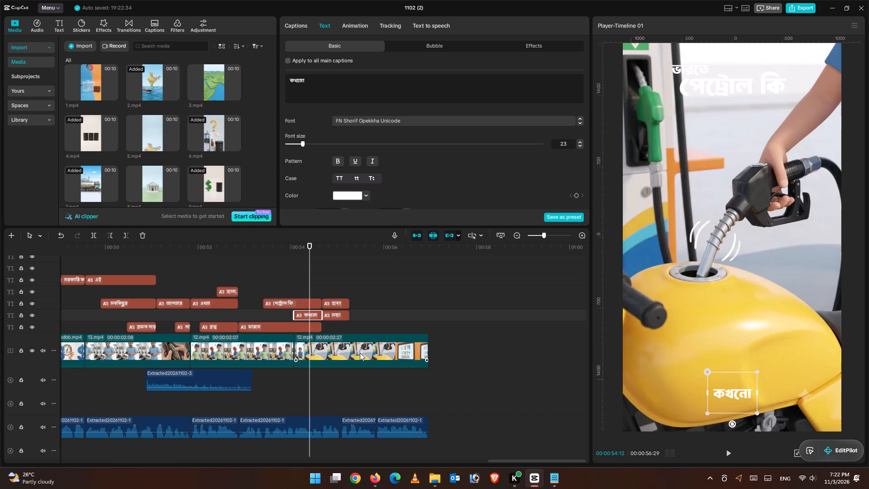
# Place the কখনো caption in the video frame just below the right end of পেট্রোল কি.
pyautogui.moveTo(724, 388); pyautogui.dragTo(746, 134)
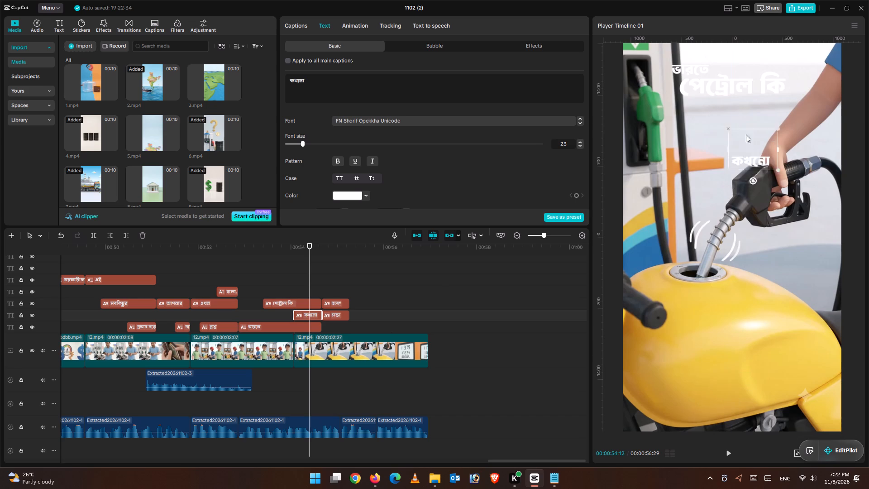
pyautogui.moveTo(746, 134); pyautogui.dragTo(756, 97)
# Apply the yellow preset style with black outline to the পেট্রোল কি caption and set its stroke thickness to 12.
pyautogui.moveTo(290, 284); pyautogui.dragTo(294, 304)
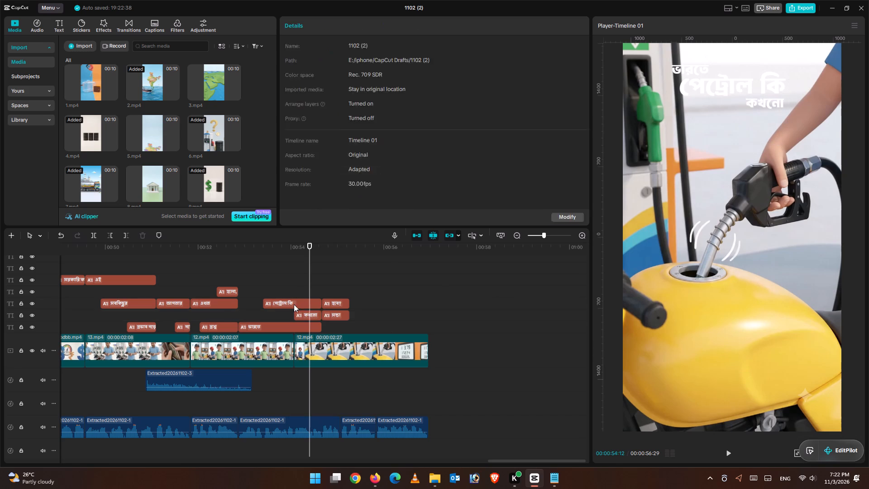
pyautogui.moveTo(294, 304); pyautogui.dragTo(298, 326)
pyautogui.click(266, 272)
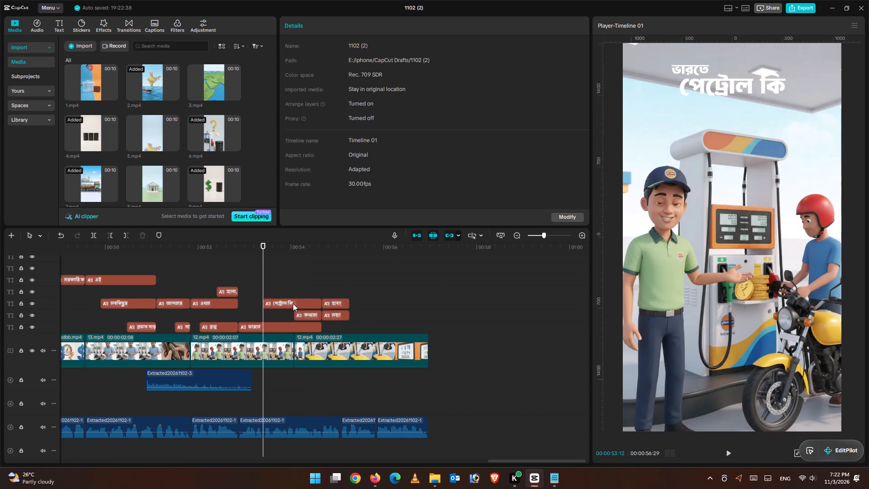
pyautogui.click(293, 303)
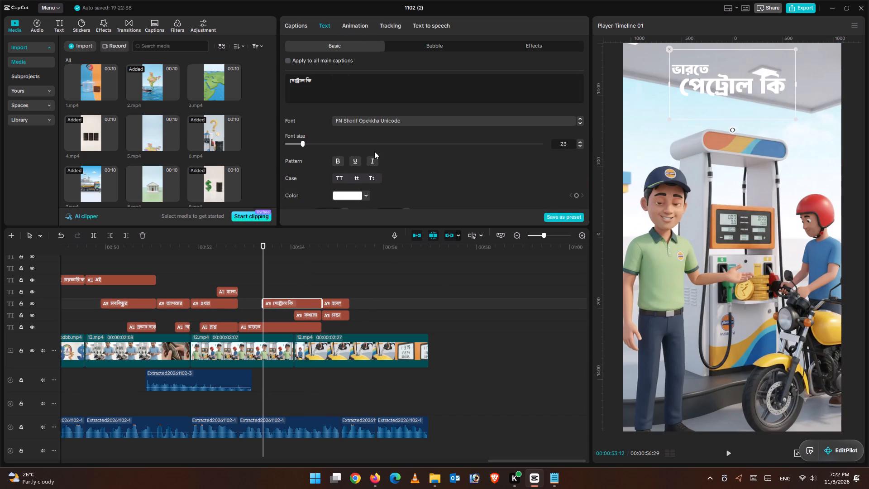
pyautogui.scroll(1, 375, 153)
pyautogui.scroll(-4, 375, 153)
pyautogui.click(414, 113)
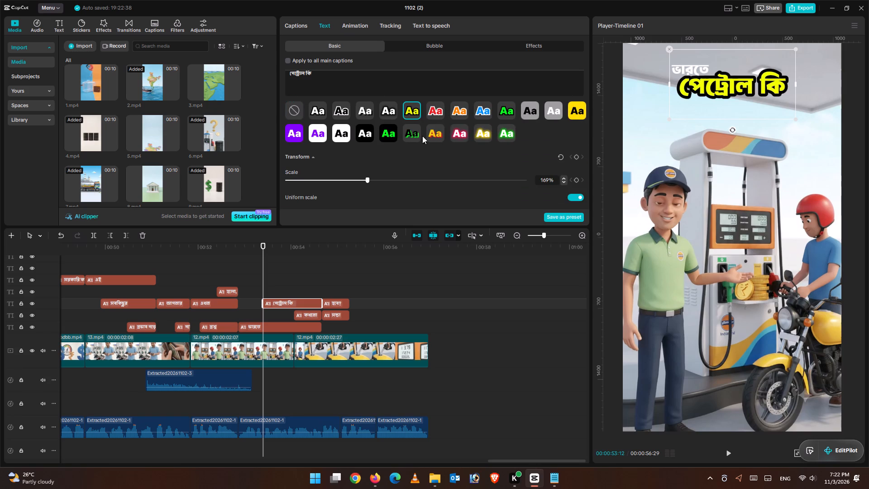
pyautogui.scroll(-2, 434, 167)
pyautogui.scroll(-3, 365, 168)
pyautogui.moveTo(355, 158); pyautogui.dragTo(313, 154)
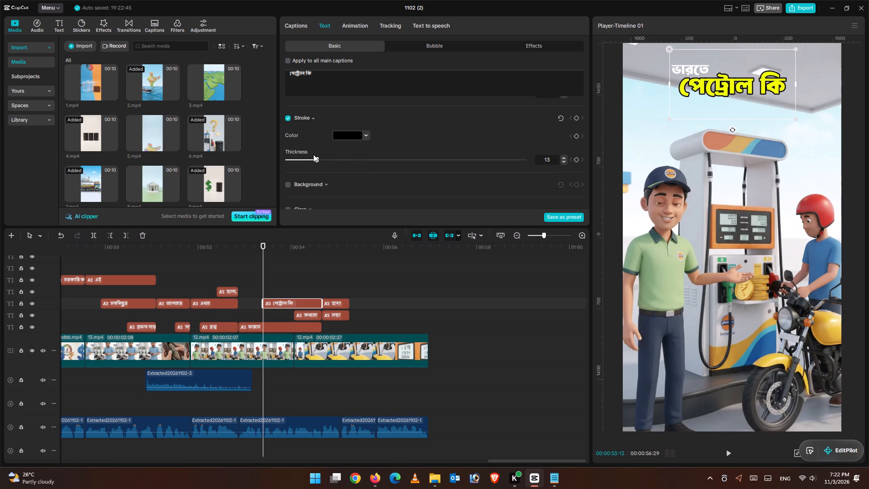
pyautogui.moveTo(313, 154); pyautogui.dragTo(315, 153)
# Apply the yellow black-outlined preset style to the ভারতে caption and change its text color to white, FFFFFF.
pyautogui.click(275, 326)
pyautogui.scroll(6, 395, 187)
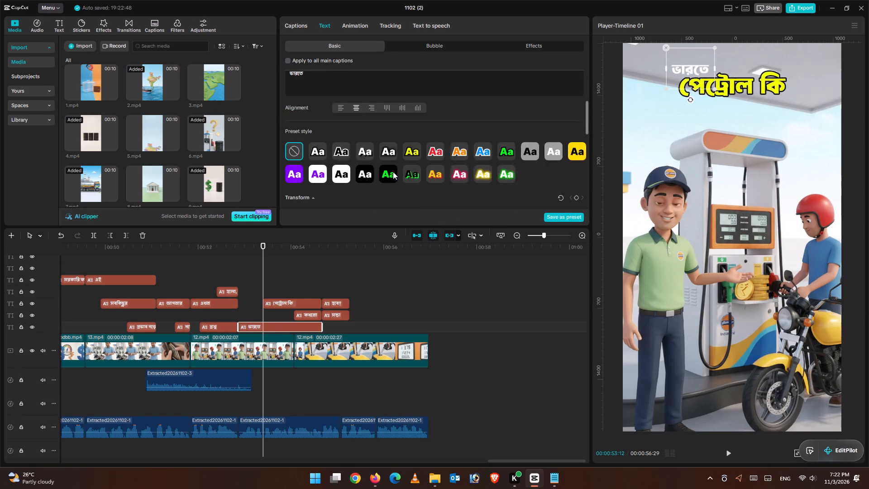
pyautogui.scroll(2, 393, 172)
pyautogui.scroll(-1, 418, 162)
pyautogui.scroll(1, 418, 162)
pyautogui.scroll(-1, 418, 162)
pyautogui.click(411, 192)
pyautogui.scroll(3, 420, 172)
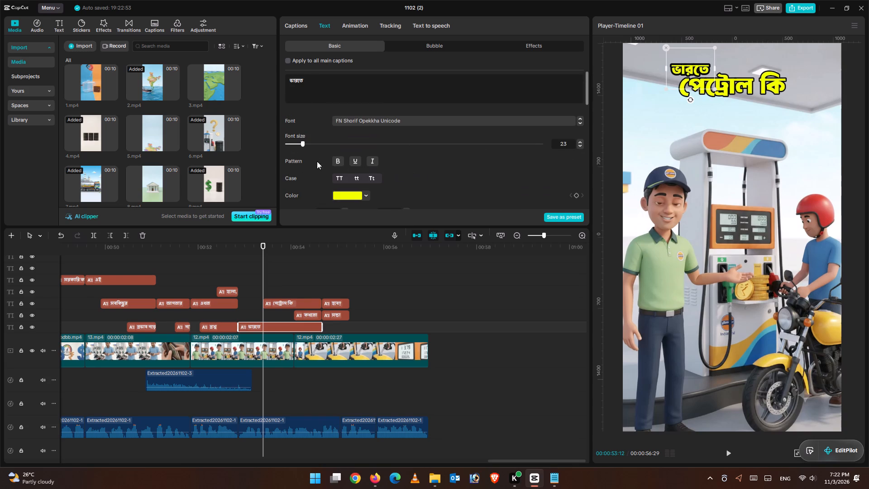
pyautogui.click(355, 198)
pyautogui.moveTo(324, 215); pyautogui.dragTo(263, 163)
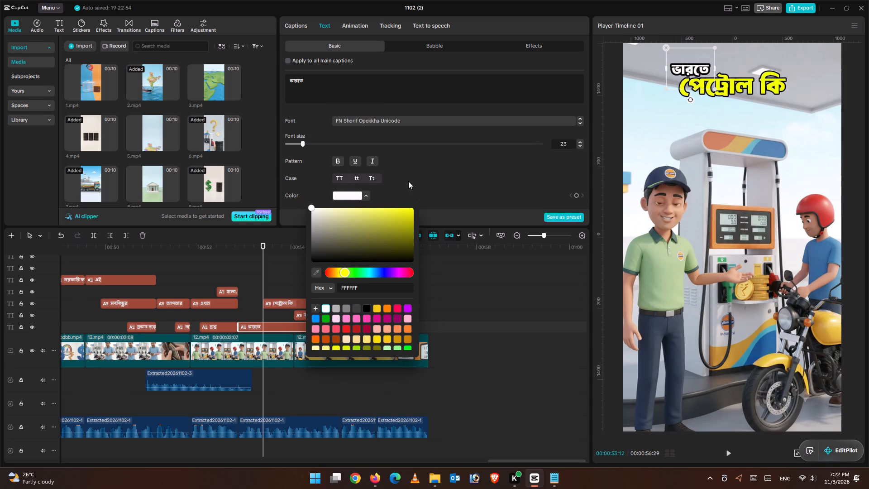
pyautogui.click(420, 181)
# Set the ভারতে caption's stroke thickness to 15.
pyautogui.scroll(-5, 422, 180)
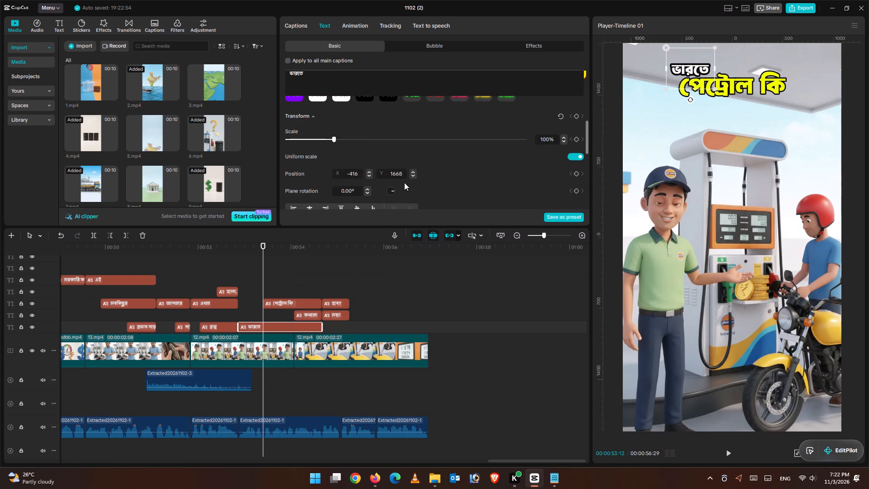
pyautogui.scroll(-3, 361, 156)
pyautogui.moveTo(358, 199); pyautogui.dragTo(355, 198)
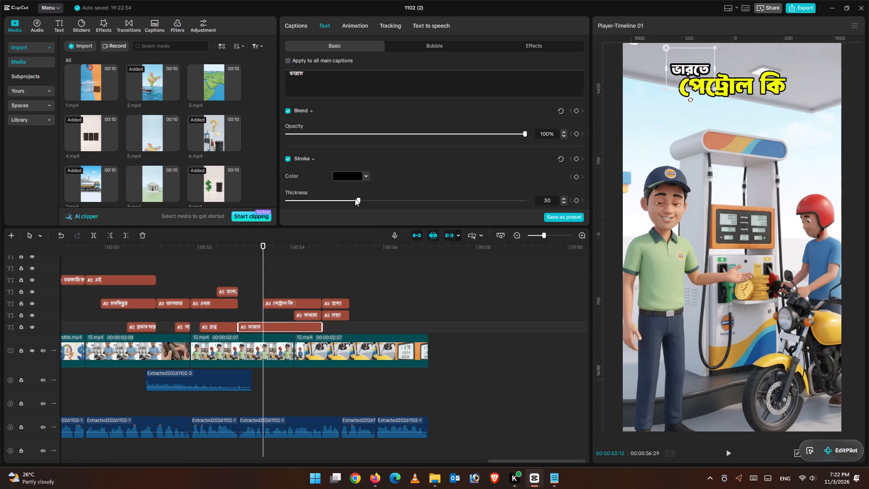
pyautogui.moveTo(355, 198); pyautogui.dragTo(322, 194)
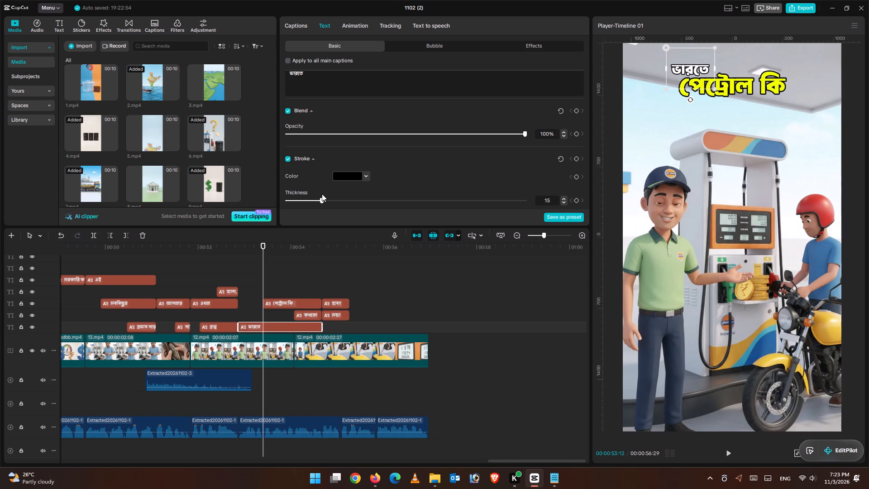
# Apply the yellow preset style with black outline to the কখনো caption.
pyautogui.moveTo(268, 276); pyautogui.dragTo(290, 282)
pyautogui.click(299, 282)
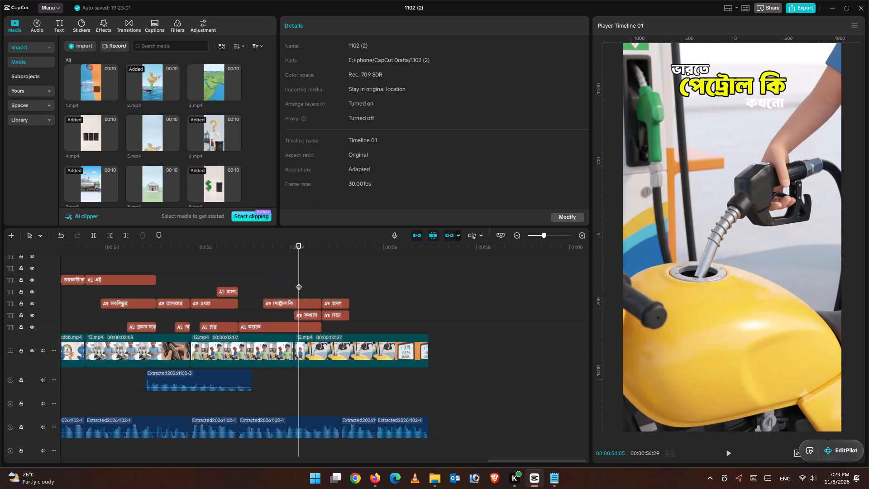
pyautogui.moveTo(299, 282); pyautogui.dragTo(303, 283)
pyautogui.click(312, 312)
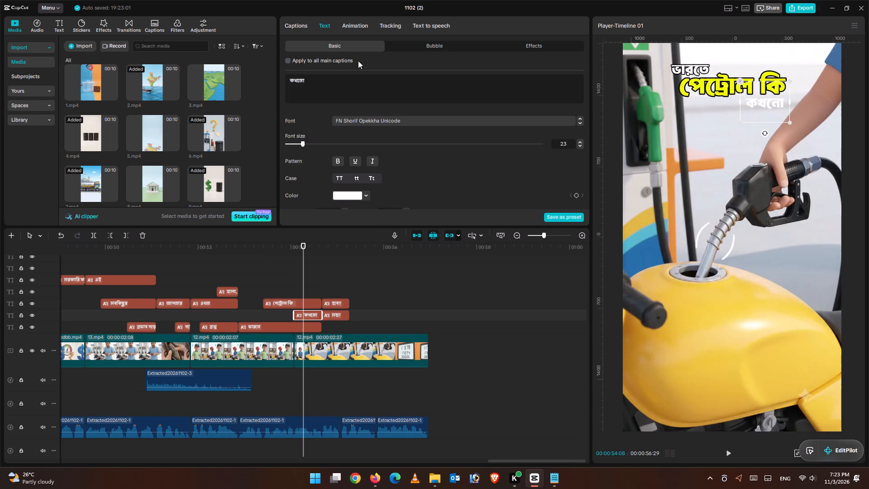
pyautogui.scroll(-5, 373, 156)
pyautogui.scroll(2, 382, 146)
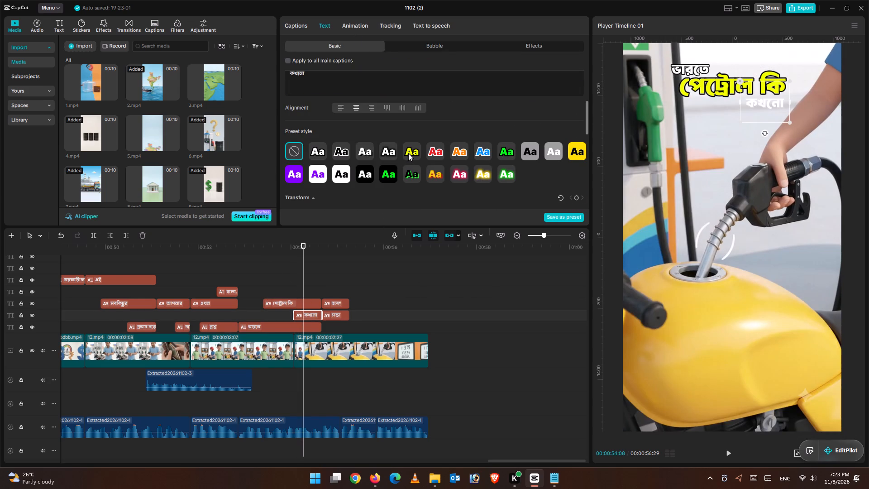
pyautogui.click(408, 153)
# Set the কখনো caption's stroke thickness to 15.
pyautogui.scroll(-4, 406, 129)
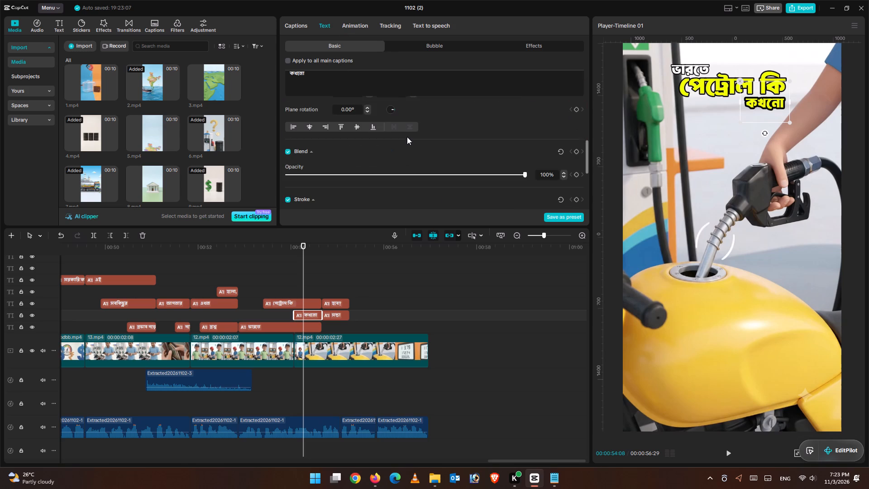
pyautogui.scroll(-4, 407, 138)
pyautogui.scroll(6, 407, 140)
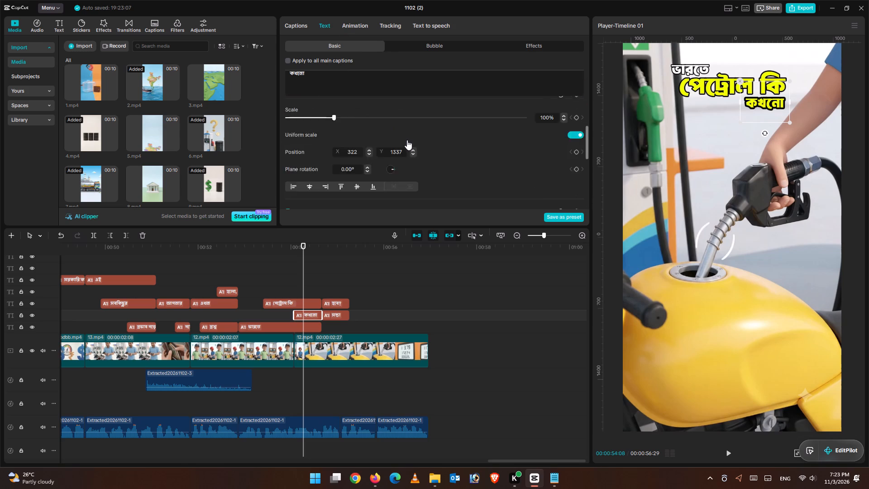
pyautogui.scroll(6, 407, 140)
pyautogui.scroll(-4, 400, 150)
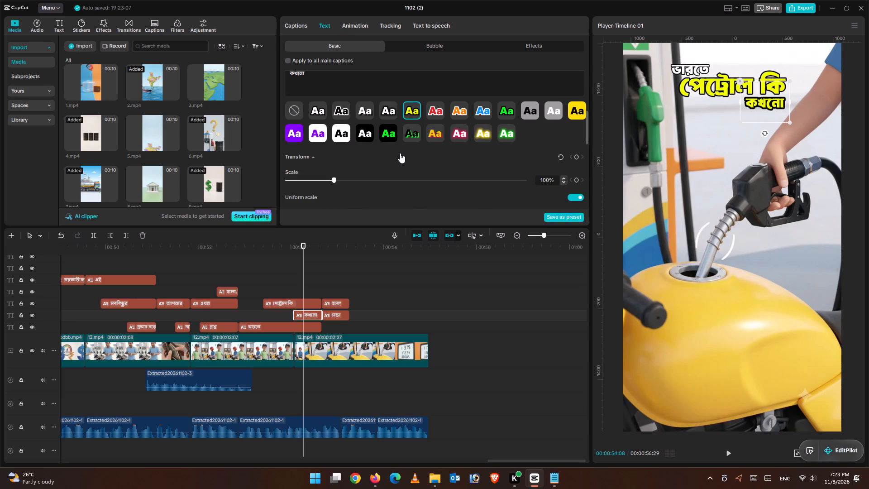
pyautogui.scroll(-1, 400, 153)
pyautogui.scroll(1, 400, 153)
pyautogui.scroll(-4, 400, 153)
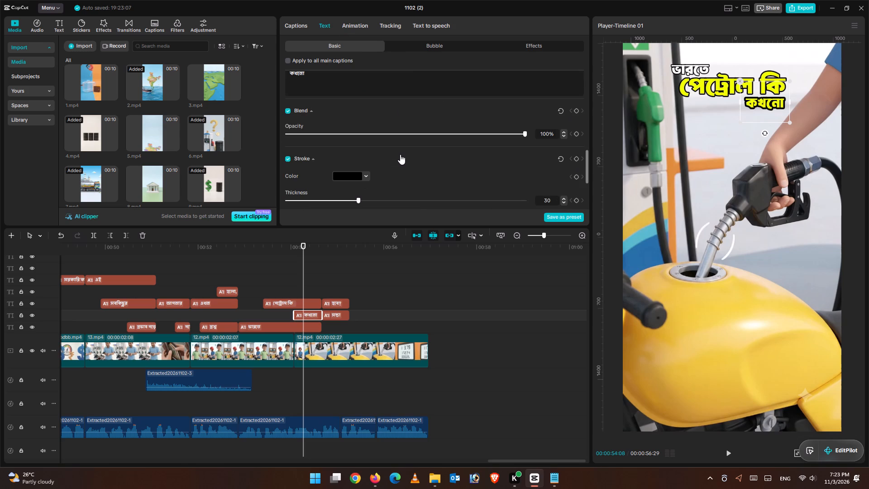
pyautogui.moveTo(355, 200); pyautogui.dragTo(347, 199)
pyautogui.moveTo(347, 199); pyautogui.dragTo(324, 194)
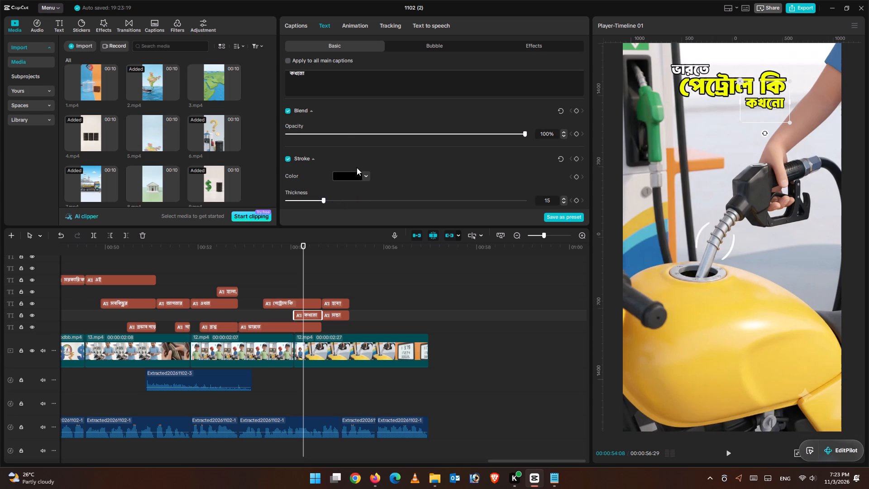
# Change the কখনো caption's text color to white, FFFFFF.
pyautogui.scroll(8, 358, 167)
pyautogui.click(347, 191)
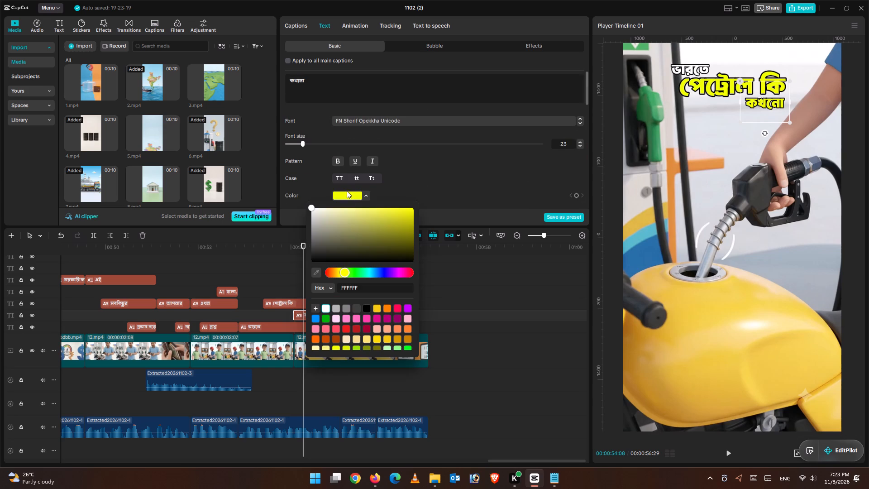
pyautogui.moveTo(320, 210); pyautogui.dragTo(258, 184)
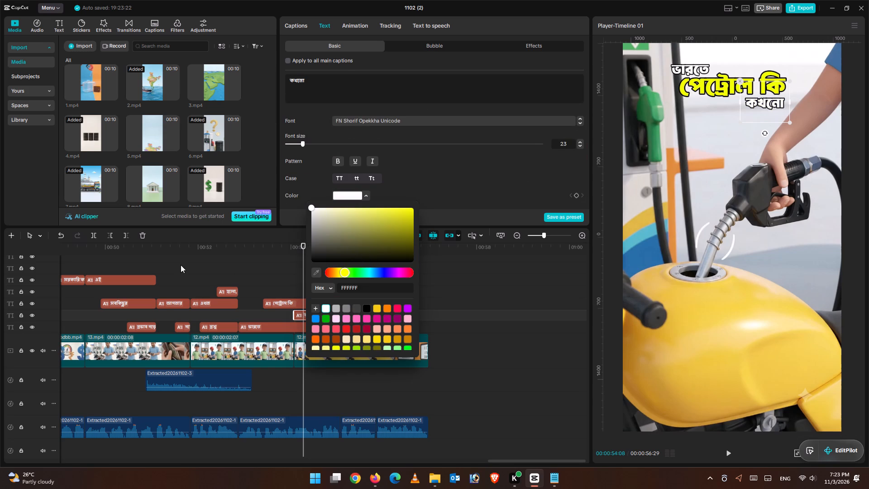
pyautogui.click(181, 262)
# Play back the ভারতে, পেট্রোল কি and কখনো captions repeatedly to check their timing against the narration.
pyautogui.click(720, 452)
pyautogui.click(730, 455)
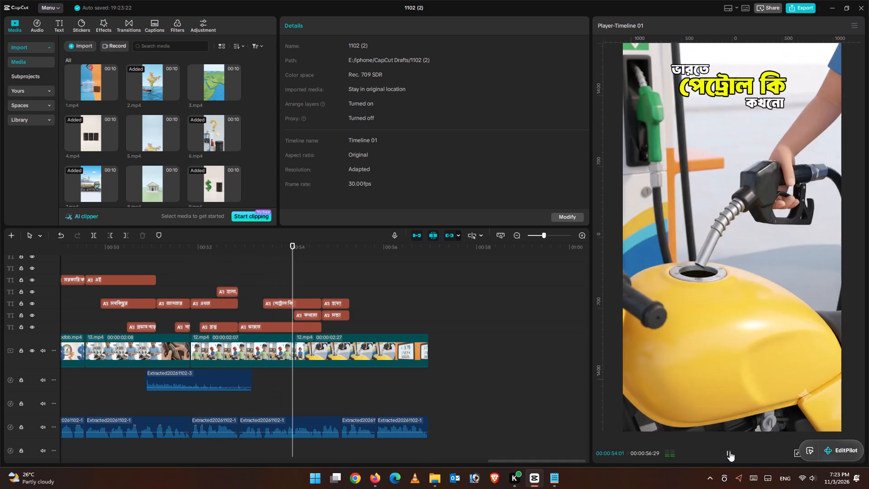
pyautogui.click(730, 451)
pyautogui.click(236, 277)
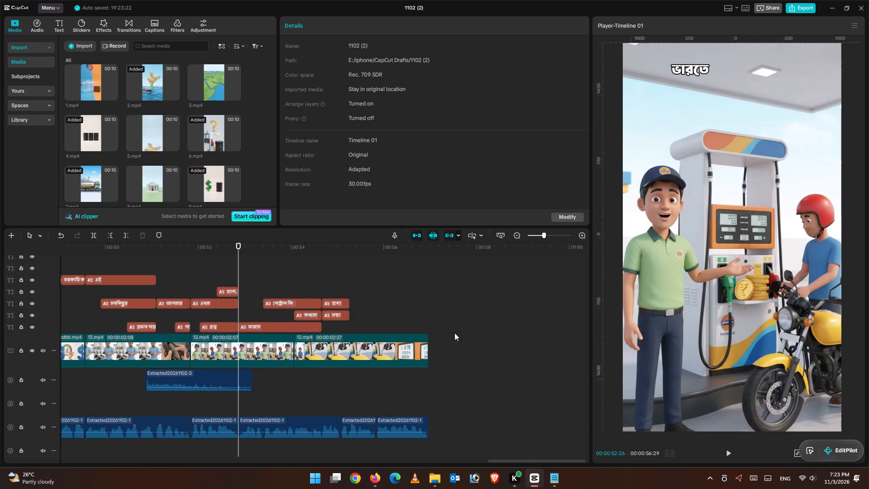
pyautogui.click(725, 455)
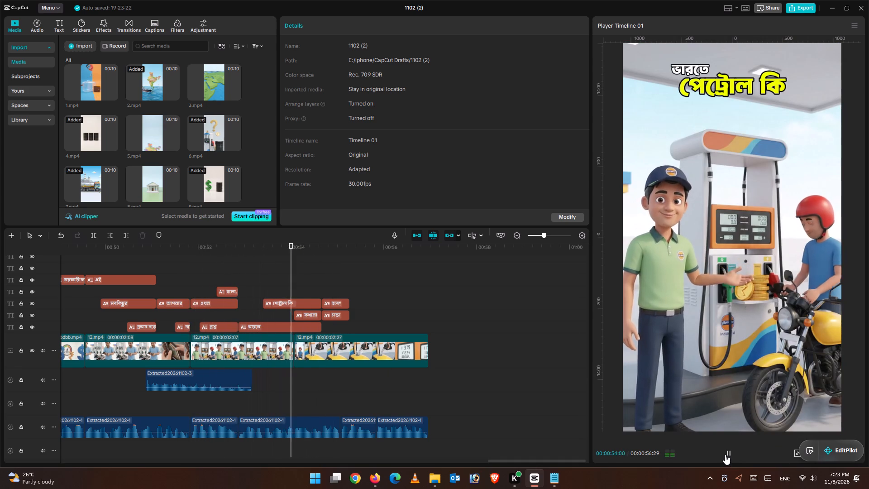
pyautogui.click(725, 455)
pyautogui.click(294, 281)
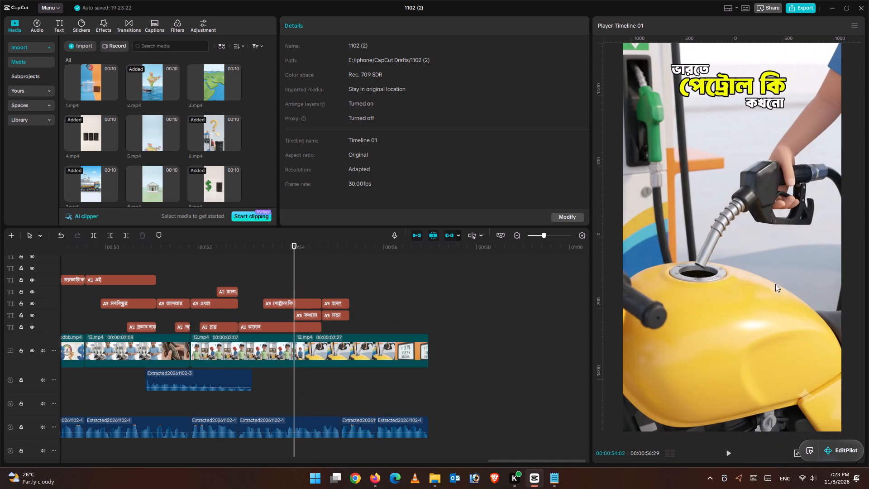
pyautogui.click(283, 281)
pyautogui.click(274, 278)
pyautogui.click(726, 450)
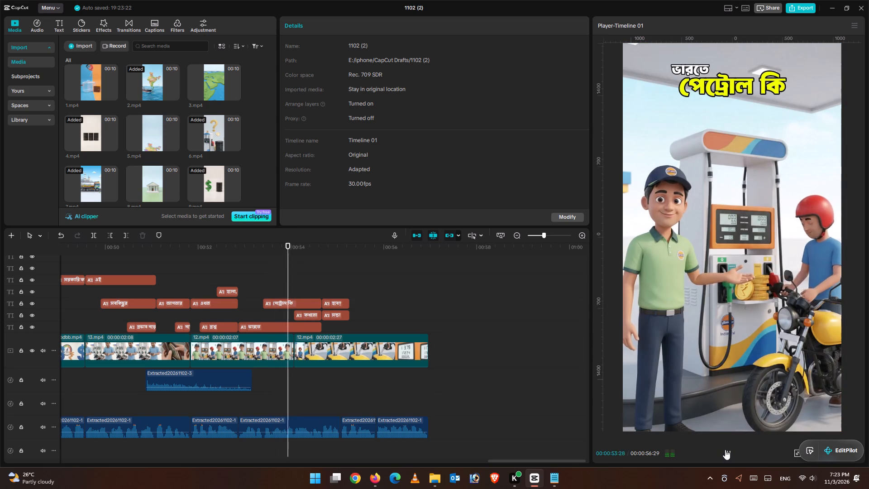
pyautogui.click(724, 450)
pyautogui.click(256, 275)
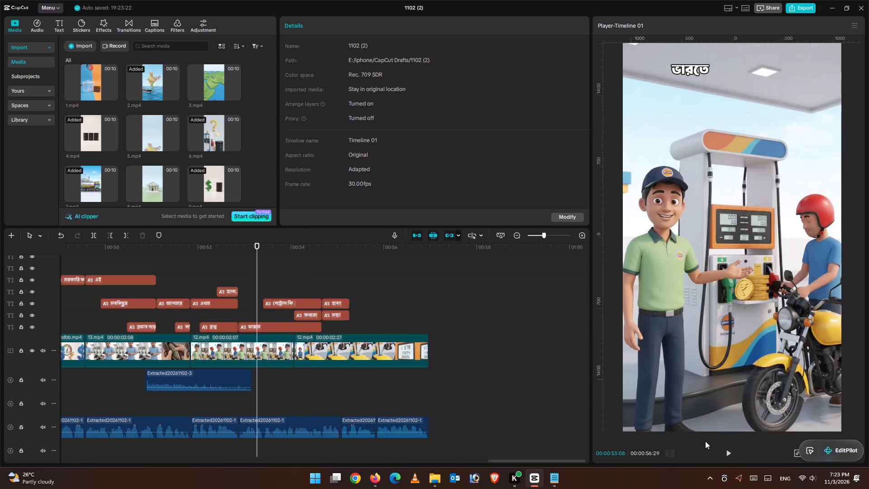
pyautogui.click(723, 455)
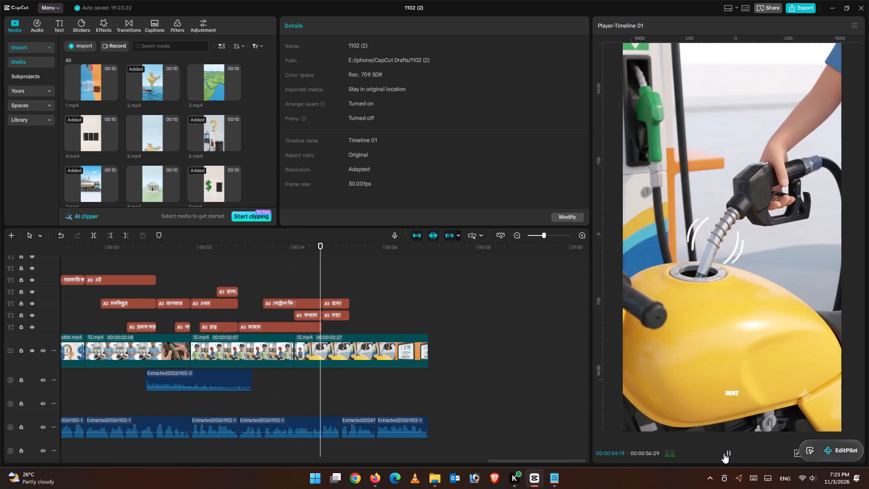
pyautogui.click(723, 453)
# Trim the ends of the পেট্রোল কি and ভারতে captions to the start of কখনো at 00:00:54:02.
pyautogui.moveTo(329, 276); pyautogui.dragTo(320, 276)
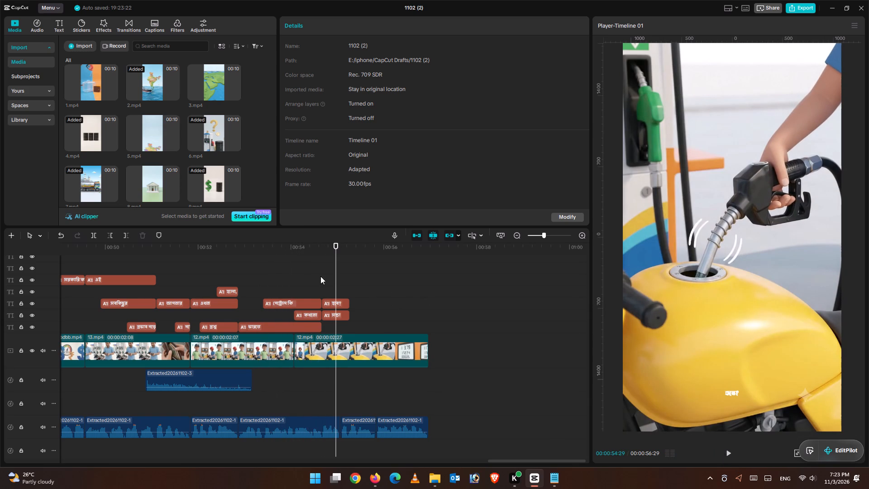
pyautogui.moveTo(320, 276); pyautogui.dragTo(303, 277)
pyautogui.click(303, 277)
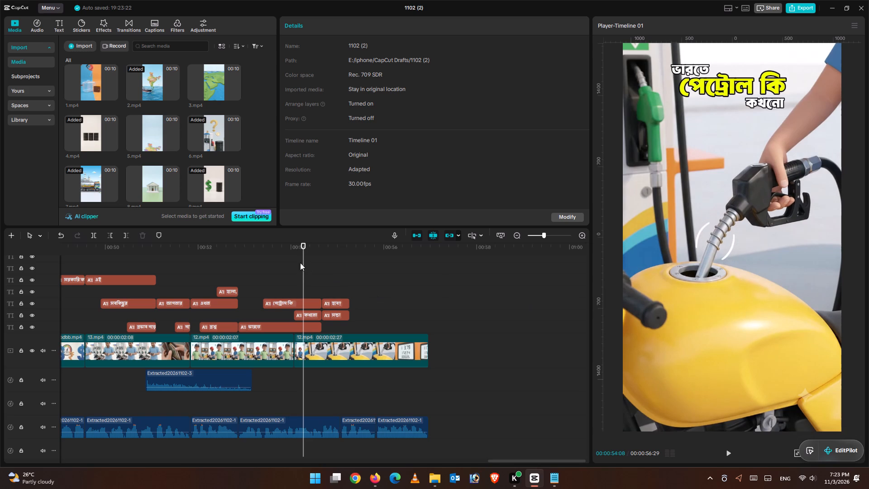
pyautogui.moveTo(300, 263); pyautogui.dragTo(292, 263)
pyautogui.moveTo(296, 271); pyautogui.dragTo(291, 271)
pyautogui.click(291, 271)
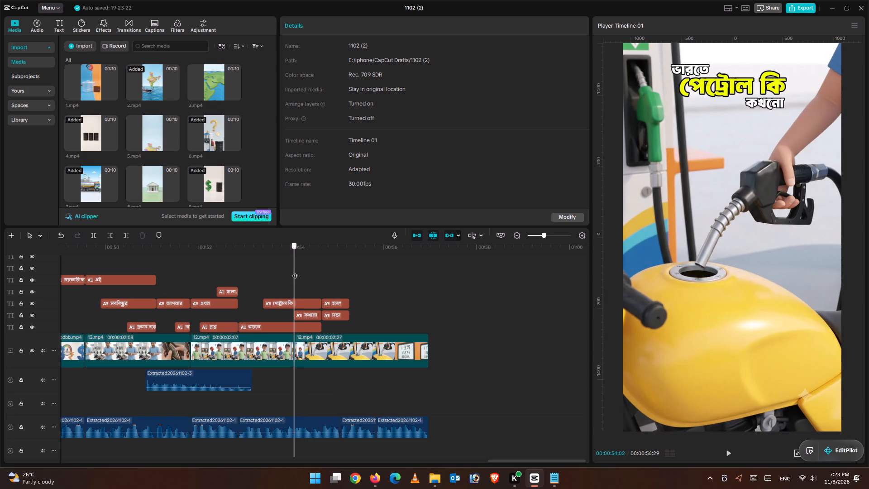
pyautogui.click(303, 305)
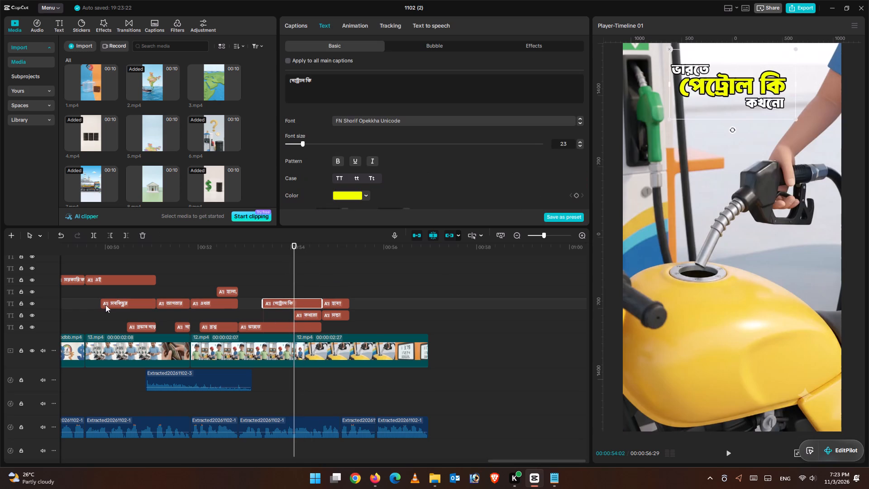
pyautogui.click(126, 231)
pyautogui.click(306, 325)
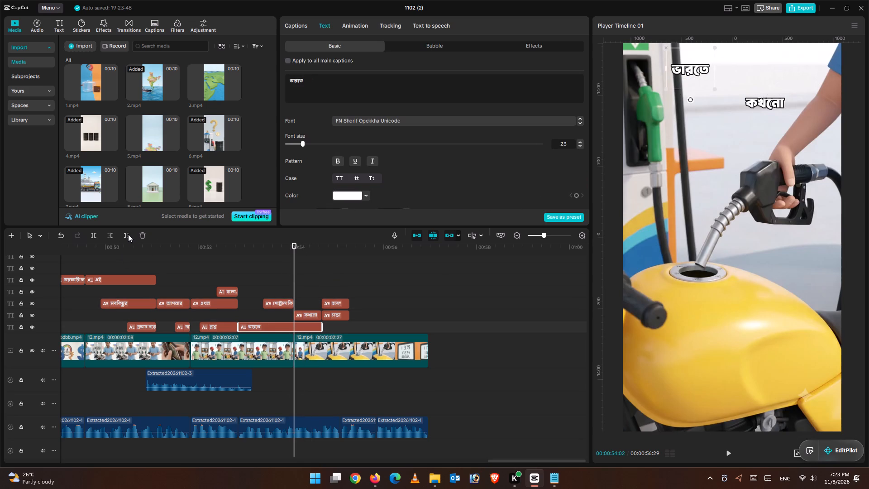
pyautogui.click(128, 234)
# Enlarge the কখনো caption and center it horizontally near the top of the video frame.
pyautogui.click(312, 315)
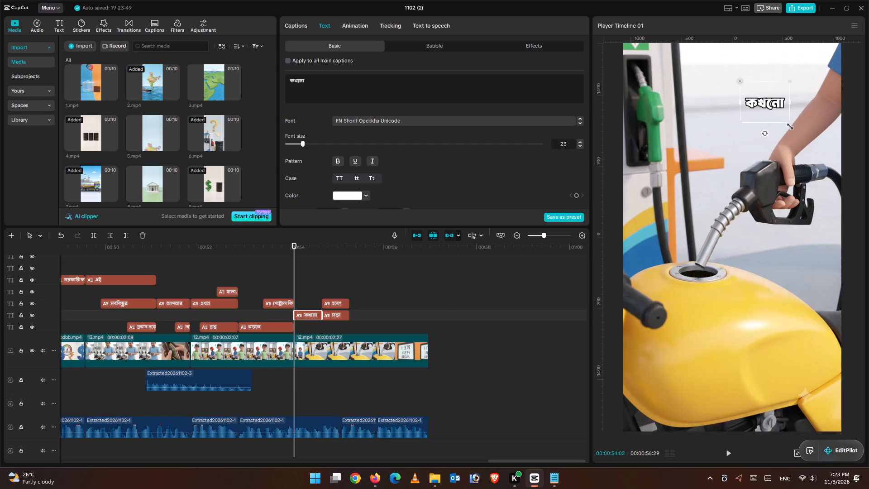
pyautogui.moveTo(787, 123); pyautogui.dragTo(814, 144)
pyautogui.moveTo(785, 122); pyautogui.dragTo(754, 117)
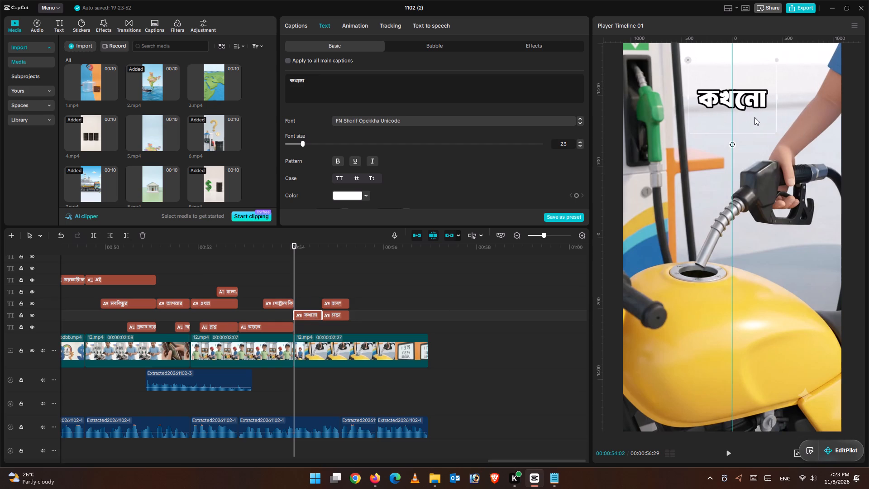
pyautogui.moveTo(754, 117); pyautogui.dragTo(753, 117)
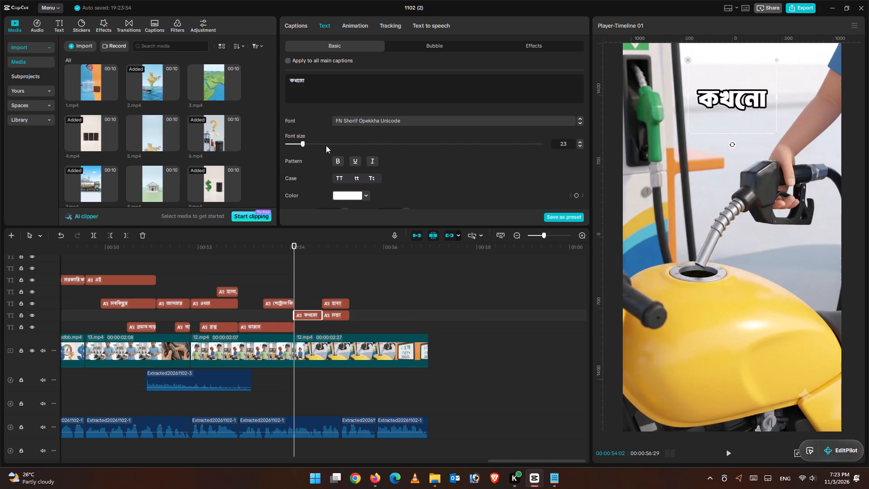
# Change the কখনো caption's text color to yellow, FFFF00.
pyautogui.click(344, 196)
pyautogui.moveTo(358, 216); pyautogui.dragTo(453, 197)
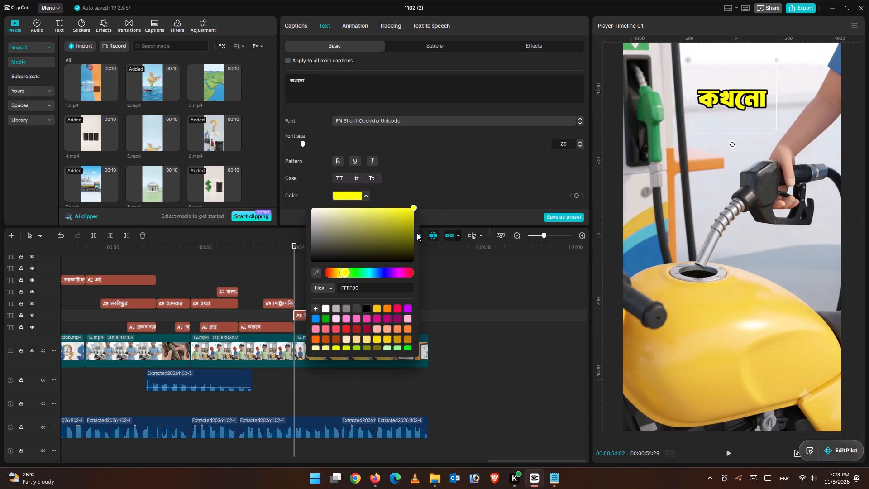
# Play back the retimed captions and center the ভারতে caption horizontally above পেট্রোল কি in the video frame.
pyautogui.click(239, 280)
pyautogui.click(726, 452)
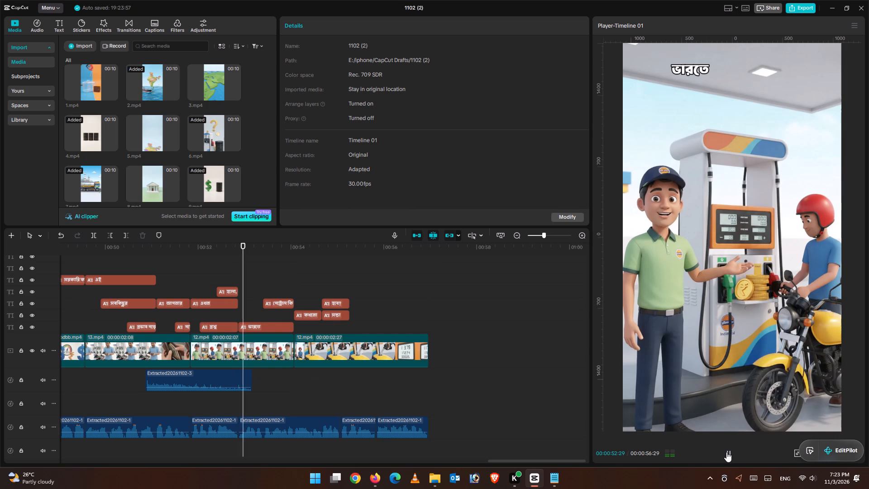
pyautogui.click(726, 446)
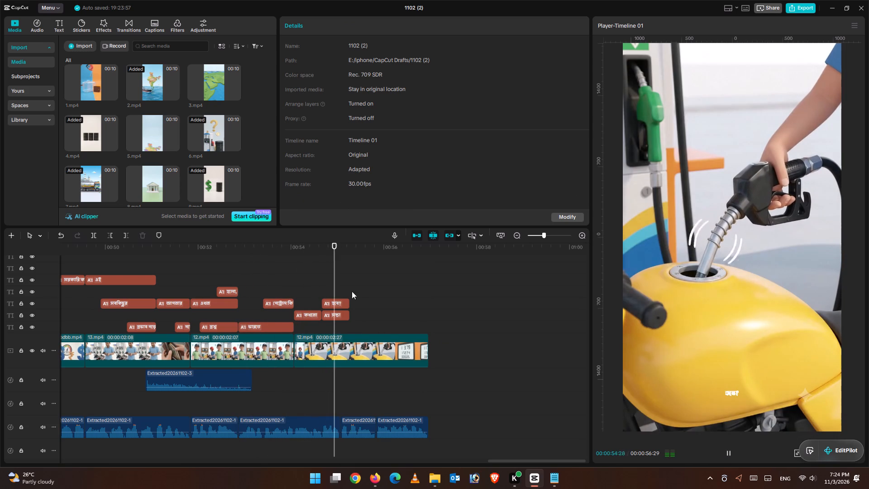
pyautogui.click(298, 278)
pyautogui.moveTo(299, 276); pyautogui.dragTo(269, 273)
pyautogui.click(272, 328)
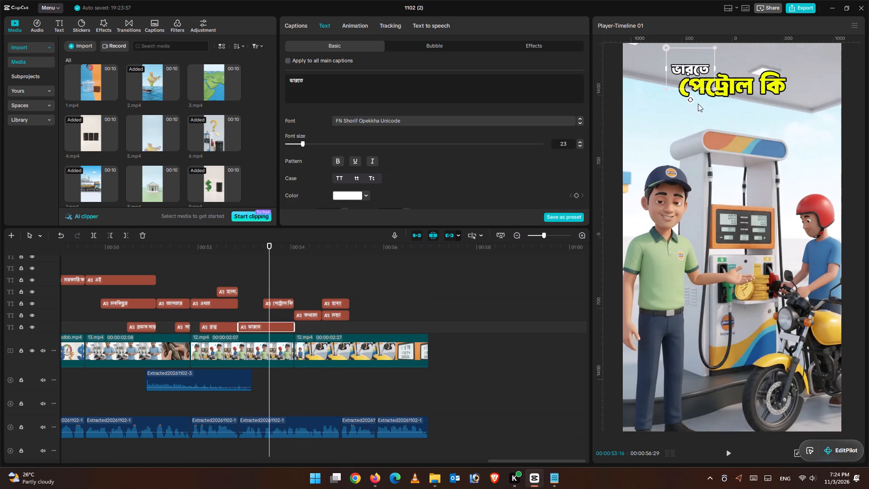
pyautogui.moveTo(695, 62); pyautogui.dragTo(735, 56)
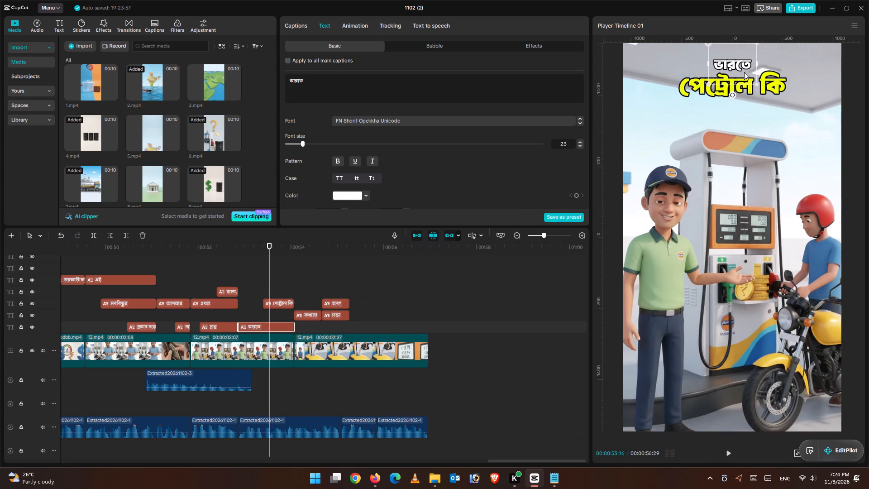
pyautogui.click(753, 153)
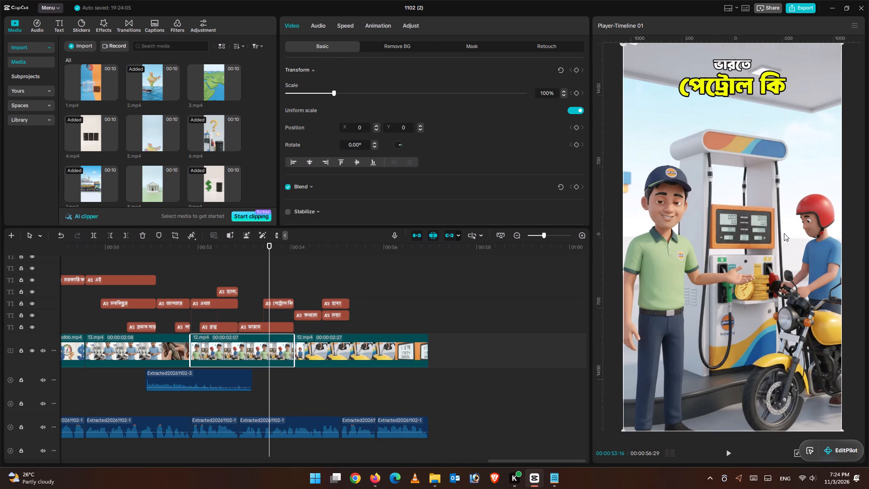
# Move the পেট্রোল কি caption and the ভারতে caption slightly down, keeping ভারতে centered just above পেট্রোল কি.
pyautogui.click(726, 98)
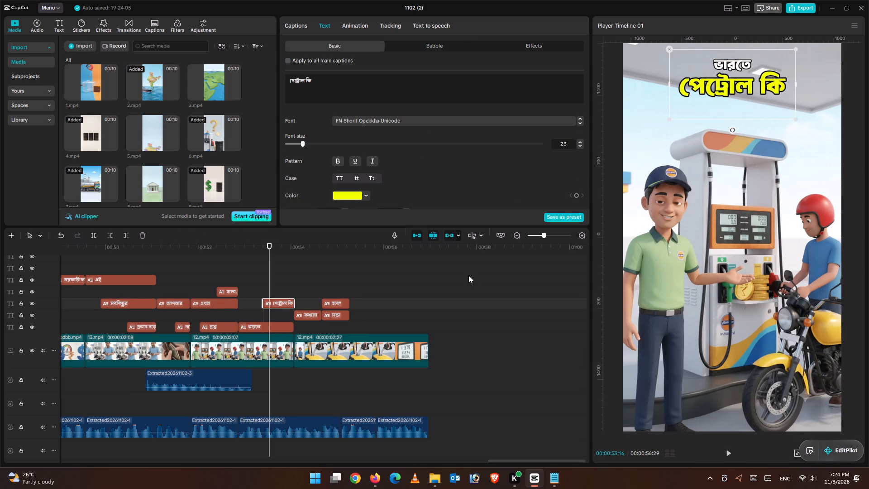
pyautogui.moveTo(734, 99); pyautogui.dragTo(735, 108)
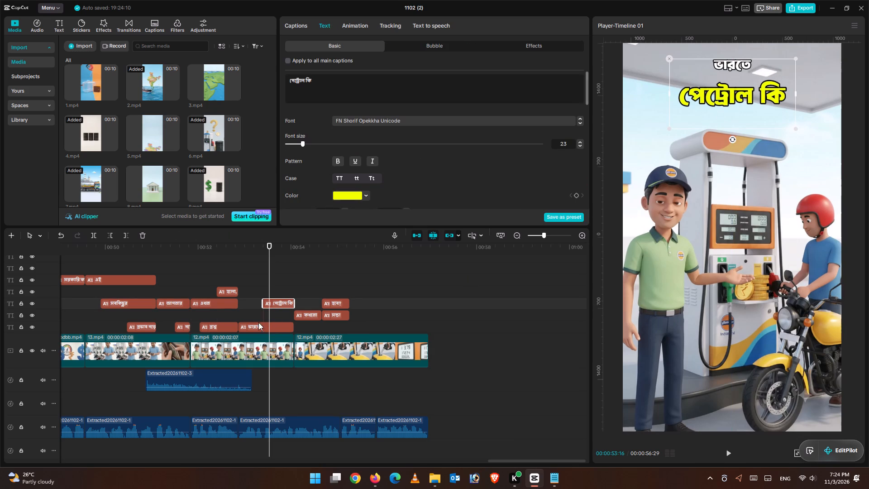
pyautogui.click(258, 323)
pyautogui.moveTo(729, 60); pyautogui.dragTo(729, 68)
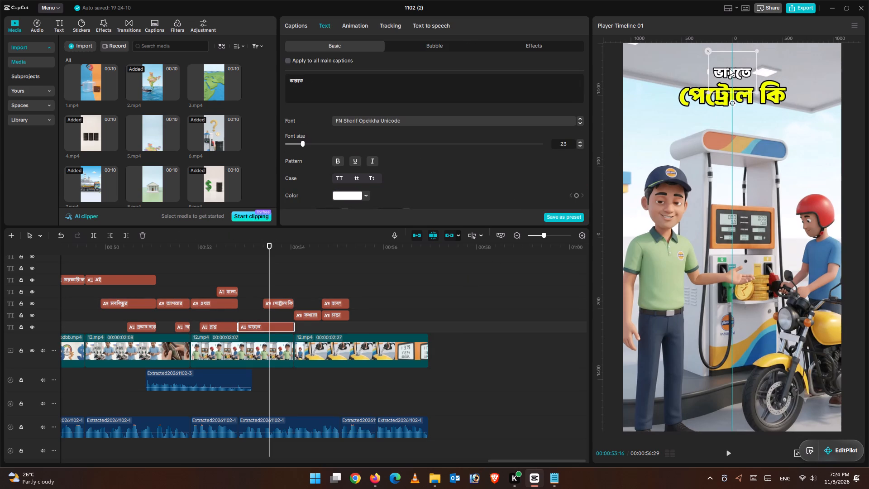
# Nudge the ভারতে caption slightly within the video frame, keeping it centered above পেট্রোল কি.
pyautogui.moveTo(729, 68); pyautogui.dragTo(730, 68)
pyautogui.click(760, 134)
# Play back the captions from এখন প্রশ্ন হলো through সস্তা হবে? to check their timing against the narration.
pyautogui.click(217, 268)
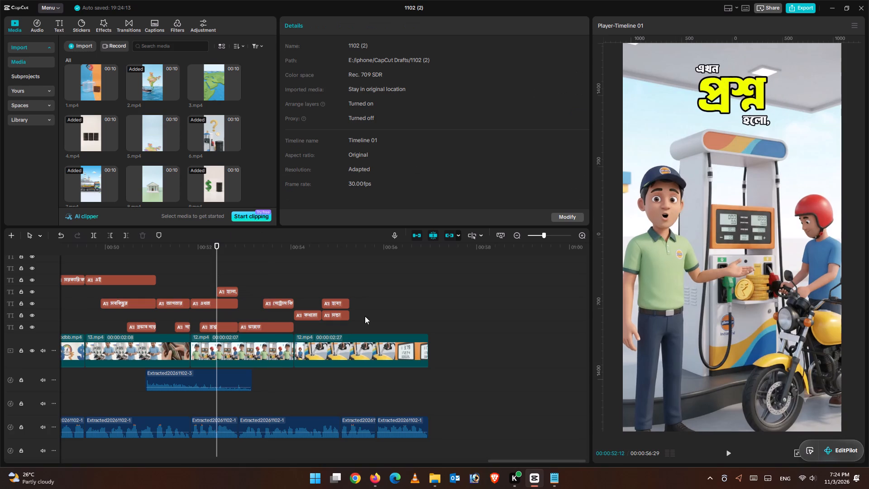
pyautogui.click(726, 451)
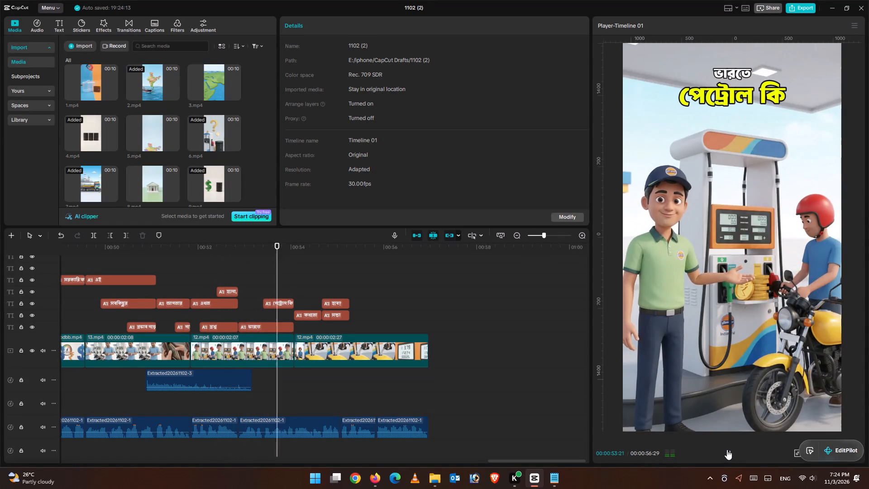
pyautogui.click(727, 449)
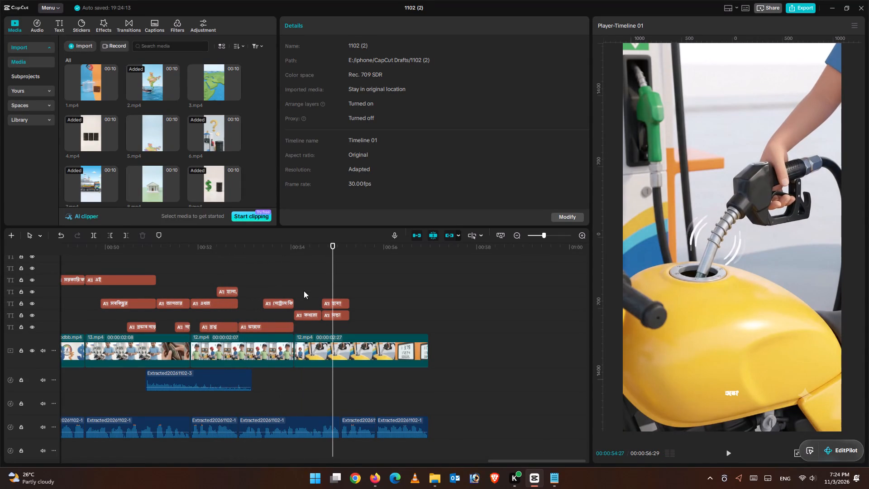
pyautogui.click(304, 291)
pyautogui.click(734, 455)
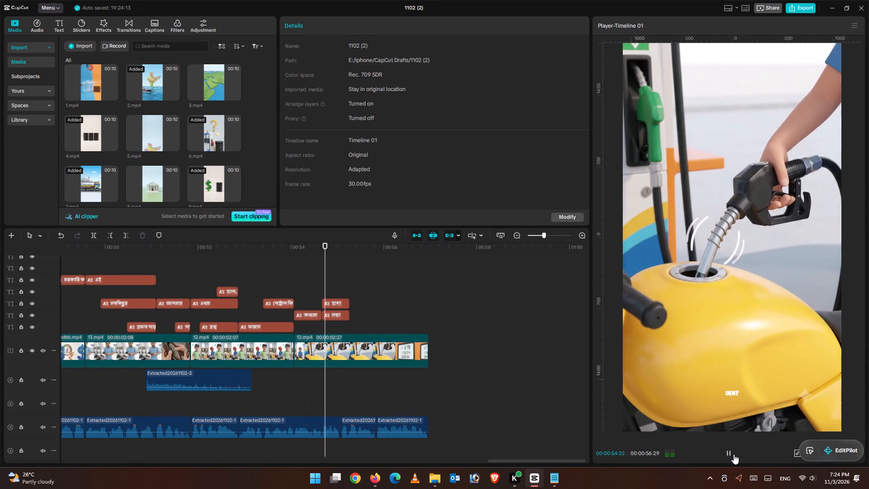
pyautogui.click(734, 454)
# Move the কখনো caption up to the track of the হলো caption and extend its end beyond the সস্তা and হবে? clips.
pyautogui.click(308, 315)
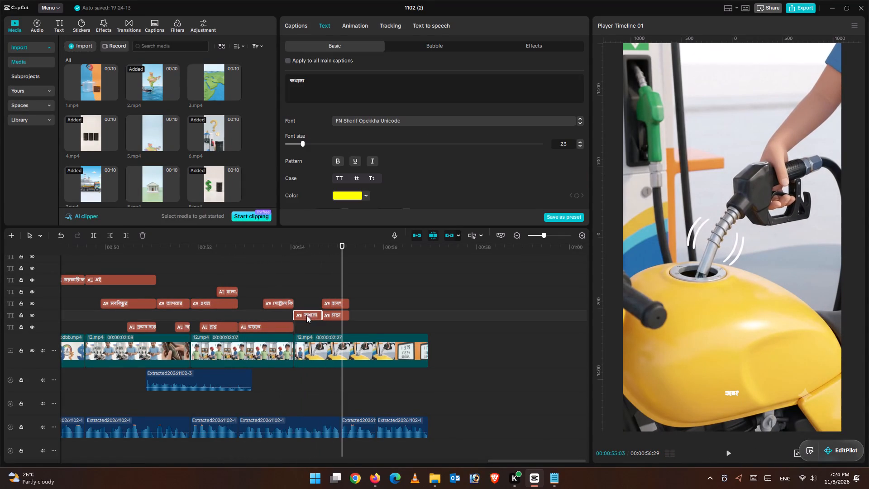
pyautogui.moveTo(305, 313); pyautogui.dragTo(306, 292)
pyautogui.moveTo(322, 290); pyautogui.dragTo(354, 292)
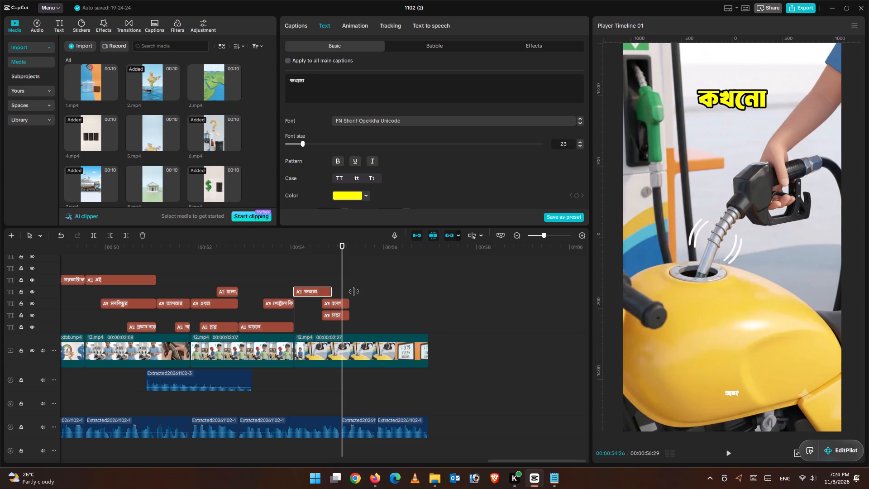
pyautogui.moveTo(354, 292); pyautogui.dragTo(361, 292)
pyautogui.click(311, 278)
pyautogui.moveTo(311, 278); pyautogui.dragTo(328, 282)
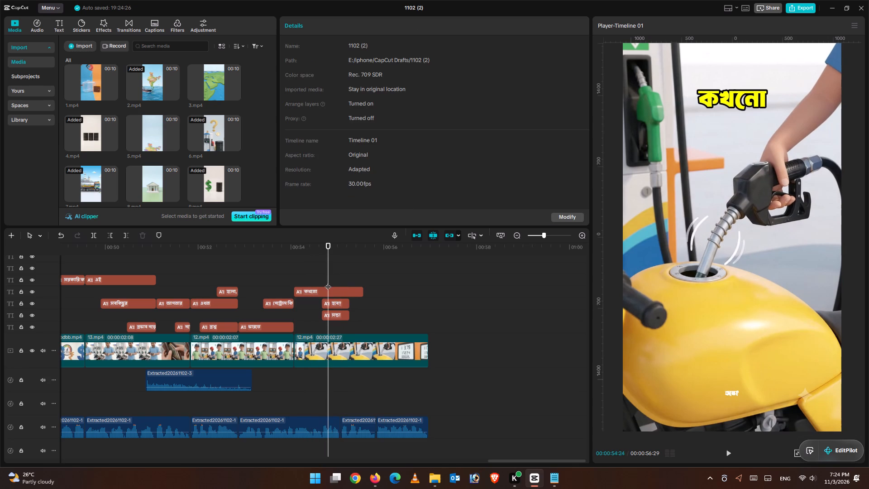
# Shrink the কখনো caption and move it higher in the video frame, keeping it horizontally centered.
pyautogui.click(325, 291)
pyautogui.moveTo(775, 134); pyautogui.dragTo(754, 122)
pyautogui.moveTo(740, 109); pyautogui.dragTo(744, 98)
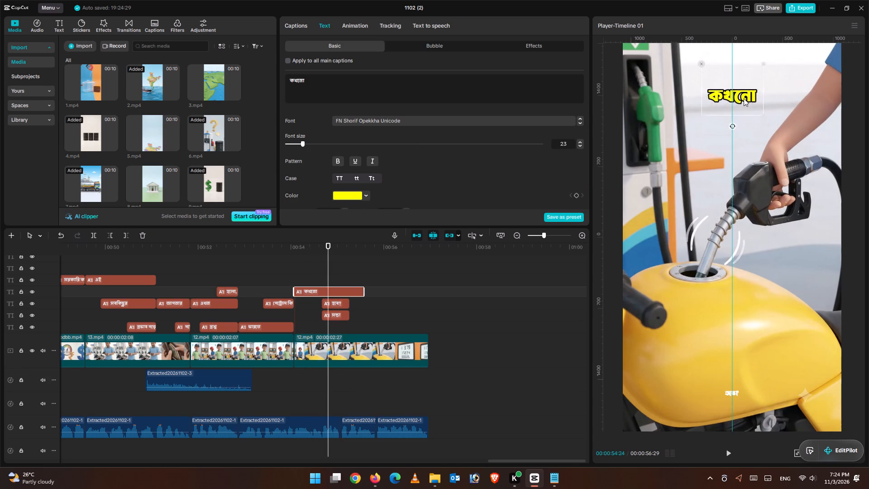
pyautogui.moveTo(744, 98); pyautogui.dragTo(741, 91)
pyautogui.click(735, 136)
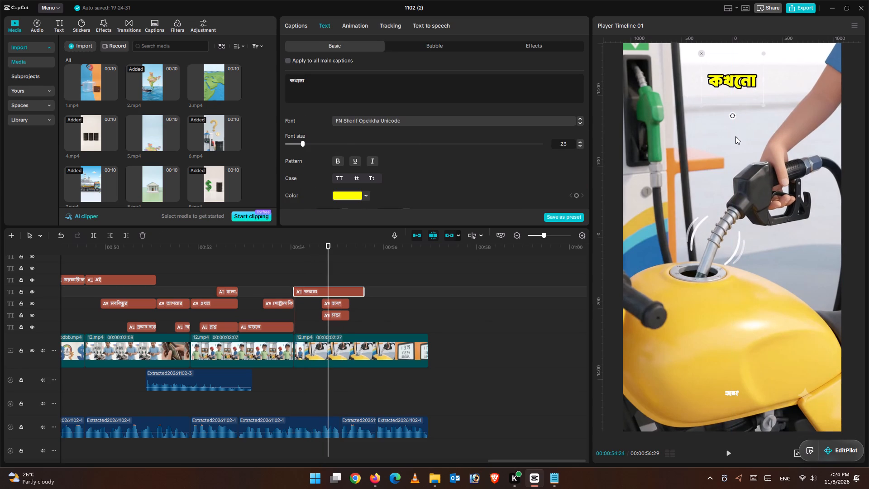
# Extend the হবে? and সস্তা captions on the timeline so both end together with the কখনো caption.
pyautogui.click(327, 306)
pyautogui.moveTo(349, 305); pyautogui.dragTo(358, 305)
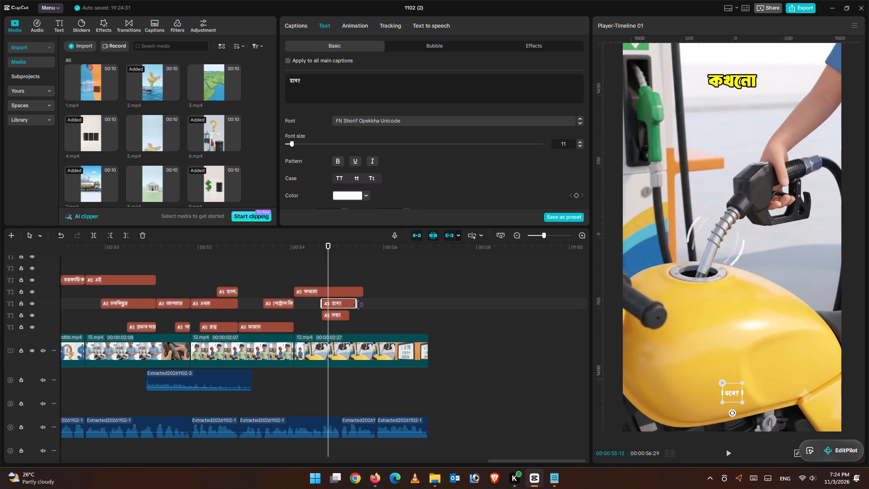
pyautogui.moveTo(358, 305); pyautogui.dragTo(363, 306)
pyautogui.click(342, 316)
pyautogui.moveTo(347, 316); pyautogui.dragTo(362, 316)
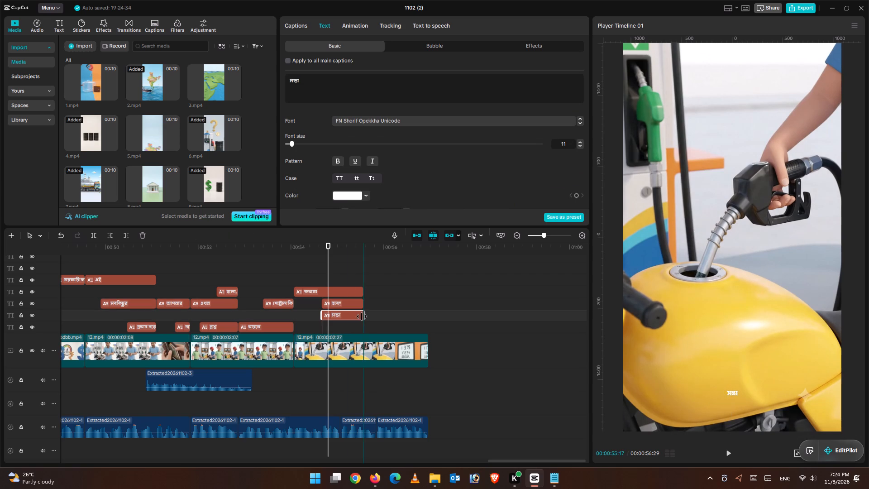
pyautogui.moveTo(362, 316); pyautogui.dragTo(362, 316)
# Position the সস্তা caption just left of হবে? in the video frame so the two words read side by side.
pyautogui.moveTo(317, 301); pyautogui.dragTo(341, 316)
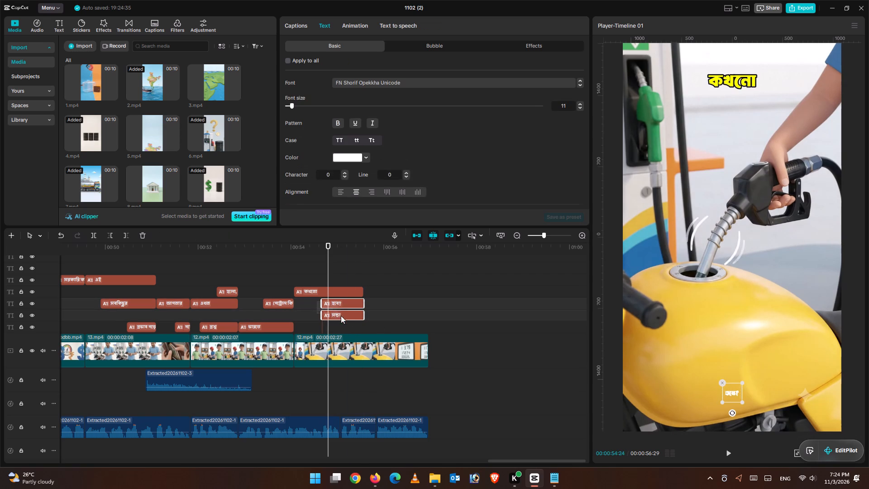
pyautogui.moveTo(341, 316); pyautogui.dragTo(343, 317)
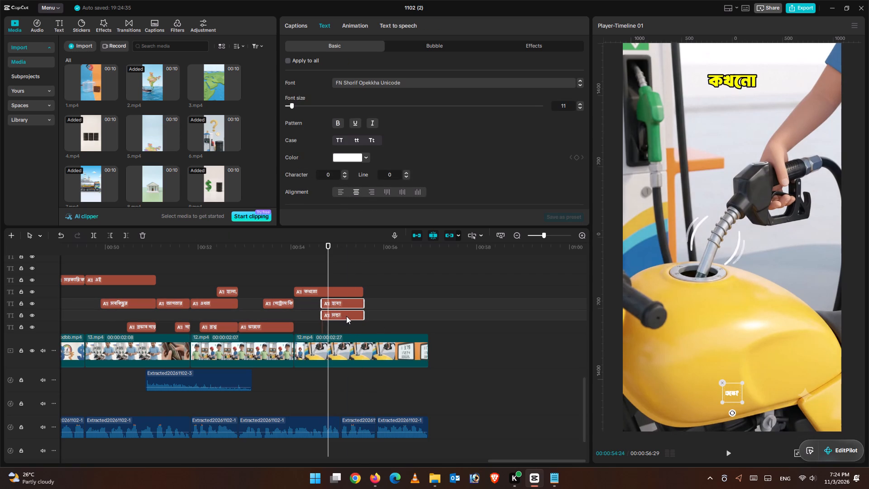
pyautogui.click(346, 316)
pyautogui.moveTo(730, 385); pyautogui.dragTo(714, 385)
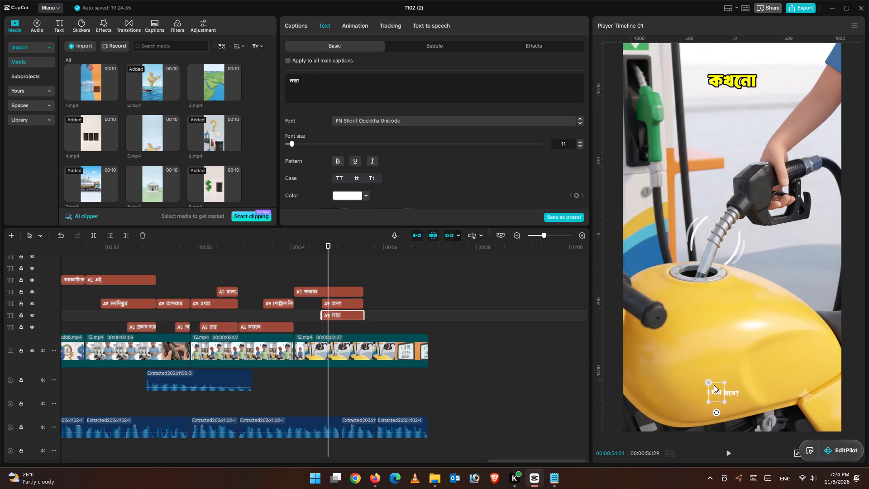
pyautogui.moveTo(714, 385); pyautogui.dragTo(716, 386)
pyautogui.moveTo(716, 386); pyautogui.dragTo(716, 385)
pyautogui.click(760, 400)
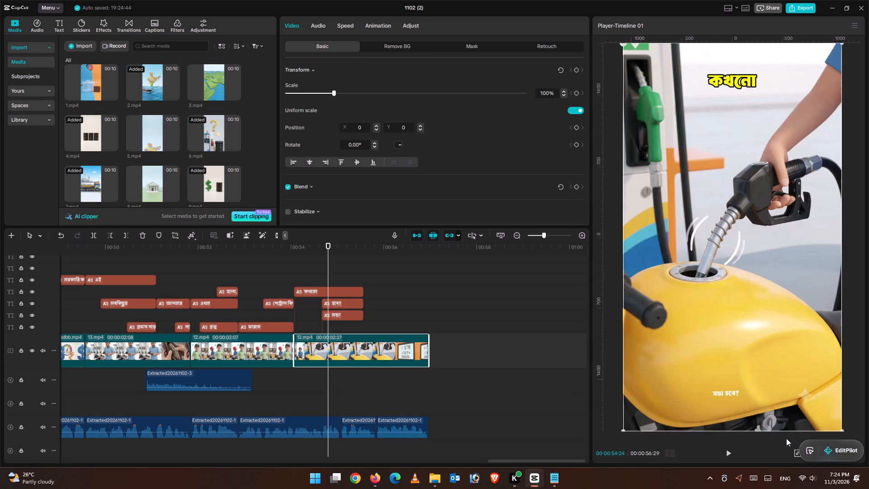
pyautogui.click(721, 393)
pyautogui.click(721, 395)
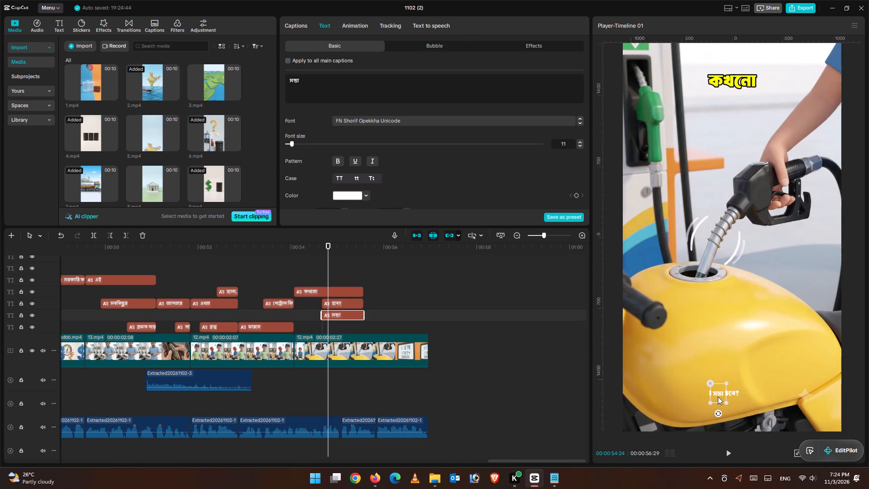
pyautogui.click(719, 393)
pyautogui.click(763, 398)
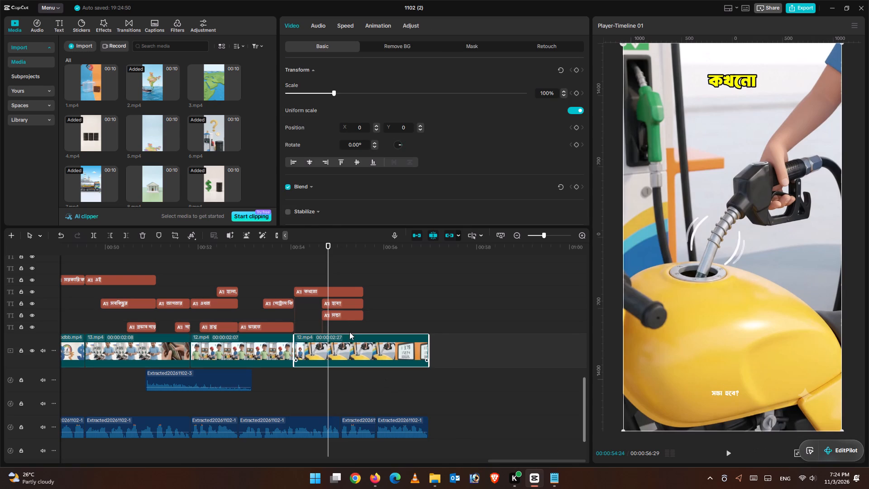
# Set the font size of the সস্তা and হবে? captions to 35 and shift both slightly up and left.
pyautogui.moveTo(313, 302); pyautogui.dragTo(376, 324)
pyautogui.moveTo(294, 102); pyautogui.dragTo(299, 103)
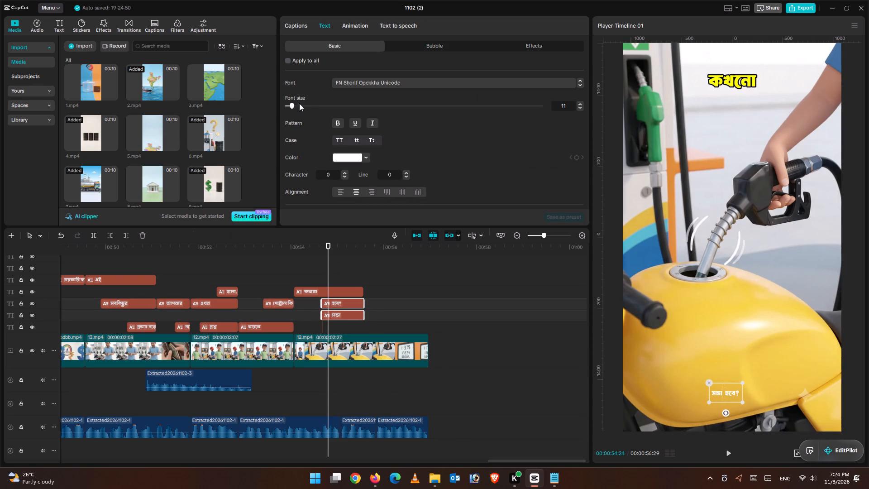
pyautogui.moveTo(299, 103); pyautogui.dragTo(313, 105)
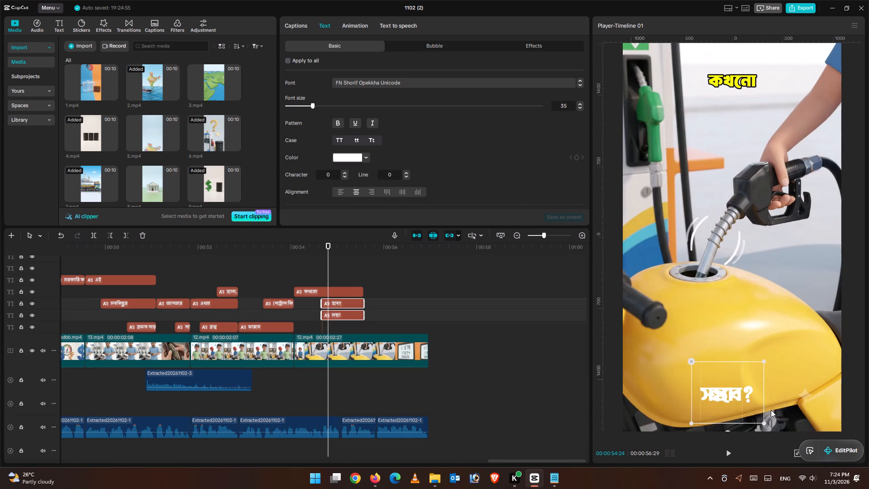
pyautogui.moveTo(739, 384); pyautogui.dragTo(730, 379)
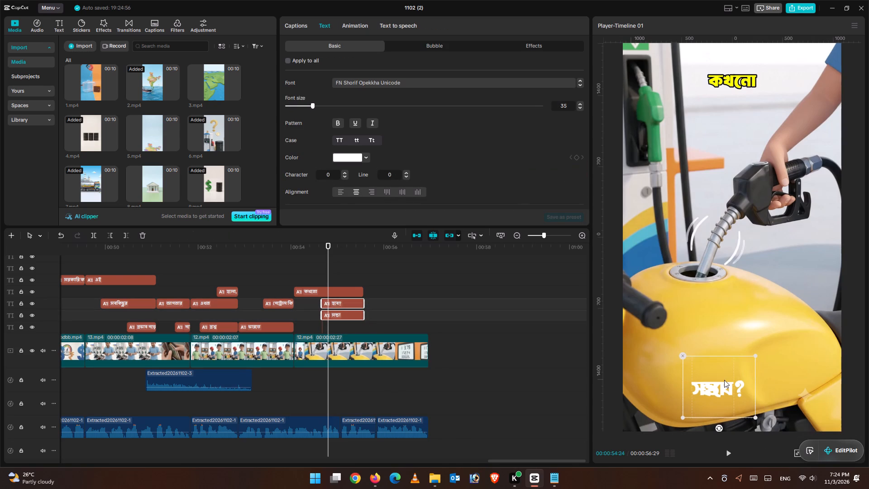
# Move the হবে? caption right in the video frame so it sits beside the enlarged সস্তা without overlapping.
pyautogui.click(360, 296)
pyautogui.click(351, 303)
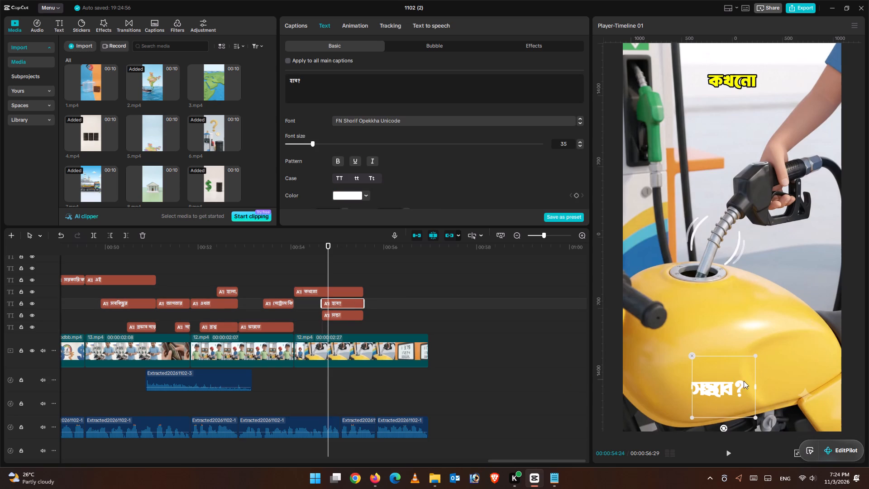
pyautogui.moveTo(744, 381); pyautogui.dragTo(763, 381)
pyautogui.moveTo(735, 369); pyautogui.dragTo(762, 370)
pyautogui.click(808, 354)
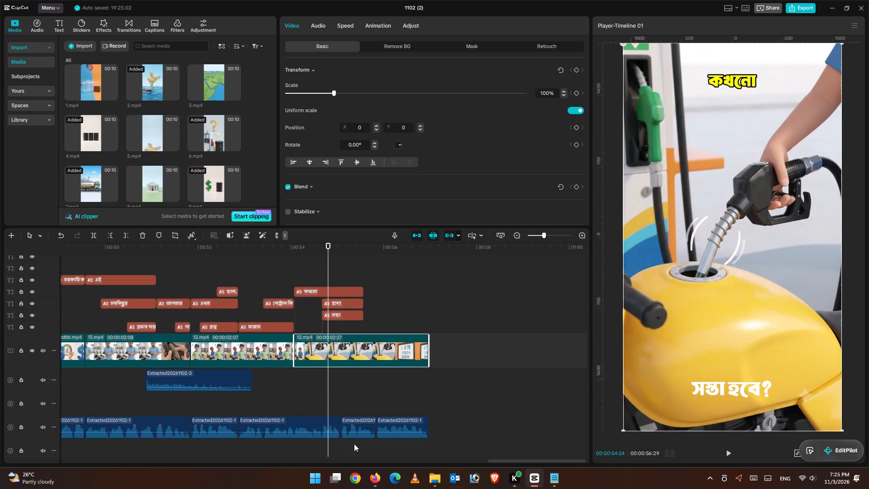
# Move the সস্তা and হবে? captions together to just below কখনো, enlarge them, and center the pair horizontally.
pyautogui.moveTo(318, 308); pyautogui.dragTo(359, 324)
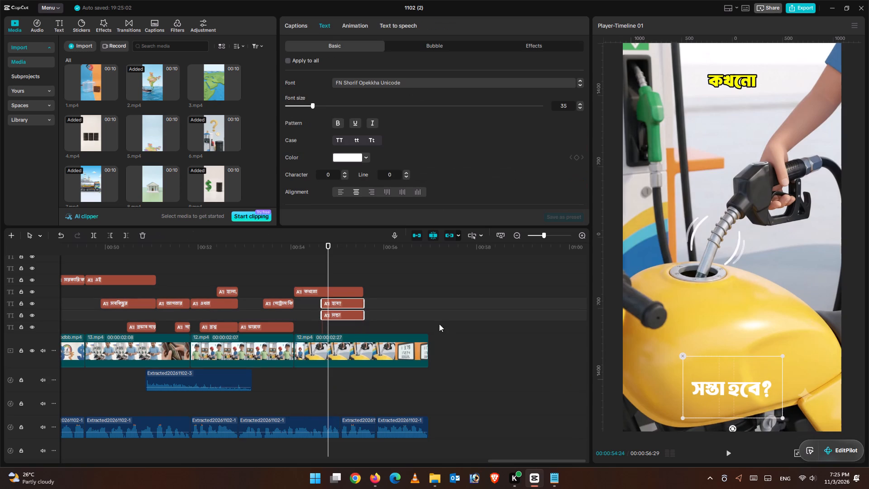
pyautogui.moveTo(741, 388); pyautogui.dragTo(734, 109)
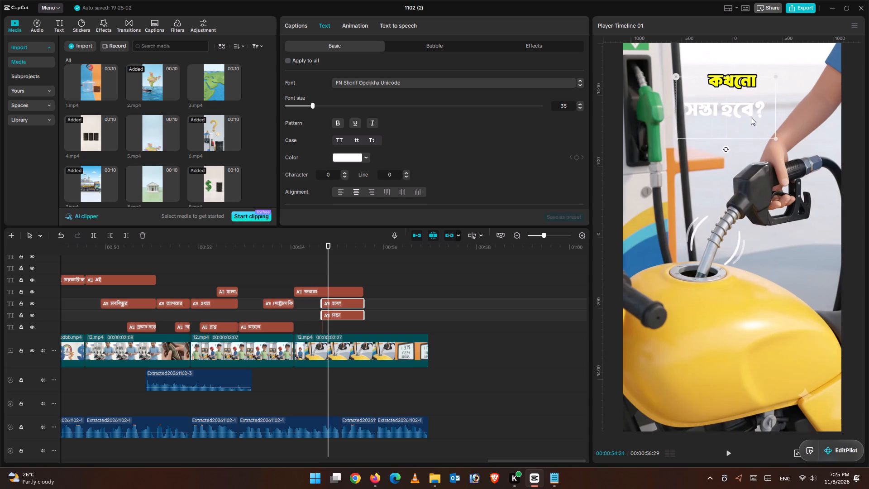
pyautogui.moveTo(776, 139); pyautogui.dragTo(807, 166)
pyautogui.moveTo(769, 130); pyautogui.dragTo(772, 129)
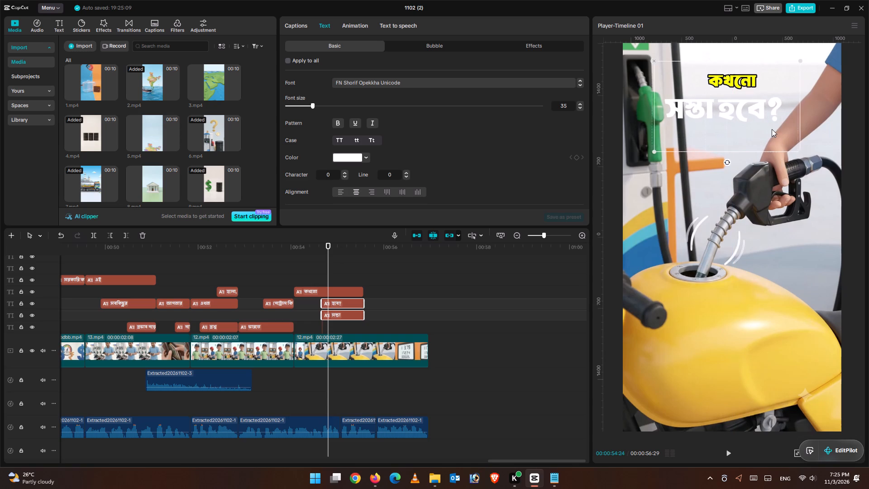
pyautogui.moveTo(772, 129); pyautogui.dragTo(774, 127)
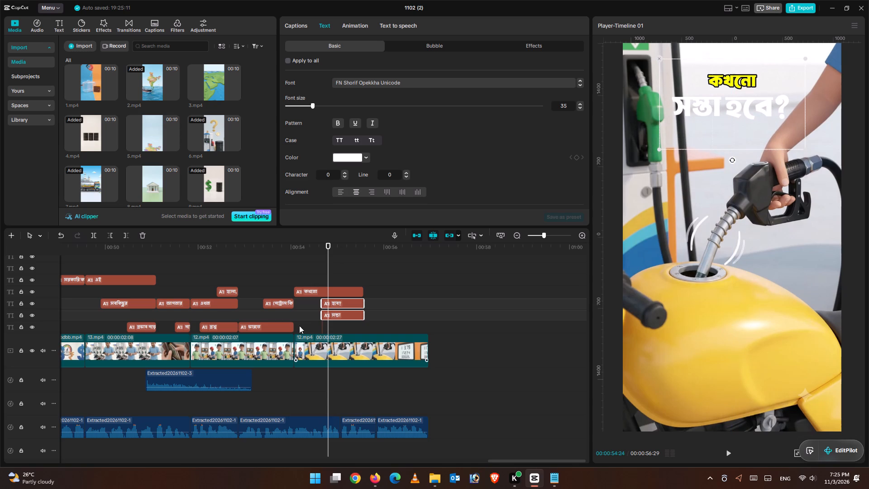
# Move the কখনো caption left in the video frame so it sits directly above সস্তা.
pyautogui.click(329, 293)
pyautogui.click(740, 81)
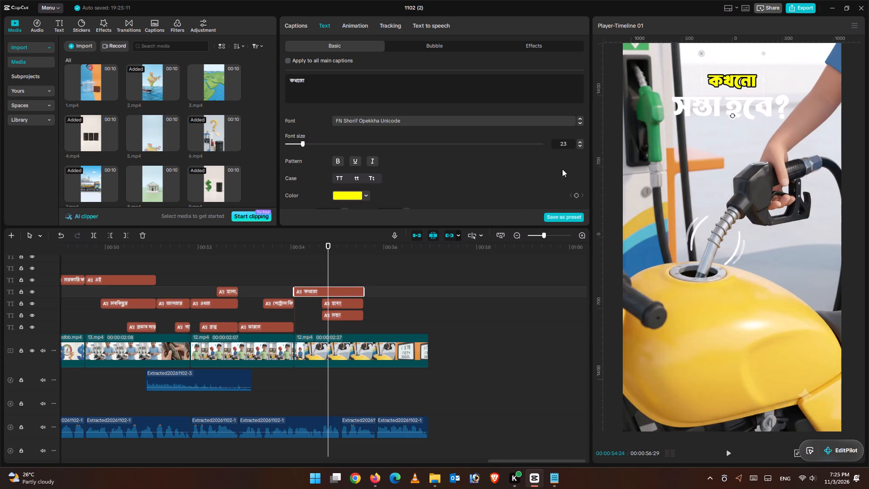
pyautogui.moveTo(730, 85); pyautogui.dragTo(697, 87)
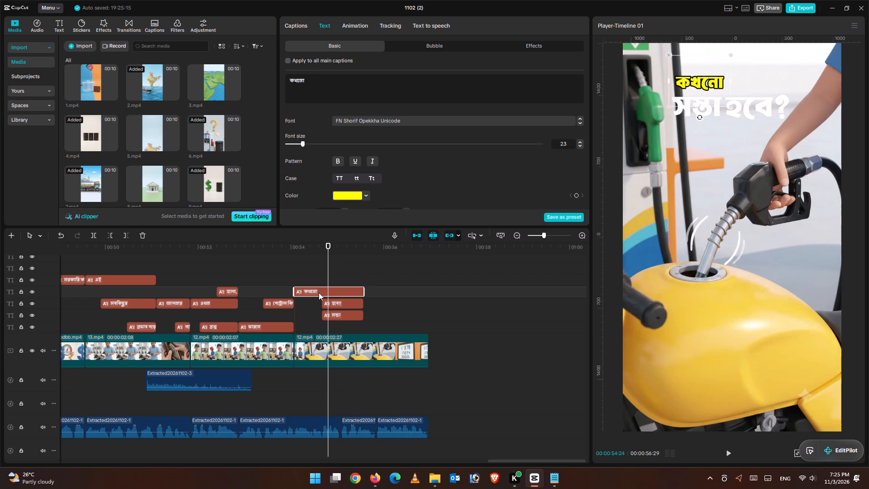
# Change the কখনো caption's text color from yellow to white.
pyautogui.click(340, 201)
pyautogui.click(347, 196)
pyautogui.moveTo(349, 218); pyautogui.dragTo(338, 211)
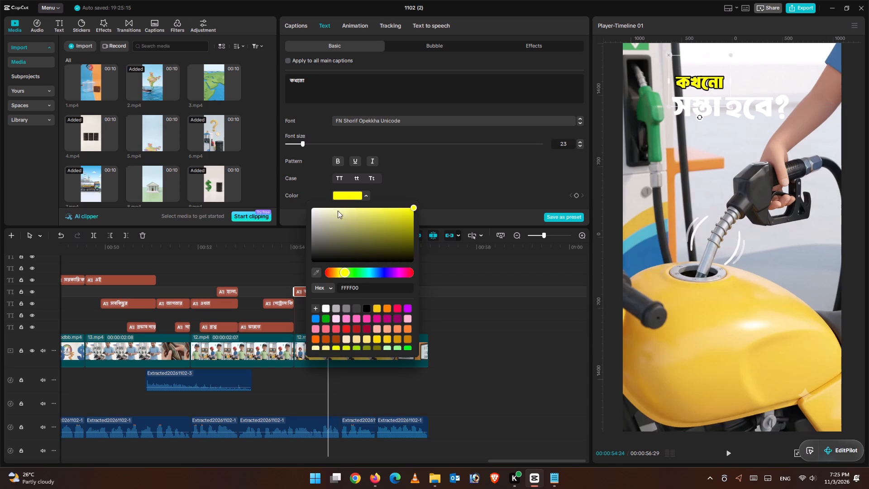
pyautogui.moveTo(338, 211); pyautogui.dragTo(262, 167)
pyautogui.click(468, 233)
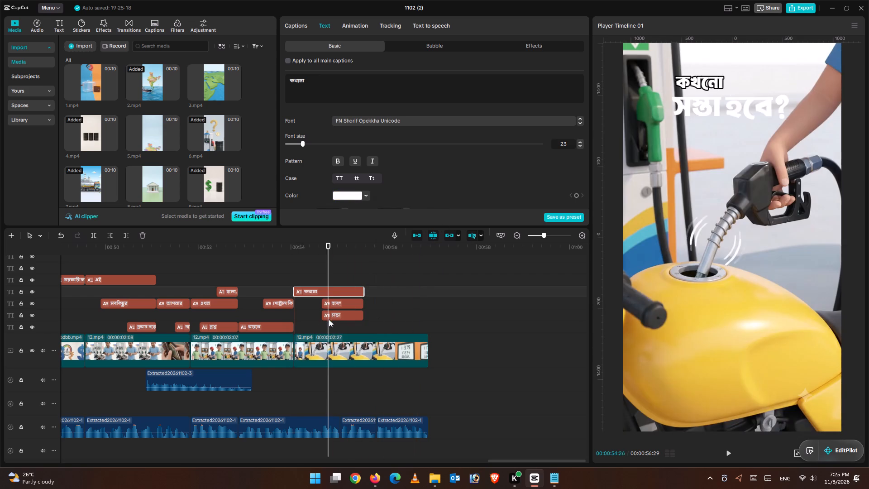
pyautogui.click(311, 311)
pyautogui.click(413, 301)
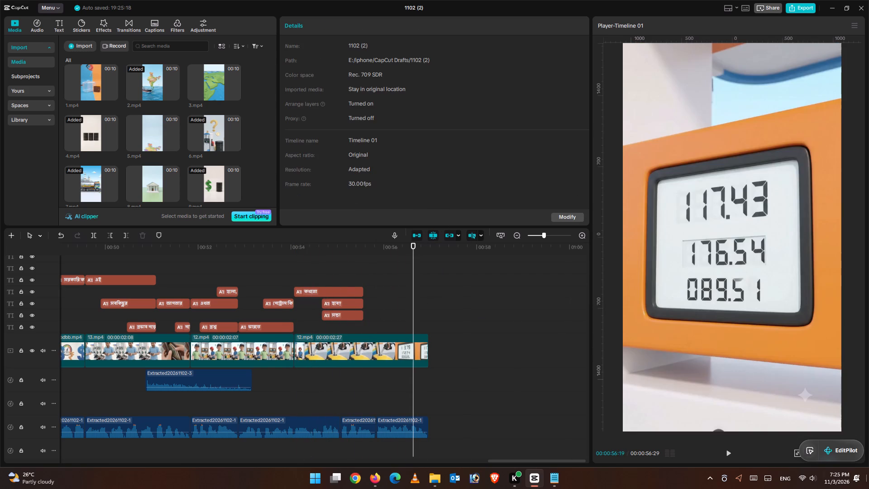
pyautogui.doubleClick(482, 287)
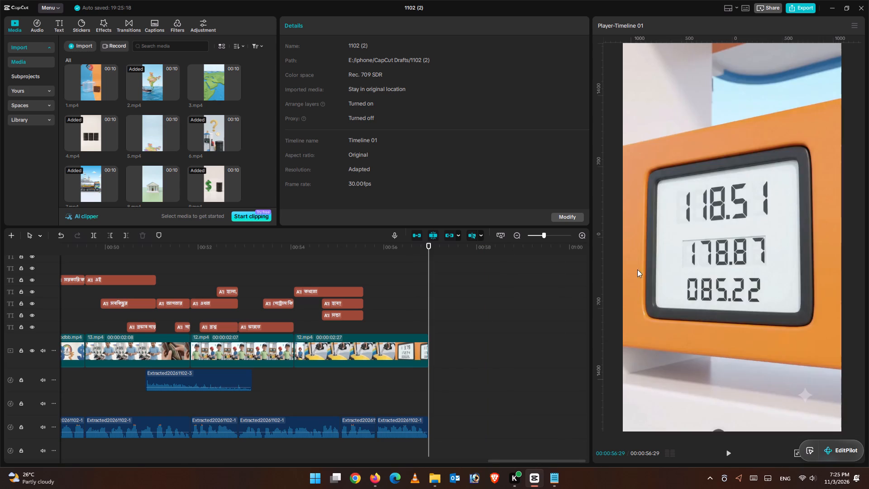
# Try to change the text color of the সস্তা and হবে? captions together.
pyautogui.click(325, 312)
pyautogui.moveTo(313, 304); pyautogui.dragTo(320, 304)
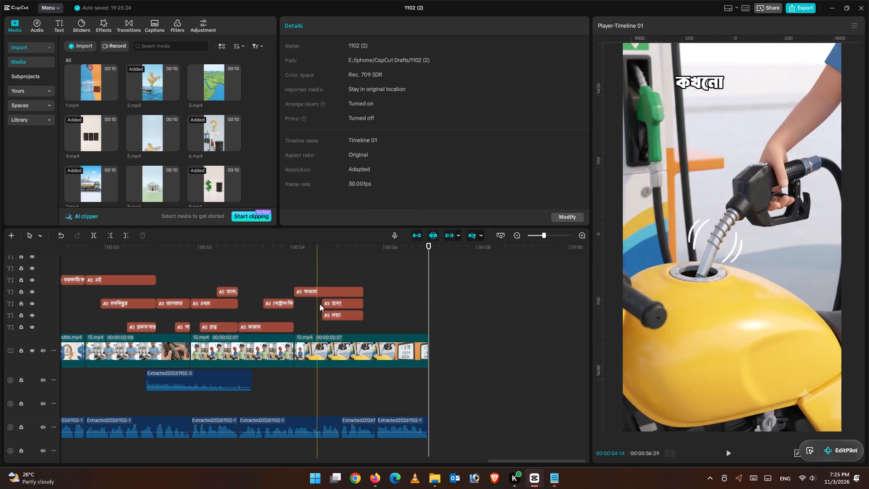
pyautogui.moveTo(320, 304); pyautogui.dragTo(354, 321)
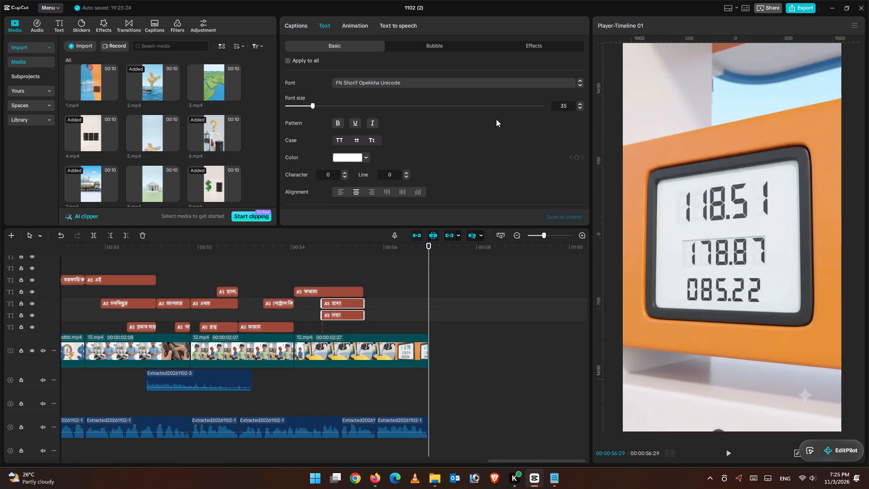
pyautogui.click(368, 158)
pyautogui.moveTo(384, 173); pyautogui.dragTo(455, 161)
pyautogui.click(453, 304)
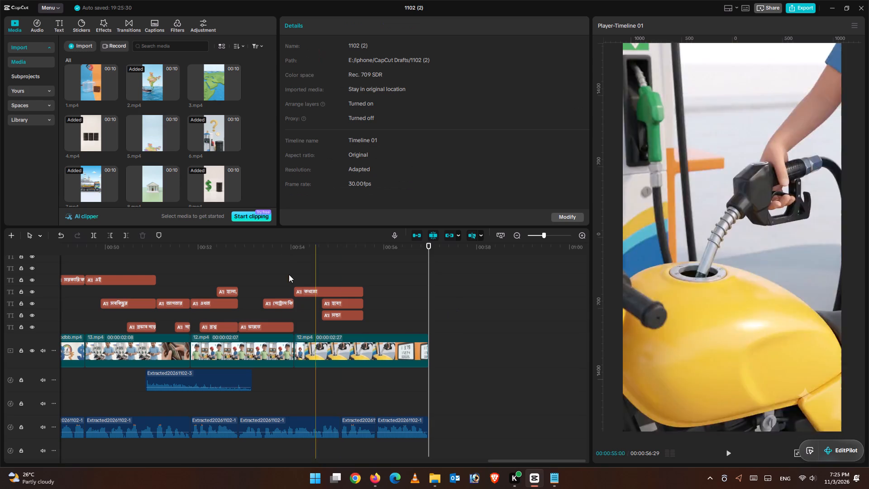
# Play back the কখনো সস্তা হবে? section and apply the yellow preset style with black outline to সস্তা and হবে?.
pyautogui.click(293, 271)
pyautogui.click(726, 453)
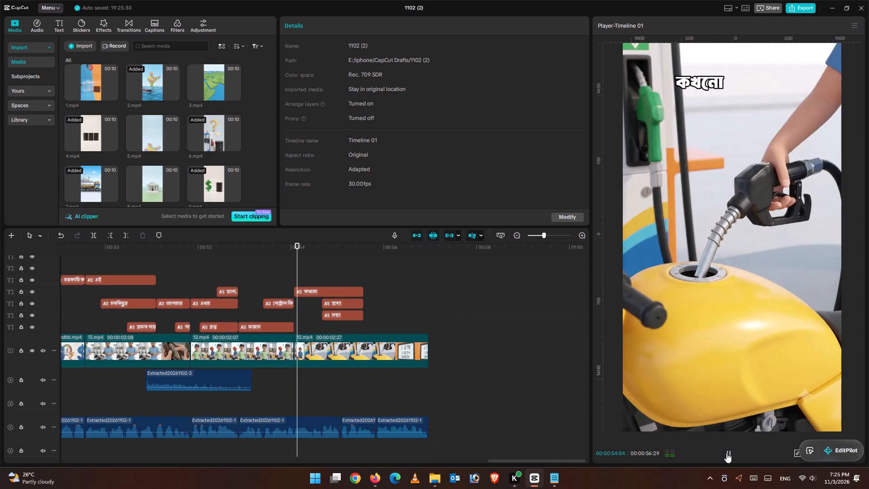
pyautogui.click(726, 453)
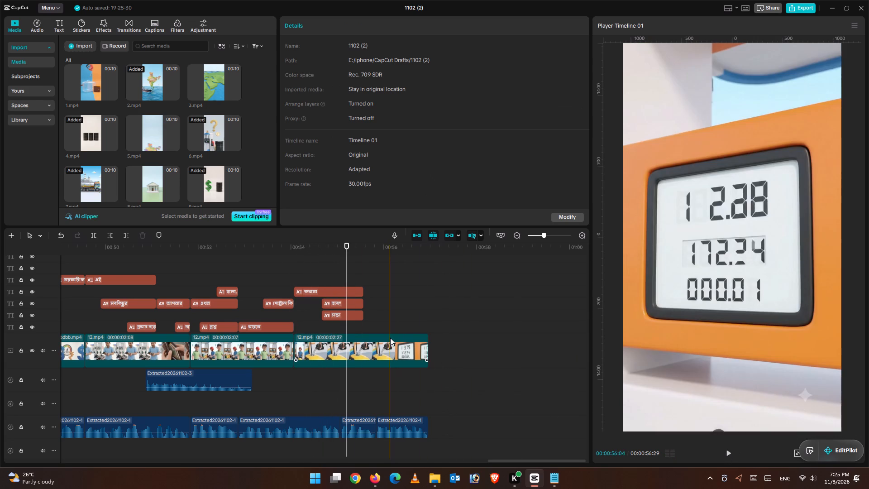
pyautogui.moveTo(333, 325); pyautogui.dragTo(329, 300)
pyautogui.scroll(-2, 393, 122)
pyautogui.click(415, 153)
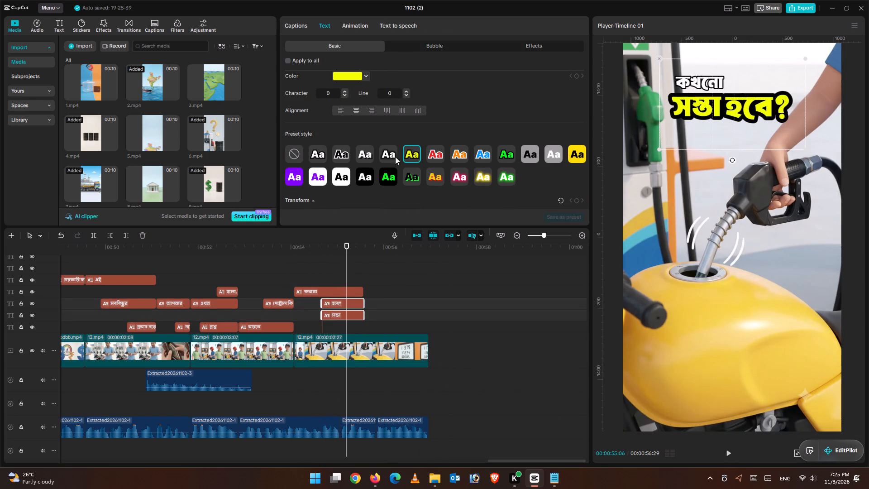
# Set the stroke thickness of the সস্তা and হবে? captions to 12.
pyautogui.scroll(-2, 379, 115)
pyautogui.scroll(1, 380, 116)
pyautogui.scroll(-2, 380, 116)
pyautogui.scroll(3, 381, 118)
pyautogui.scroll(-3, 385, 126)
pyautogui.scroll(4, 386, 127)
pyautogui.scroll(-3, 386, 127)
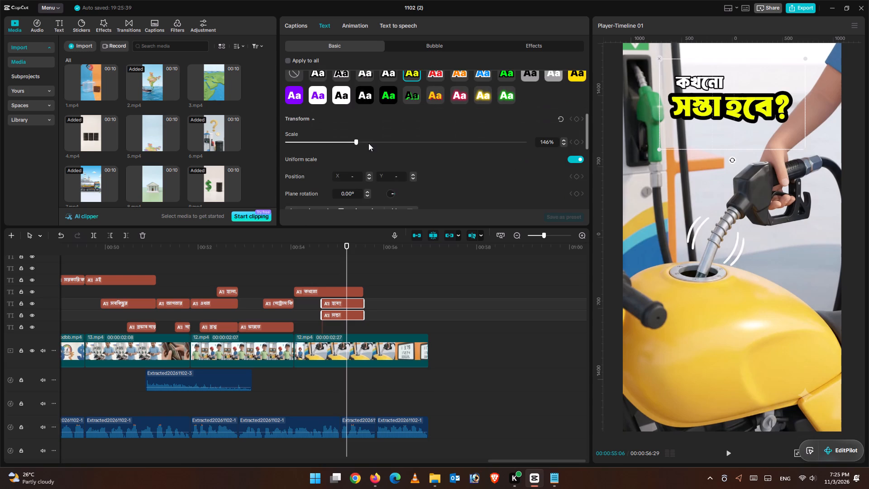
pyautogui.scroll(-2, 369, 143)
pyautogui.scroll(-2, 446, 185)
pyautogui.moveTo(354, 161); pyautogui.dragTo(315, 156)
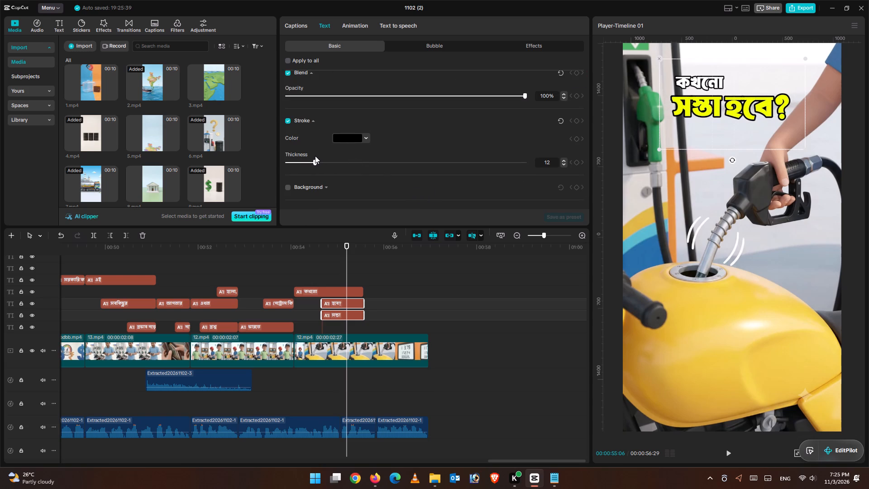
pyautogui.moveTo(315, 156); pyautogui.dragTo(315, 156)
# Nudge the কখনো caption slightly left in the video frame to line up with the start of সস্তা.
pyautogui.click(320, 291)
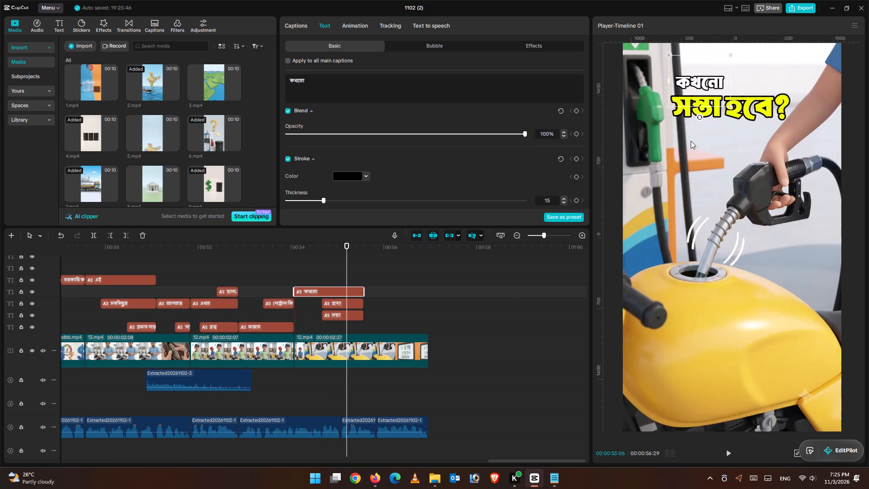
pyautogui.click(702, 72)
pyautogui.click(701, 76)
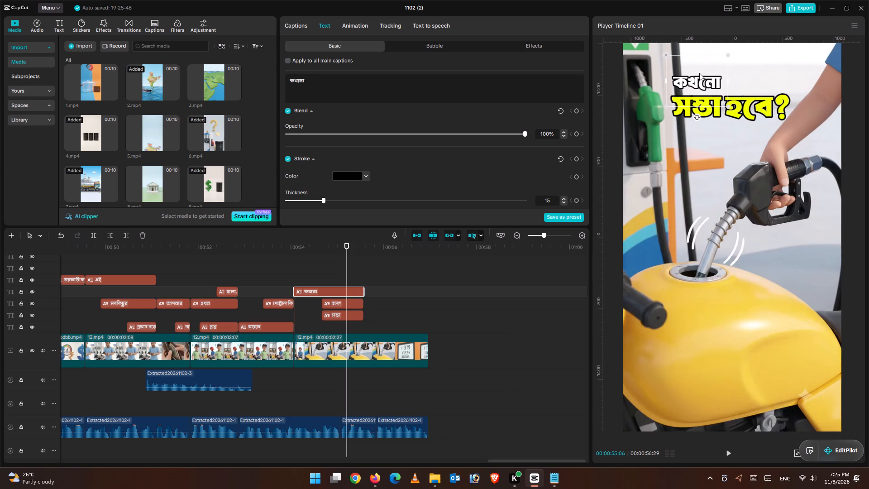
# Play back the narration and trim the ends of the কখনো, হবে? and সস্তা captions to 00:00:55:02.
pyautogui.click(272, 268)
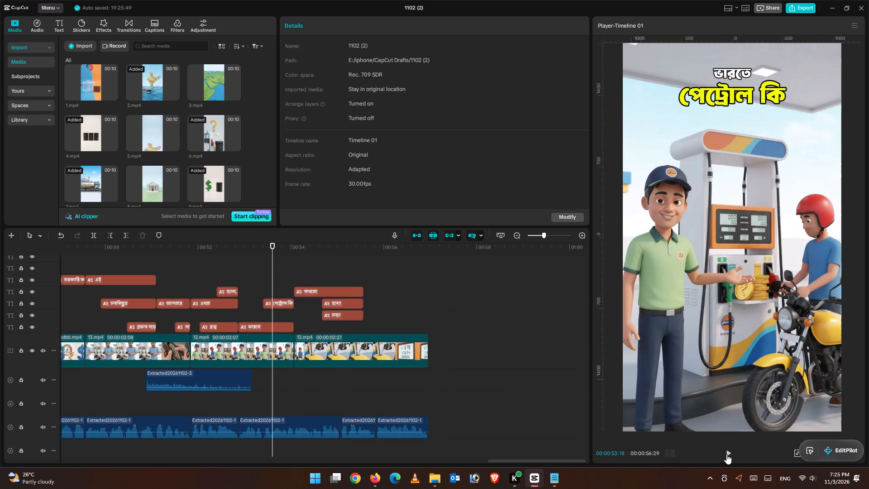
pyautogui.click(726, 454)
pyautogui.click(731, 453)
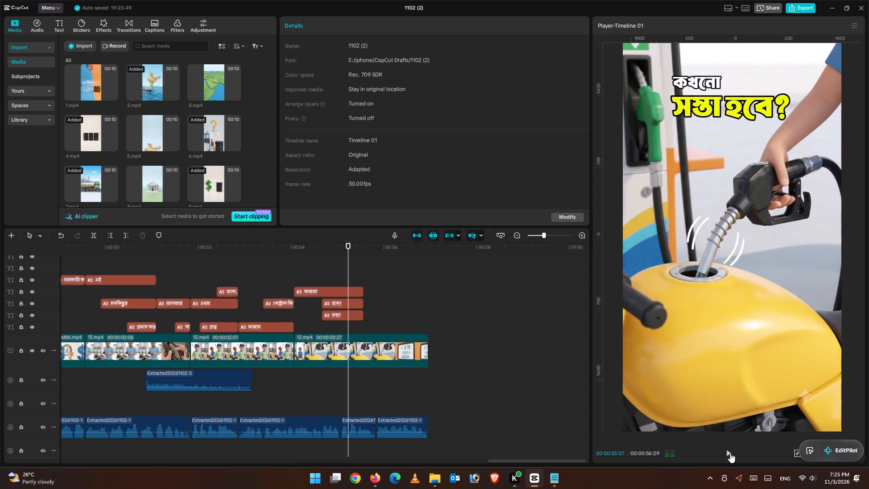
pyautogui.doubleClick(730, 453)
pyautogui.moveTo(368, 252); pyautogui.dragTo(347, 257)
pyautogui.moveTo(347, 257); pyautogui.dragTo(340, 257)
pyautogui.click(345, 289)
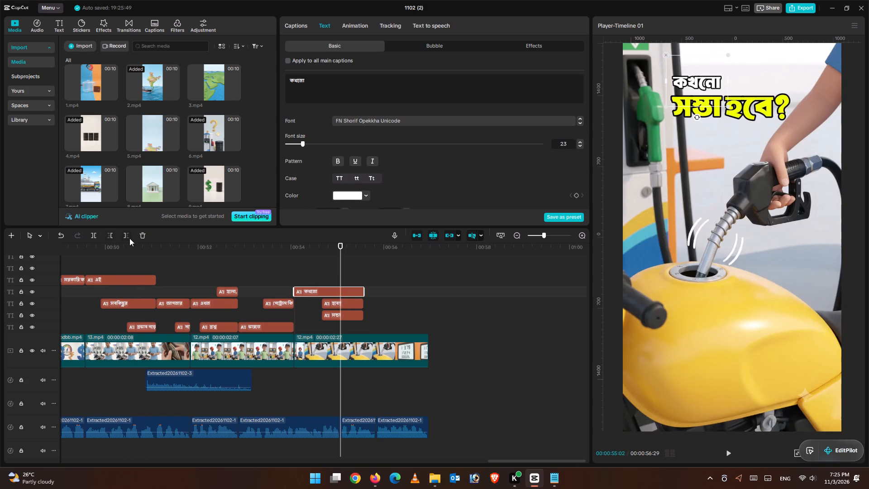
pyautogui.click(129, 236)
pyautogui.click(347, 303)
pyautogui.click(130, 235)
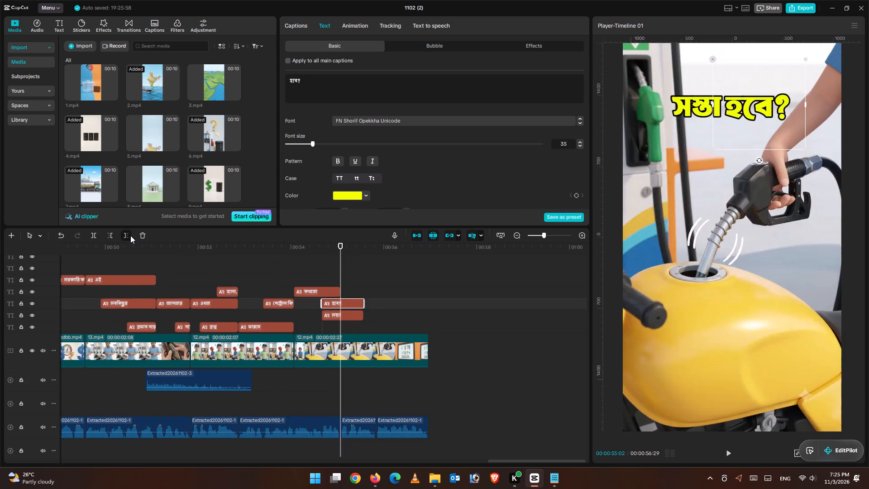
pyautogui.click(357, 317)
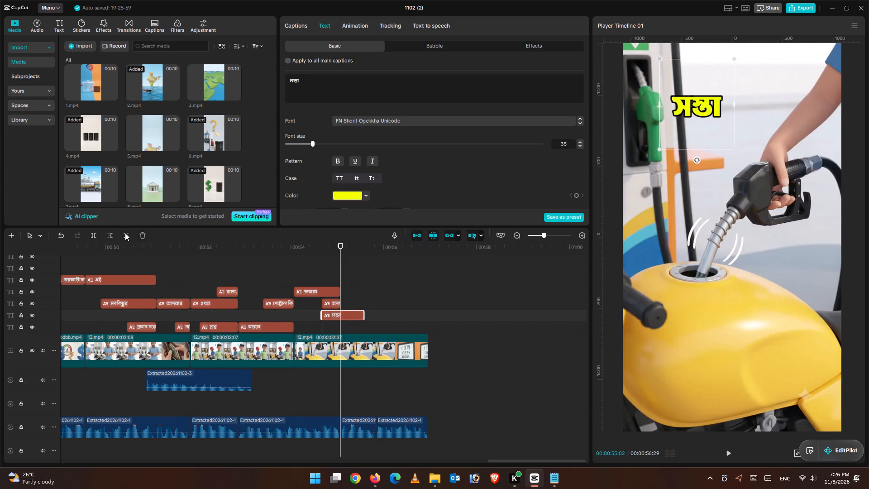
pyautogui.click(124, 233)
pyautogui.click(728, 451)
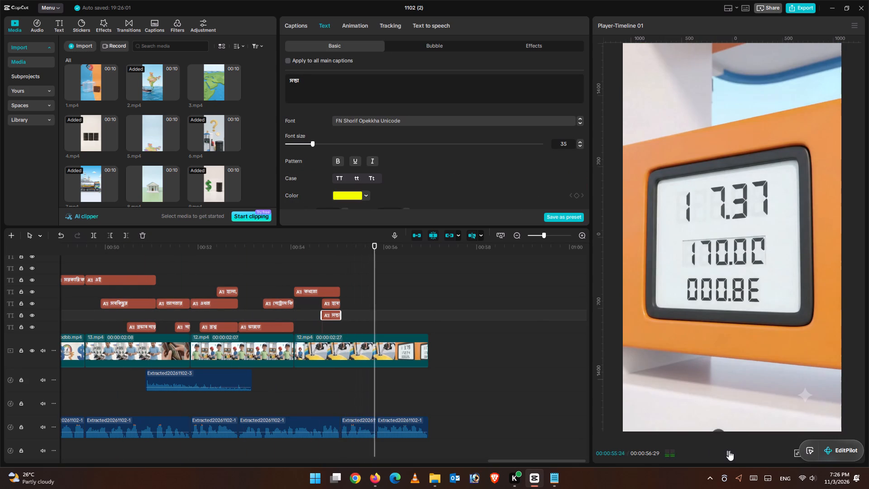
pyautogui.click(729, 451)
pyautogui.moveTo(387, 269); pyautogui.dragTo(338, 273)
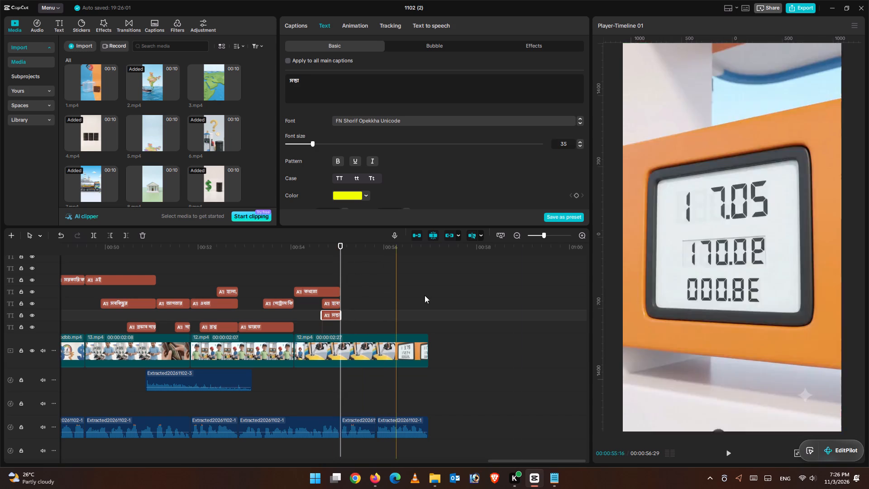
# Copy the word আপনার from subtitle 150 in the Notepad subtitle file and return to CapCut.
pyautogui.click(373, 484)
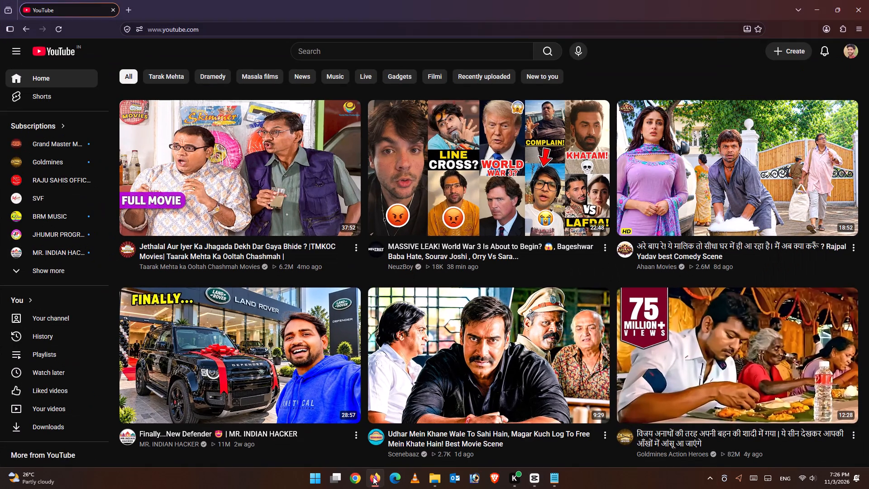
pyautogui.click(373, 476)
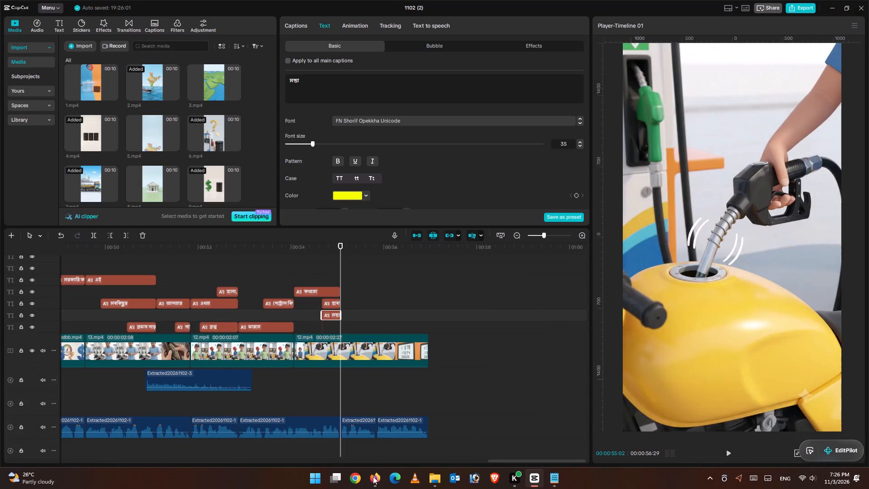
pyautogui.click(554, 474)
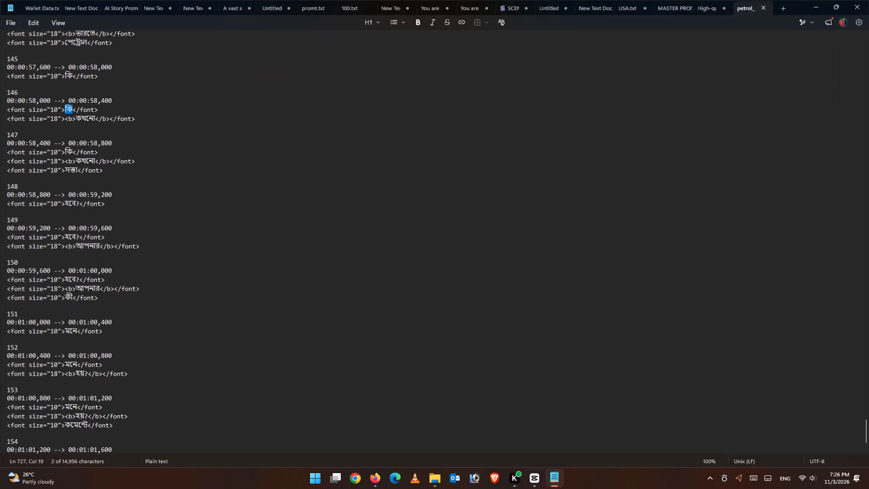
pyautogui.scroll(-10, 84, 249)
pyautogui.scroll(-1, 102, 408)
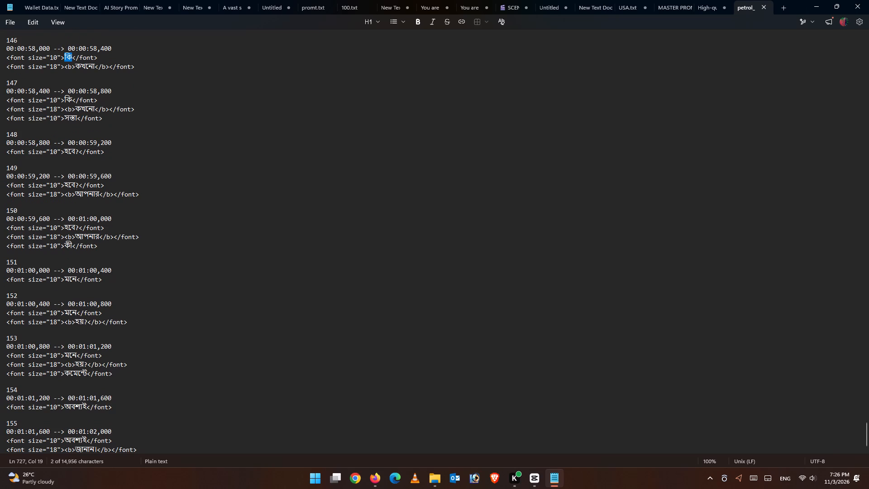
pyautogui.moveTo(75, 235); pyautogui.dragTo(85, 237)
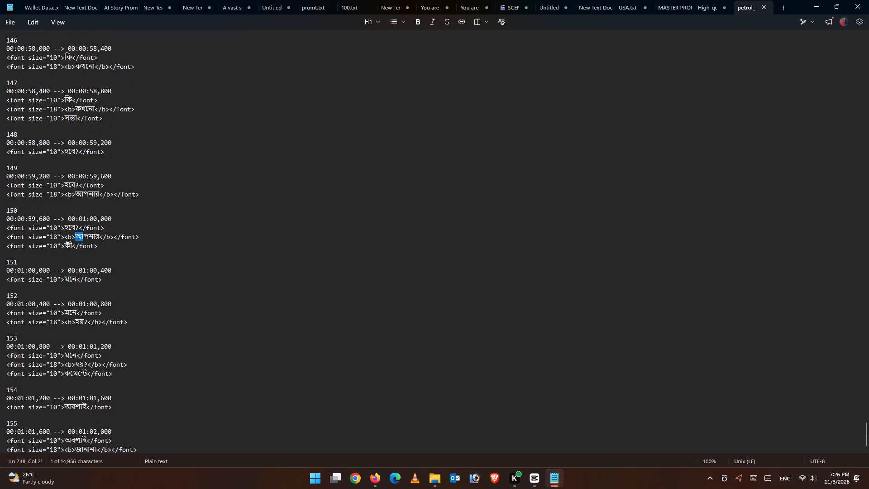
pyautogui.moveTo(85, 237); pyautogui.dragTo(100, 241)
pyautogui.rightClick(91, 240)
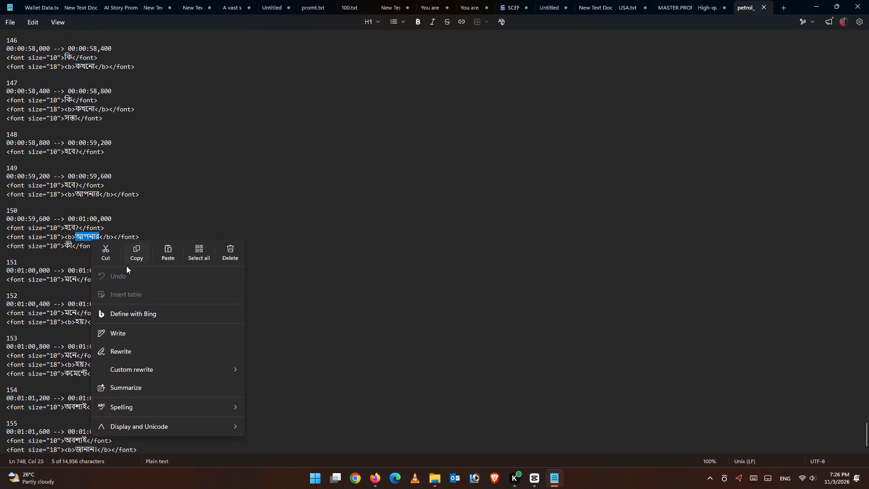
pyautogui.click(143, 253)
pyautogui.click(559, 478)
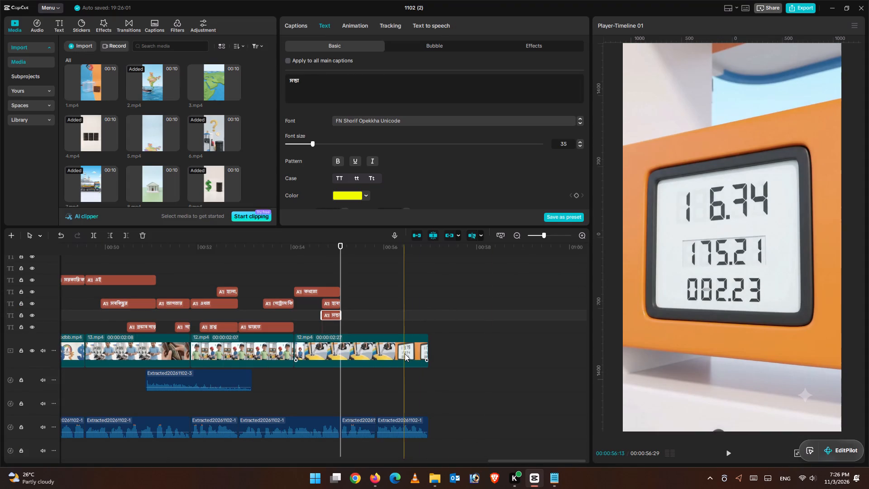
# Add a white caption reading আপনার on the timeline directly after সস্তা, starting at 00:00:55:02.
pyautogui.hotkey('ctrl', 'v')
pyautogui.moveTo(419, 315); pyautogui.dragTo(355, 314)
pyautogui.moveTo(320, 78); pyautogui.dragTo(277, 81)
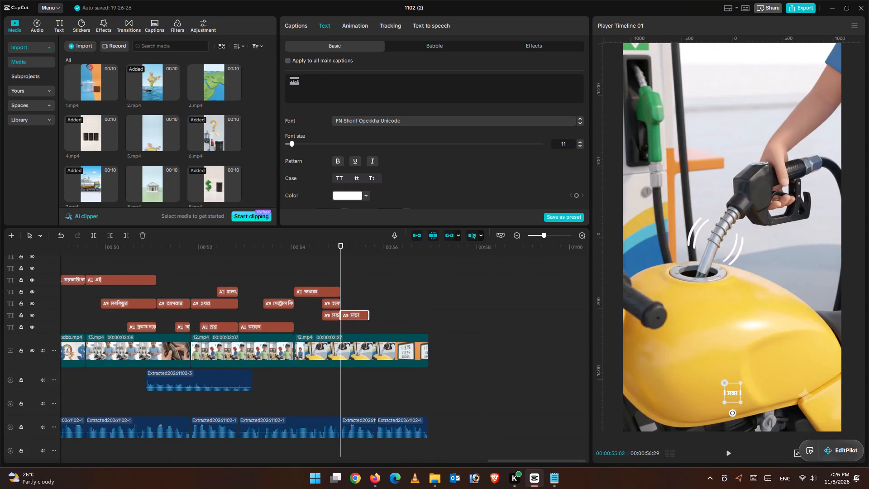
pyautogui.press('BackSpace')
pyautogui.hotkey('ctrl', 'v')
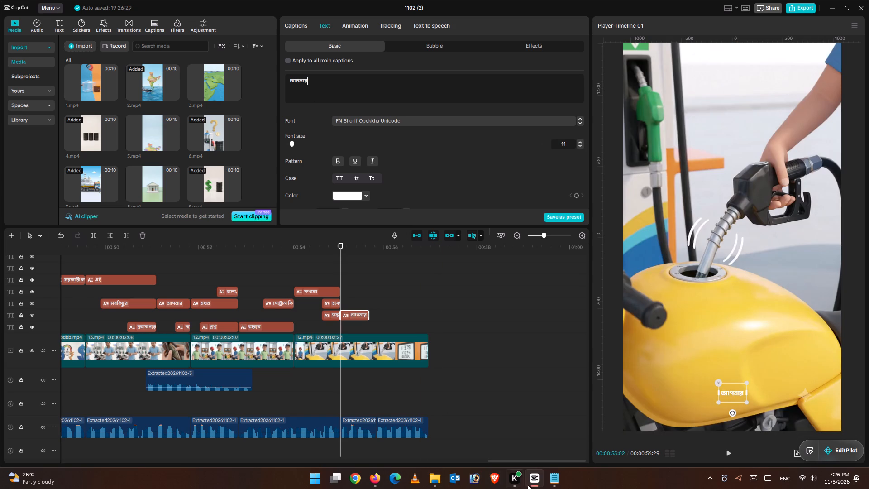
# Copy কী from subtitle 150 in the Notepad subtitle file and paste it after আপনার in the new caption's text.
pyautogui.click(554, 477)
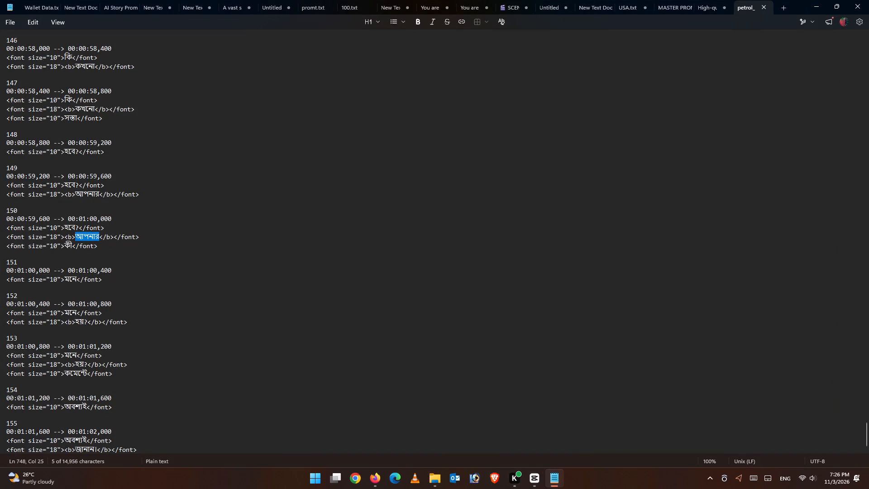
pyautogui.moveTo(64, 244); pyautogui.dragTo(69, 248)
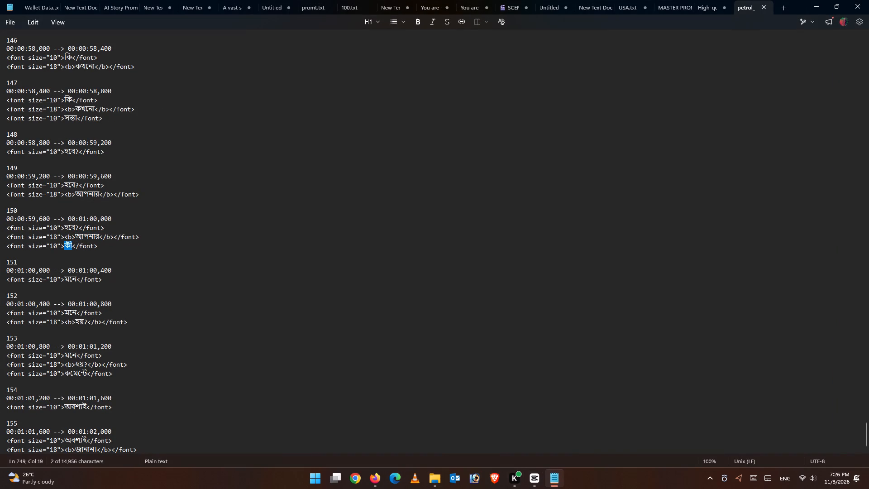
pyautogui.moveTo(69, 248); pyautogui.dragTo(69, 248)
pyautogui.rightClick(67, 247)
pyautogui.click(115, 261)
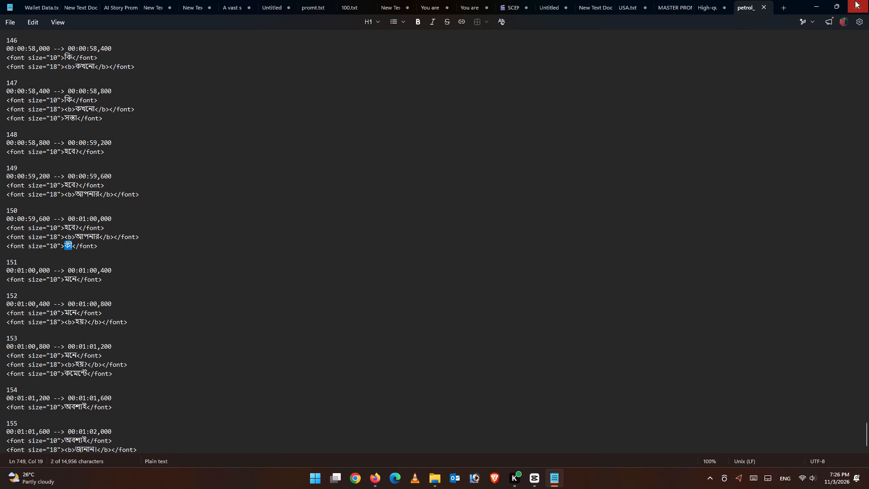
pyautogui.click(825, 1)
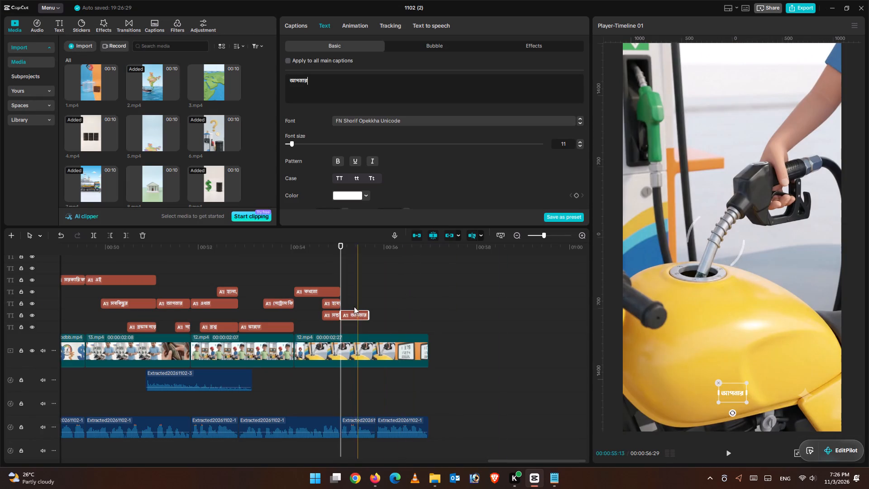
pyautogui.hotkey('ctrl', 'c')
pyautogui.hotkey('ctrl', 'v')
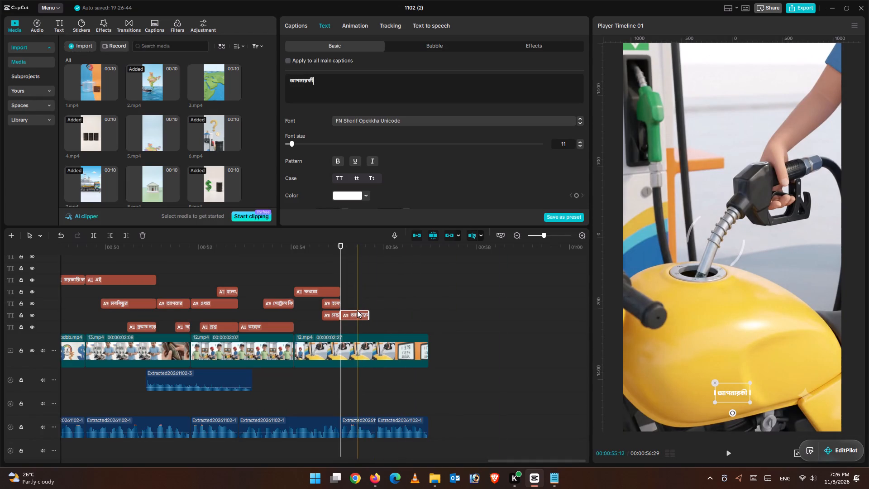
# Add a white caption reading কী ? on the track above আপনারকী, starting at 00:00:55:02.
pyautogui.rightClick(352, 316)
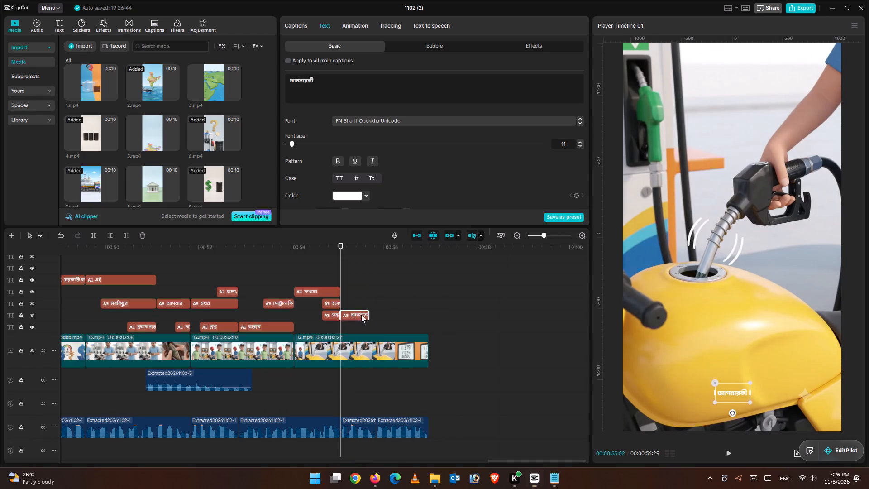
pyautogui.click(371, 288)
pyautogui.hotkey('ctrl', 'v')
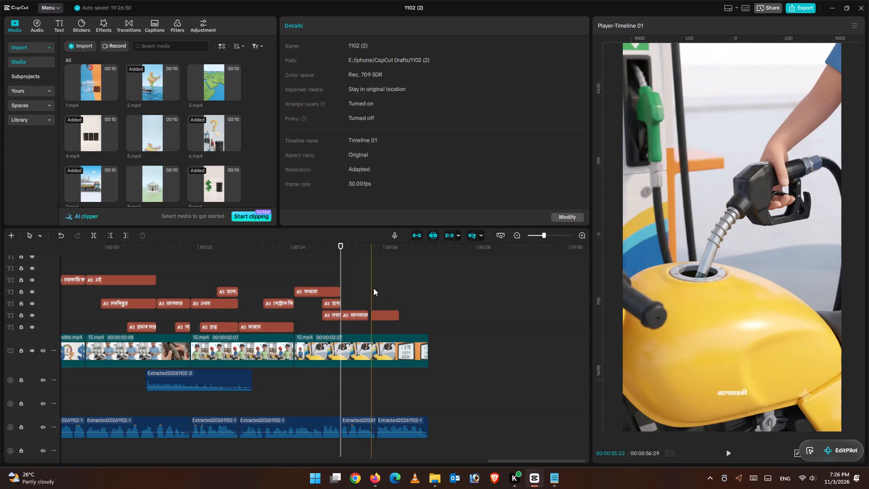
pyautogui.moveTo(387, 313); pyautogui.dragTo(356, 304)
pyautogui.moveTo(320, 90); pyautogui.dragTo(276, 77)
pyautogui.press('BackSpace')
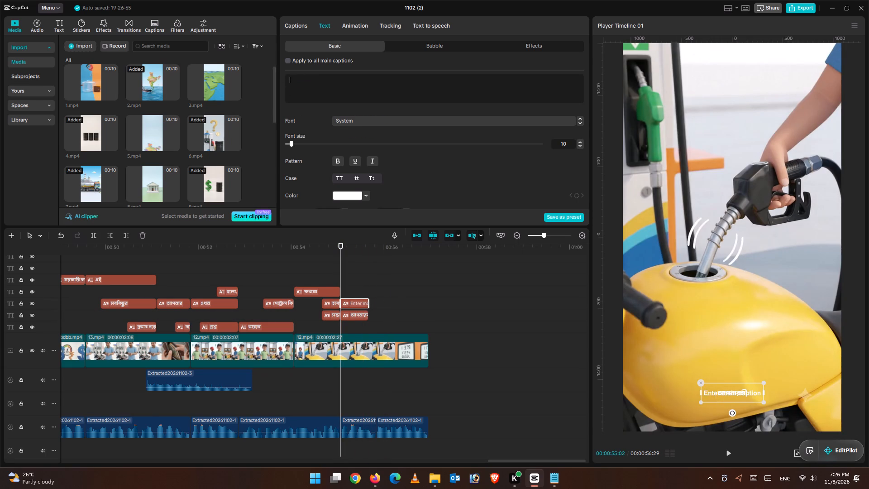
pyautogui.hotkey('ctrl', 'v')
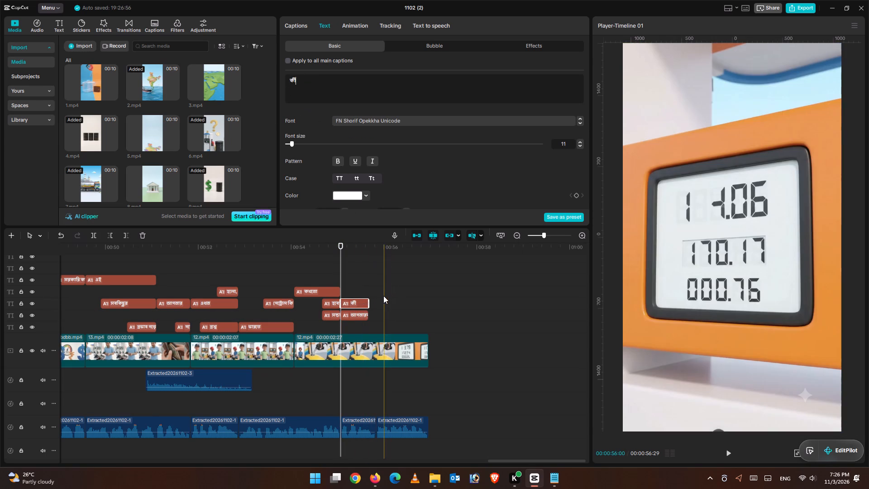
pyautogui.press('space')
pyautogui.hotkey('shift', '?')
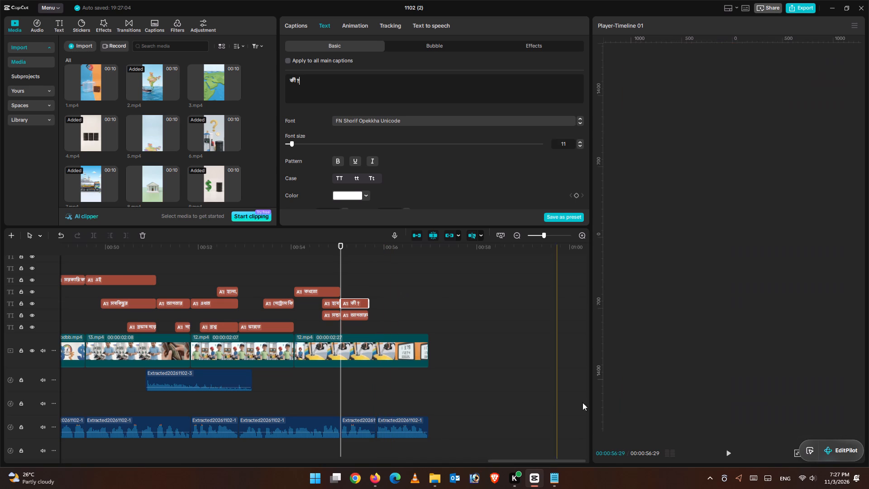
# Play back the narration around the new captions and place the playhead at 00:00:55:14 for the next words.
pyautogui.click(724, 455)
pyautogui.click(724, 454)
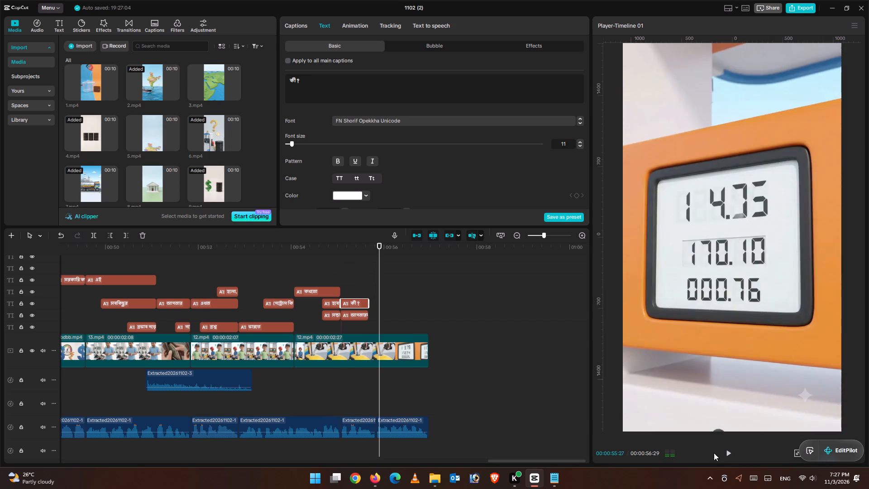
pyautogui.click(348, 273)
pyautogui.click(727, 454)
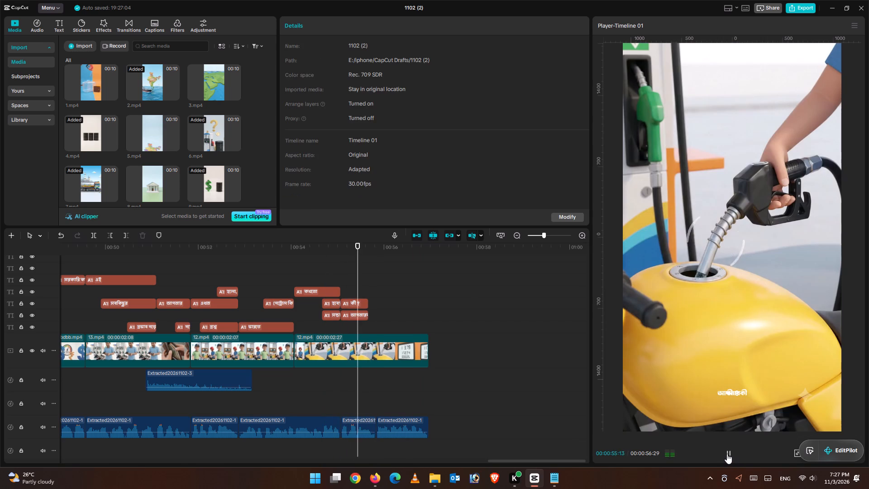
pyautogui.click(726, 454)
pyautogui.moveTo(377, 274); pyautogui.dragTo(360, 274)
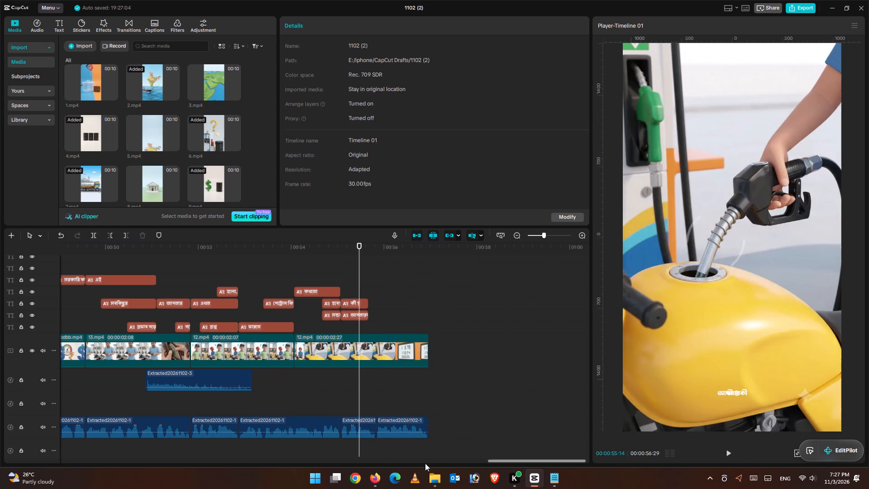
# Copy the text from মনে through হয়? in subtitle 152 of the Notepad subtitle file and return to CapCut.
pyautogui.click(556, 484)
pyautogui.scroll(-2, 51, 278)
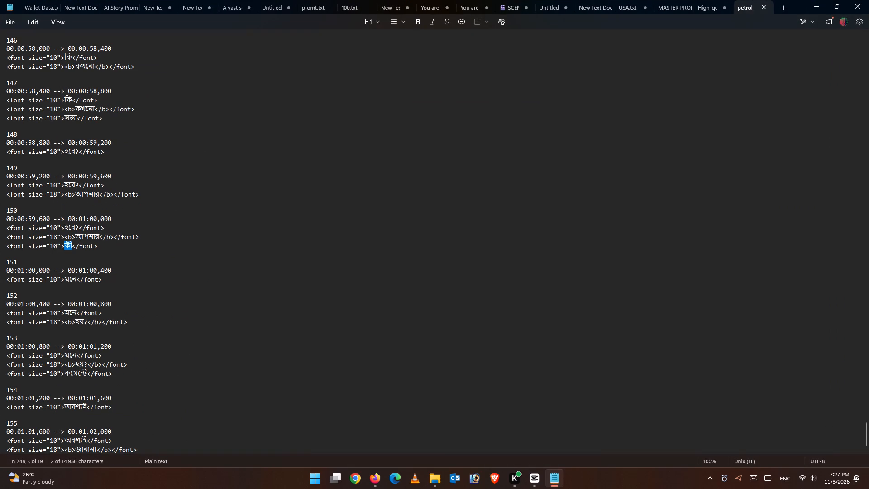
pyautogui.moveTo(66, 312); pyautogui.dragTo(87, 325)
pyautogui.rightClick(82, 316)
pyautogui.click(129, 137)
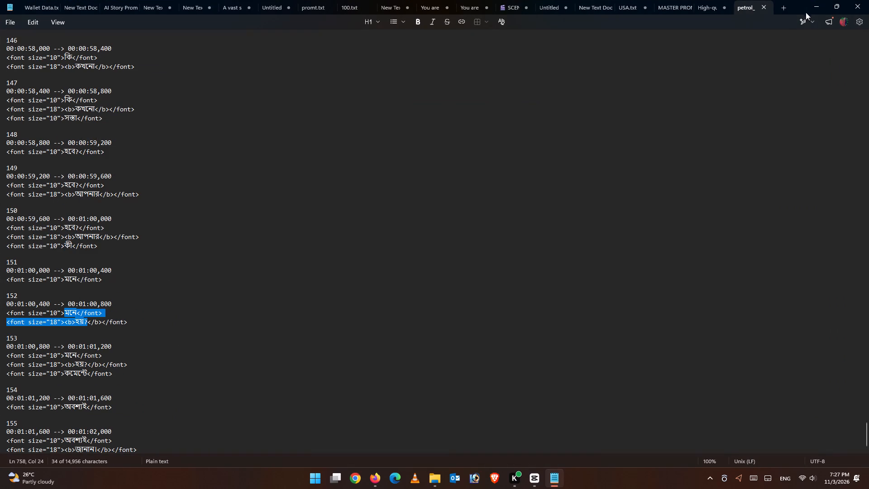
pyautogui.click(819, 3)
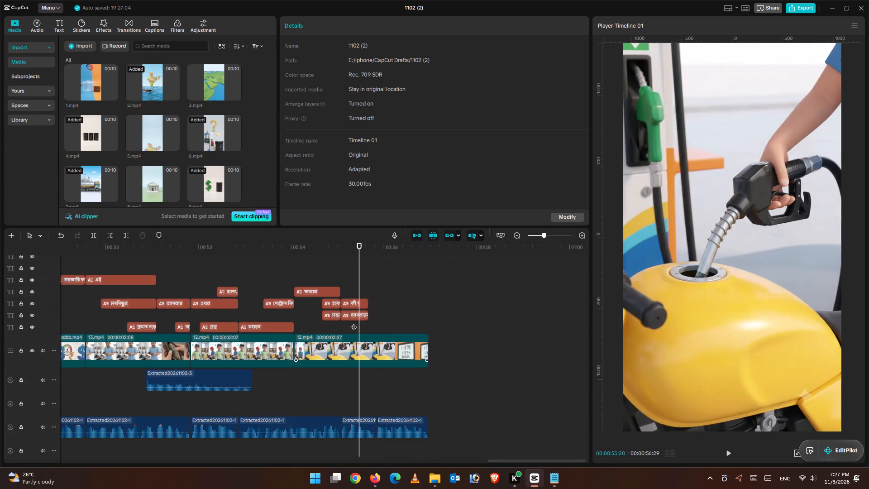
# Duplicate the কী ? caption at 00:00:55:14 and replace the copy's text with the copied subtitle lines.
pyautogui.click(360, 307)
pyautogui.hotkey('ctrl', 'c')
pyautogui.hotkey('ctrl', 'v')
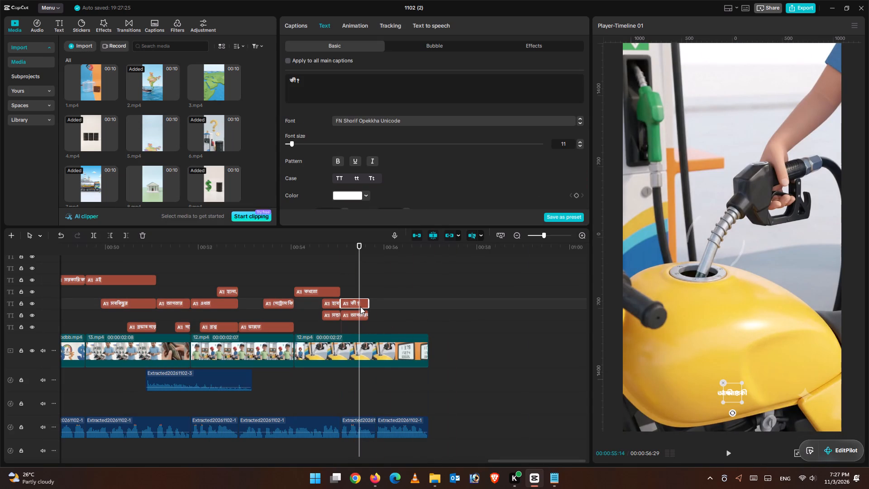
pyautogui.moveTo(330, 88); pyautogui.dragTo(276, 80)
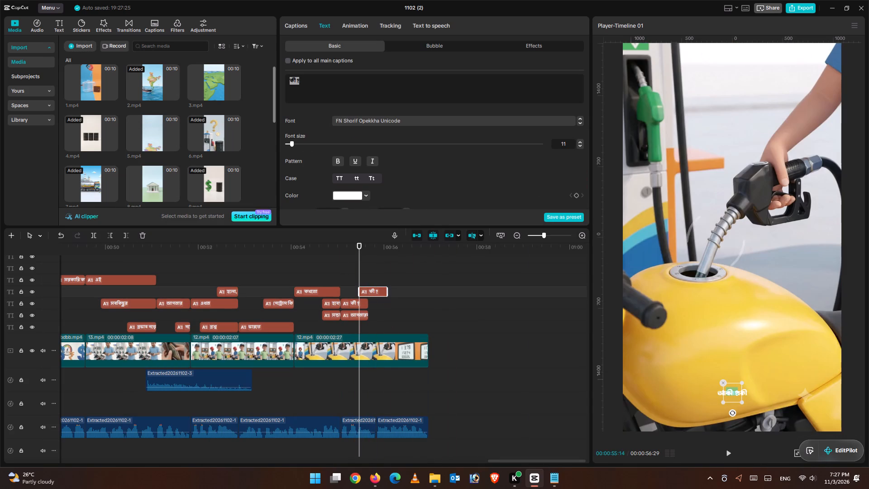
pyautogui.hotkey('ctrl', 'v')
pyautogui.hotkey('ctrl', 'b')
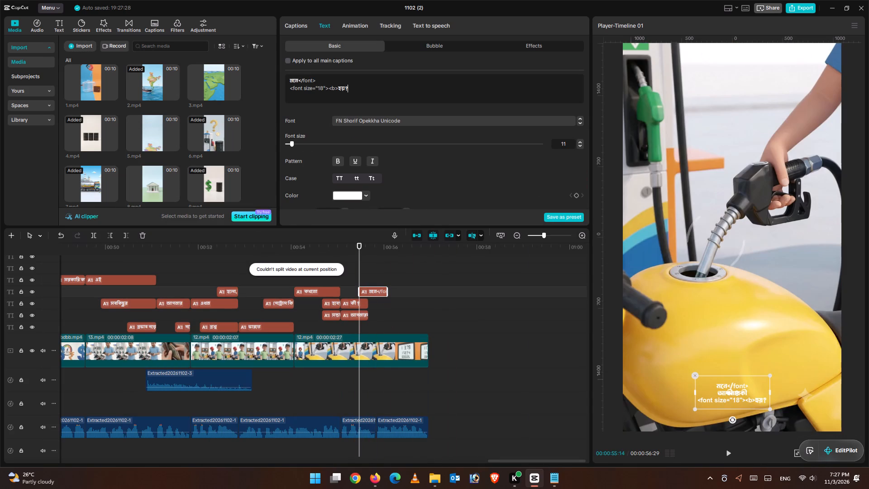
# Delete the font and bold tags and the line break from the new caption so it reads মনে হয়?
pyautogui.click(336, 90)
pyautogui.click(338, 88)
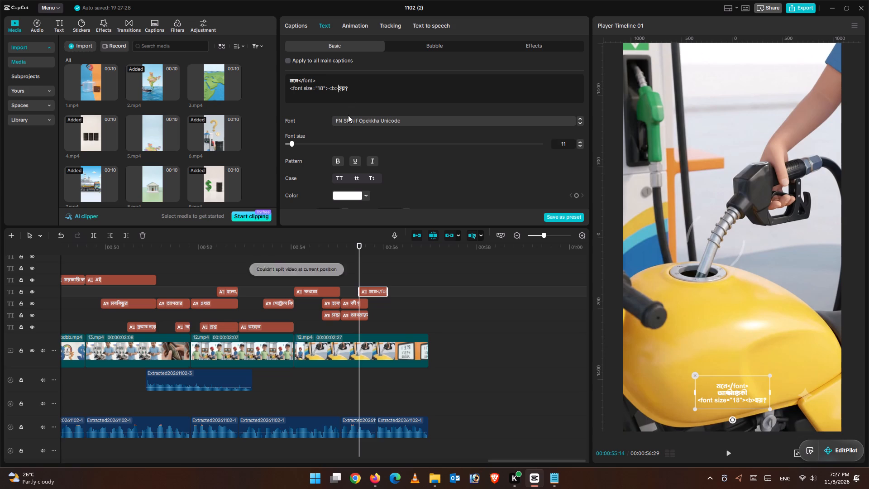
pyautogui.press('BackSpace')
pyautogui.press('BackSpace')
pyautogui.press('BackSpace')
pyautogui.press('BackSpace')
pyautogui.press('BackSpace')
pyautogui.press('BackSpace')
pyautogui.press('BackSpace')
pyautogui.press('BackSpace')
pyautogui.press('BackSpace')
pyautogui.press('BackSpace')
pyautogui.press('BackSpace')
pyautogui.press('BackSpace')
pyautogui.press('BackSpace')
pyautogui.press('BackSpace')
pyautogui.press('BackSpace')
pyautogui.press('BackSpace')
pyautogui.press('BackSpace')
pyautogui.press('BackSpace')
pyautogui.press('BackSpace')
pyautogui.press('BackSpace')
pyautogui.press('BackSpace')
pyautogui.press('BackSpace')
pyautogui.press('BackSpace')
pyautogui.press('BackSpace')
pyautogui.press('BackSpace')
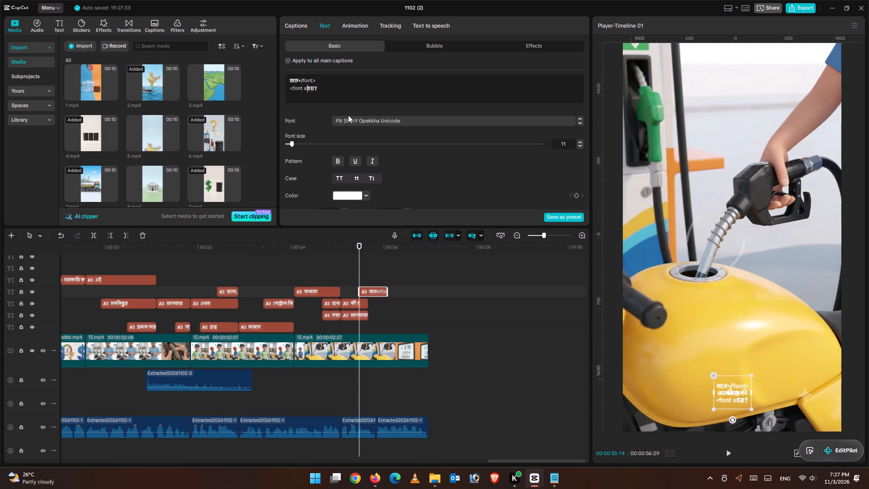
pyautogui.press('BackSpace')
pyautogui.press('BackSpace')
pyautogui.press('BackSpace')
pyautogui.press('BackSpace')
pyautogui.press('BackSpace')
pyautogui.press('BackSpace')
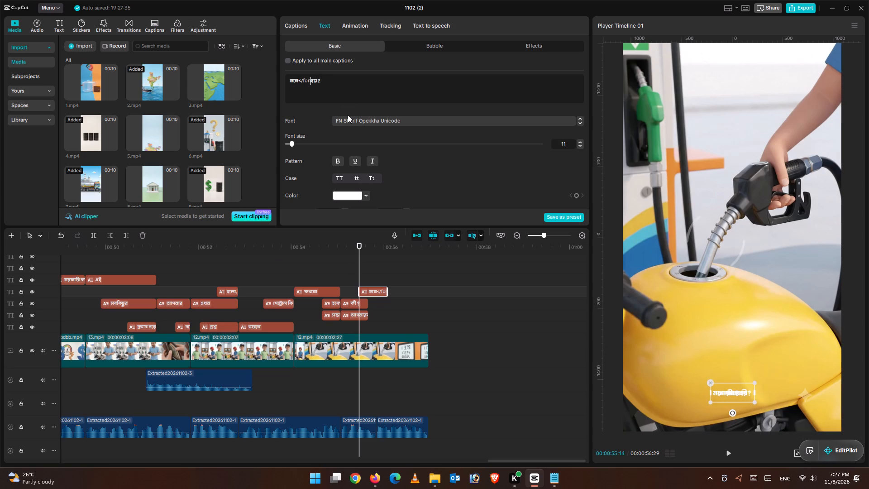
pyautogui.press('BackSpace')
pyautogui.press('BackSpace')
pyautogui.press('BackSpace')
pyautogui.press('BackSpace')
pyautogui.press('space')
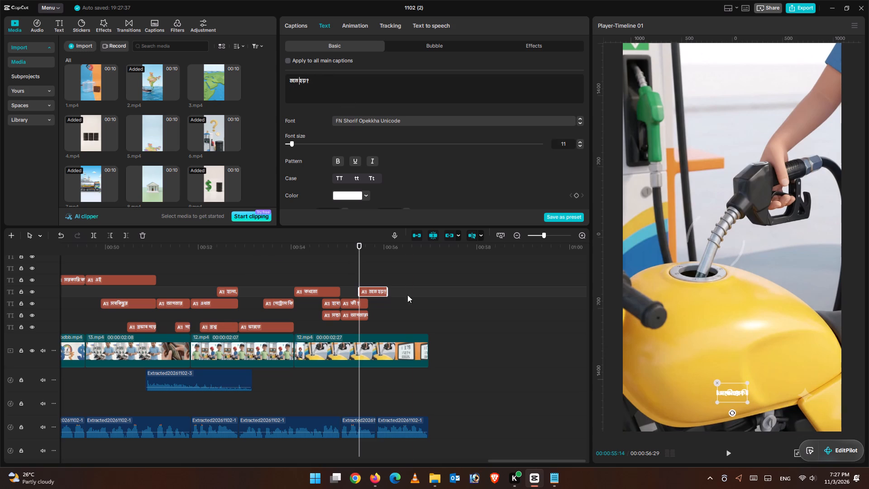
# Remove the question mark from the কী caption's text.
pyautogui.click(360, 302)
pyautogui.click(310, 84)
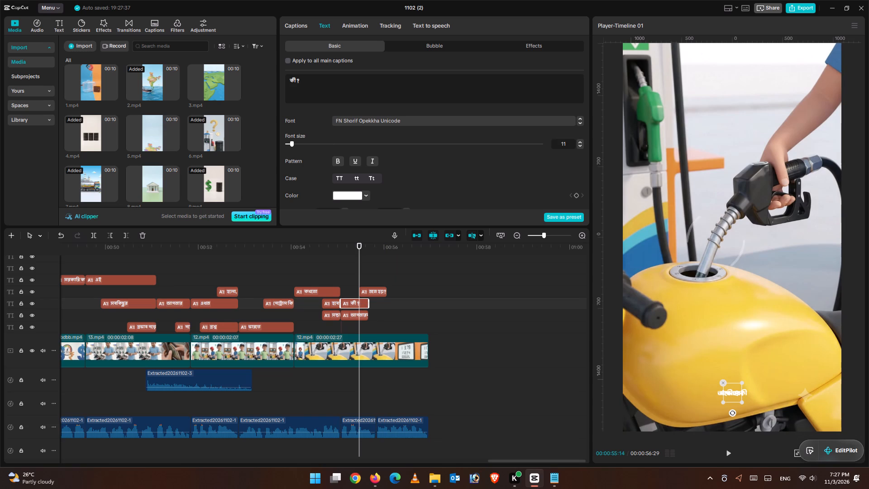
pyautogui.press('BackSpace')
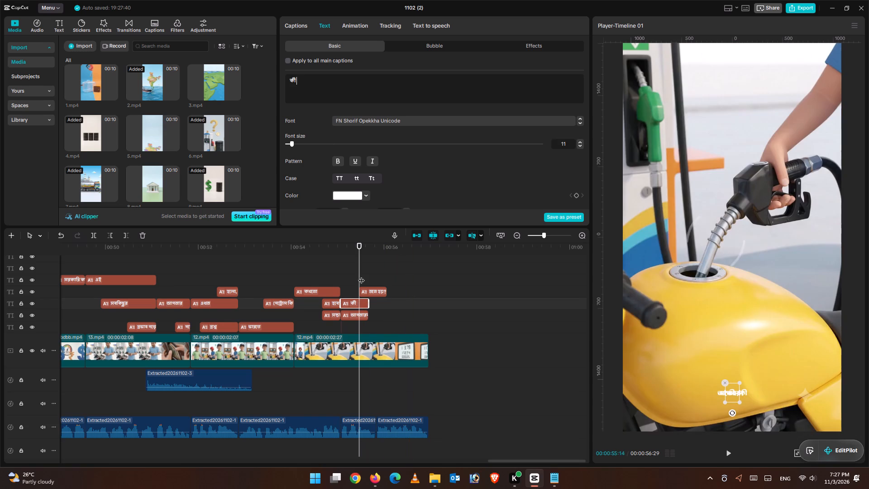
# Make the মনে হয়?, কী and আপনারকী captions all end at about 00:00:55:25.
pyautogui.moveTo(362, 273); pyautogui.dragTo(369, 278)
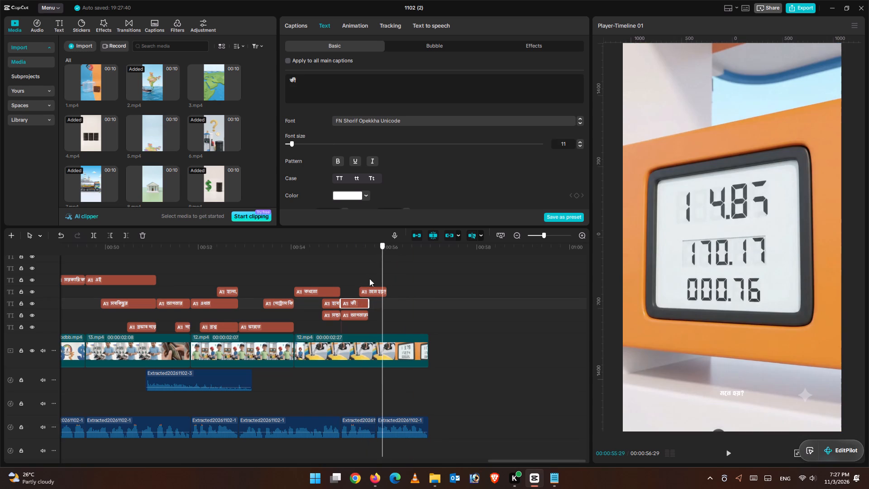
pyautogui.moveTo(369, 278); pyautogui.dragTo(376, 282)
pyautogui.click(380, 290)
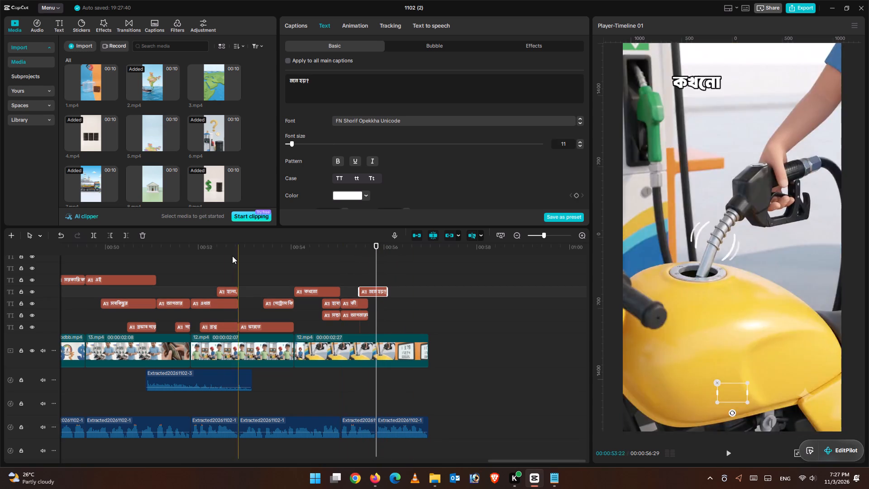
pyautogui.click(125, 236)
pyautogui.click(363, 304)
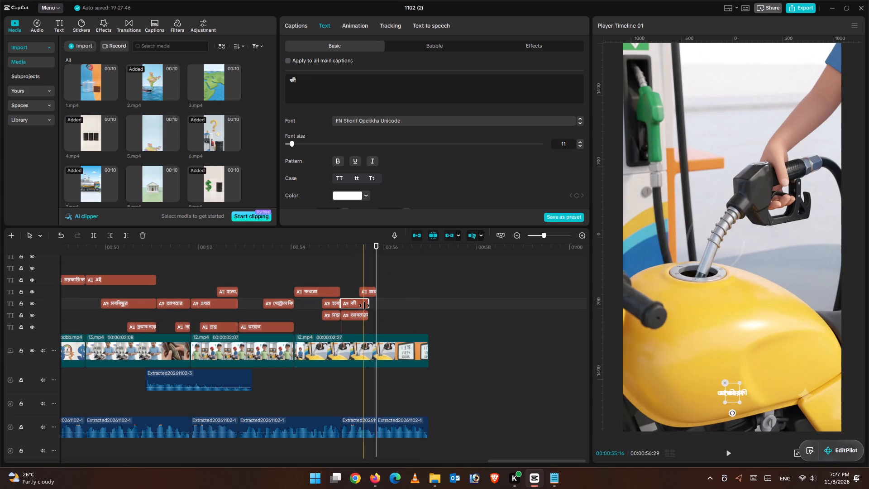
pyautogui.moveTo(365, 306); pyautogui.dragTo(373, 307)
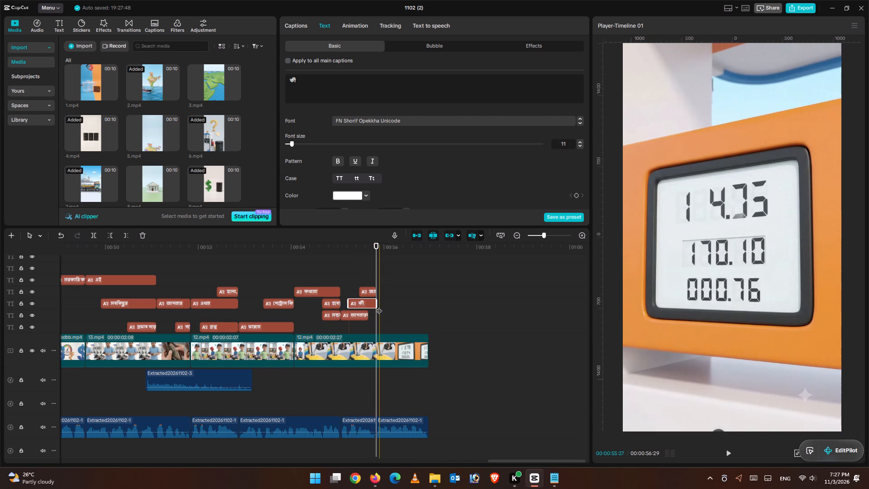
pyautogui.hotkey('ctrl', 'z')
pyautogui.moveTo(370, 302); pyautogui.dragTo(375, 303)
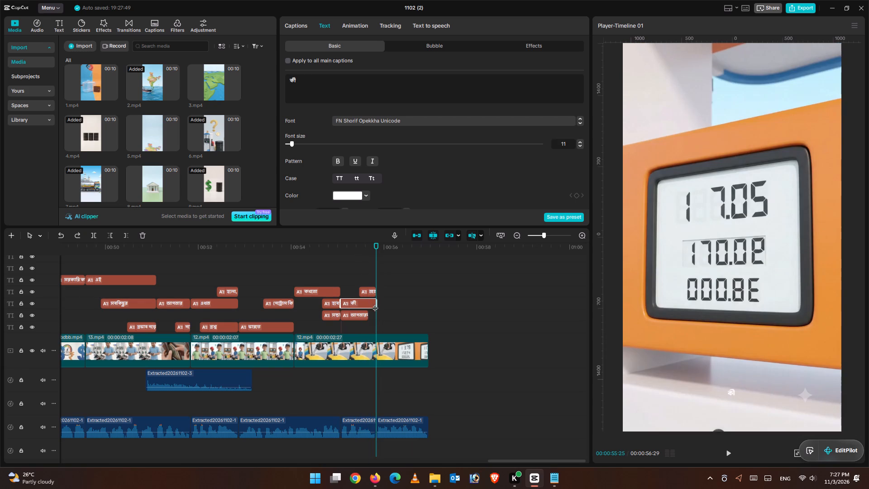
pyautogui.click(364, 317)
pyautogui.moveTo(369, 316); pyautogui.dragTo(376, 317)
# Move the কী caption to the upper part of the video frame, just right of centre, and enlarge it considerably.
pyautogui.click(346, 276)
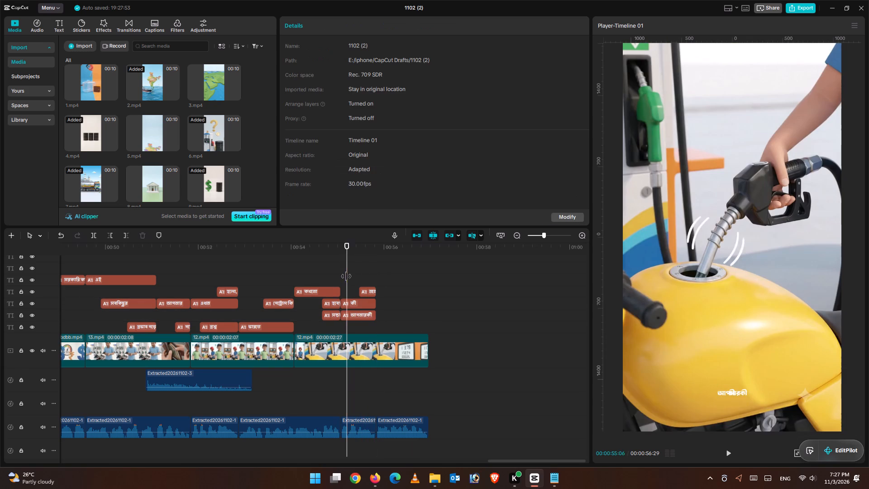
pyautogui.moveTo(346, 276); pyautogui.dragTo(358, 279)
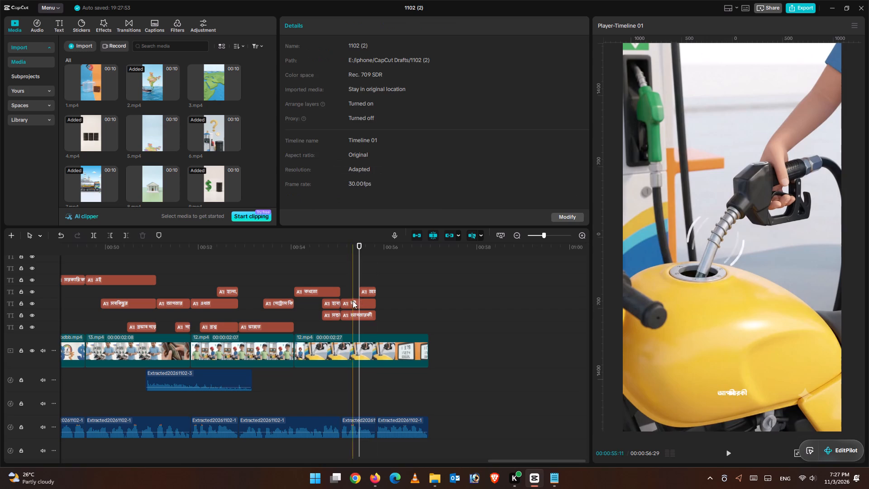
pyautogui.click(352, 301)
pyautogui.moveTo(732, 387); pyautogui.dragTo(721, 249)
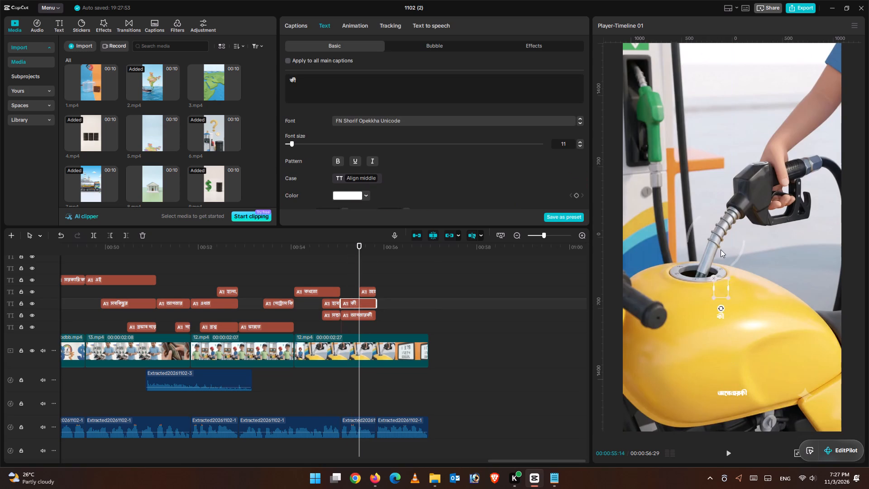
pyautogui.moveTo(721, 249); pyautogui.dragTo(711, 141)
pyautogui.moveTo(718, 159); pyautogui.dragTo(738, 178)
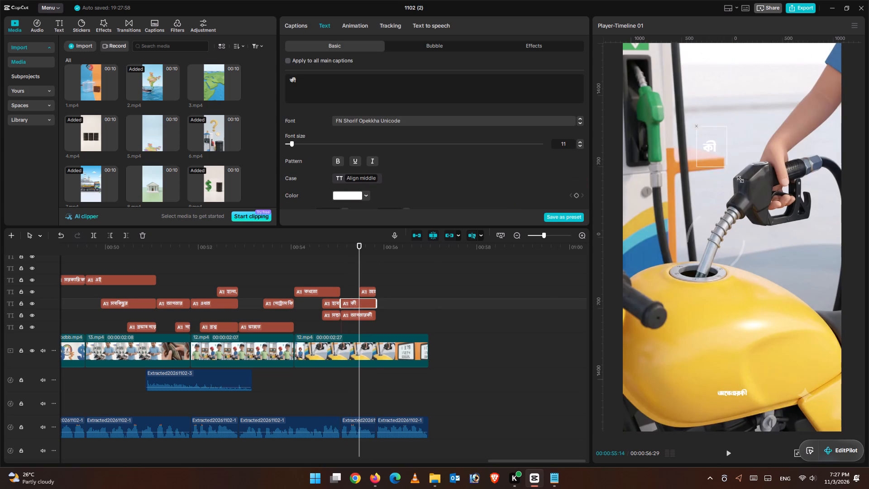
pyautogui.moveTo(738, 178); pyautogui.dragTo(784, 253)
pyautogui.moveTo(711, 169); pyautogui.dragTo(753, 116)
# Move the মনে হয়? caption up to just above the middle of the video frame, below কী.
pyautogui.click(733, 393)
pyautogui.moveTo(730, 386); pyautogui.dragTo(717, 206)
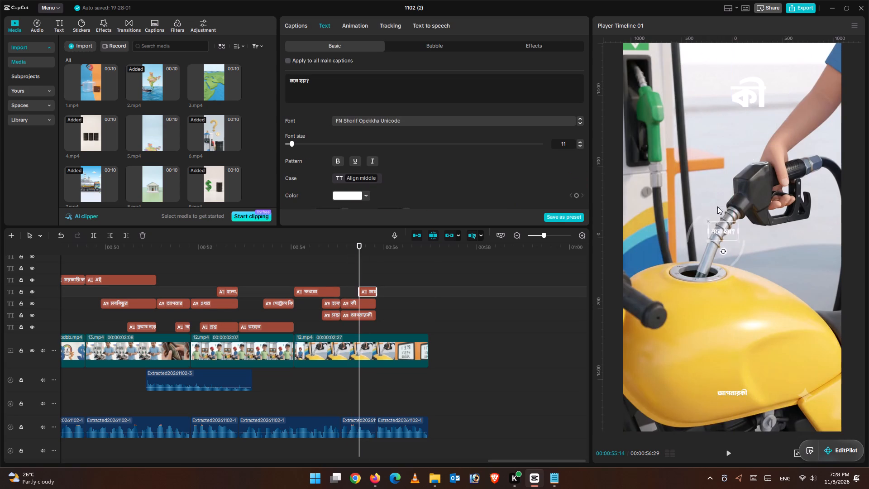
pyautogui.moveTo(717, 206); pyautogui.dragTo(715, 191)
# Move the আপনারকী caption to the upper part of the video frame, directly left of the large কী.
pyautogui.click(730, 398)
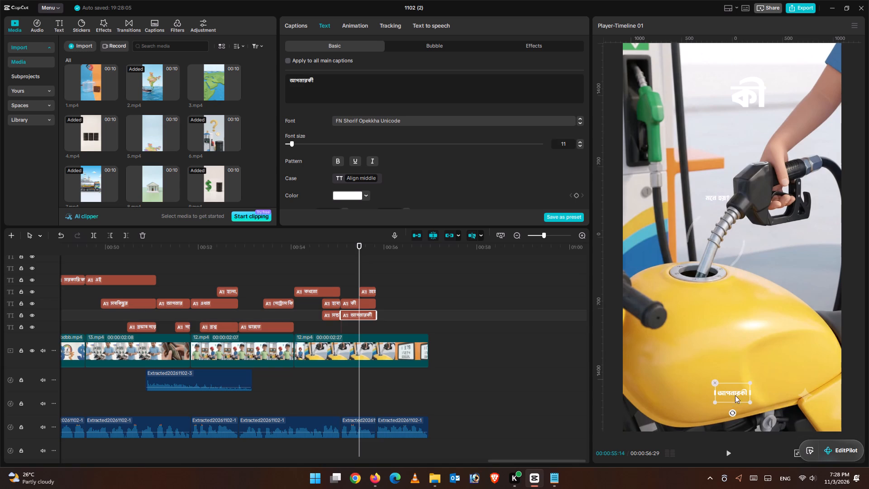
pyautogui.moveTo(739, 391); pyautogui.dragTo(710, 85)
pyautogui.moveTo(714, 87); pyautogui.dragTo(722, 108)
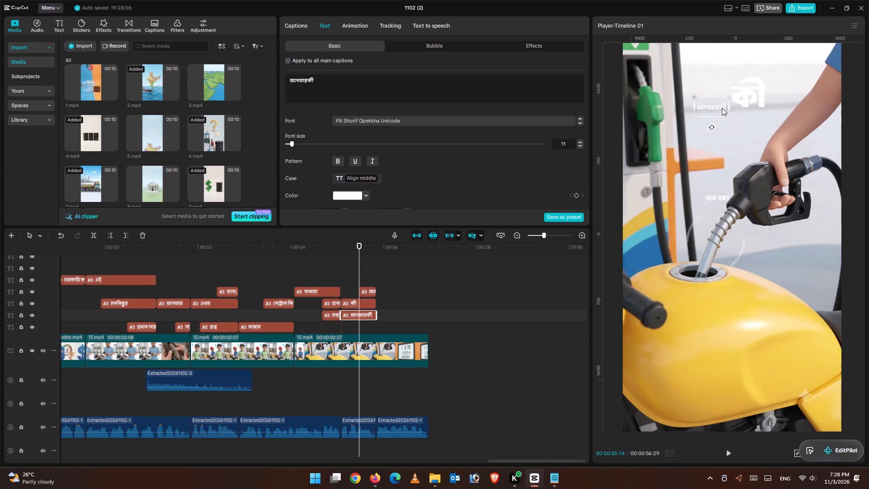
pyautogui.moveTo(722, 108); pyautogui.dragTo(722, 108)
# Delete কী from the end of the আপনারকী caption so it reads আপনার.
pyautogui.click(345, 75)
pyautogui.click(353, 82)
pyautogui.press('BackSpace')
pyautogui.press('BackSpace')
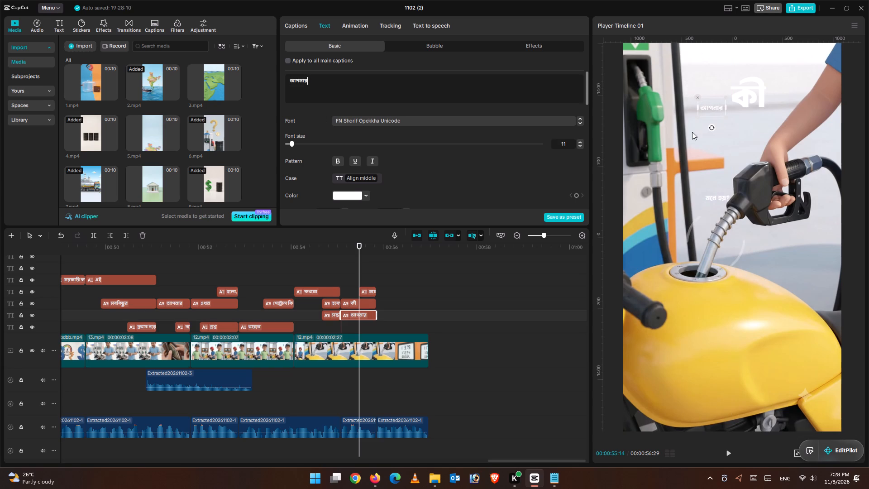
# Enlarge the আপনার caption and move it up to sit directly left of কী in the video frame.
pyautogui.moveTo(722, 116); pyautogui.dragTo(739, 136)
pyautogui.moveTo(724, 121); pyautogui.dragTo(720, 96)
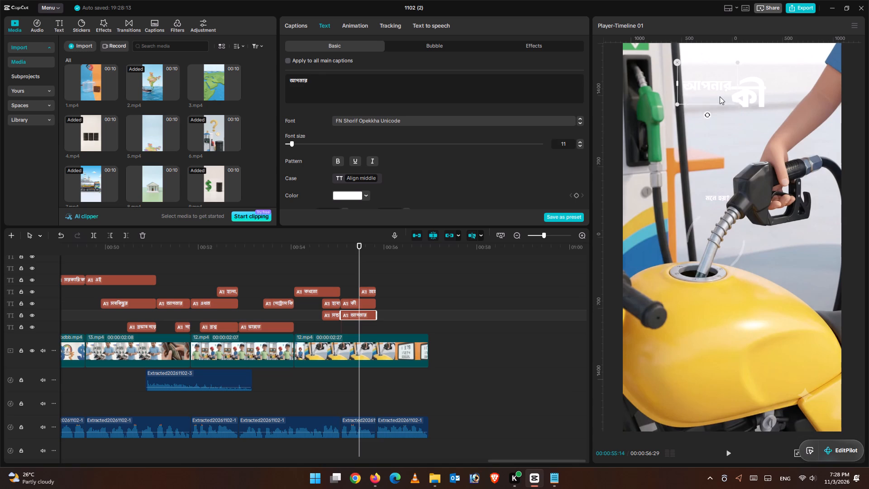
pyautogui.moveTo(720, 96); pyautogui.dragTo(719, 95)
# Move the কী caption slightly up and right, leaving a small gap after আপনার.
pyautogui.click(745, 98)
pyautogui.moveTo(749, 96); pyautogui.dragTo(750, 82)
pyautogui.click(732, 101)
pyautogui.click(734, 158)
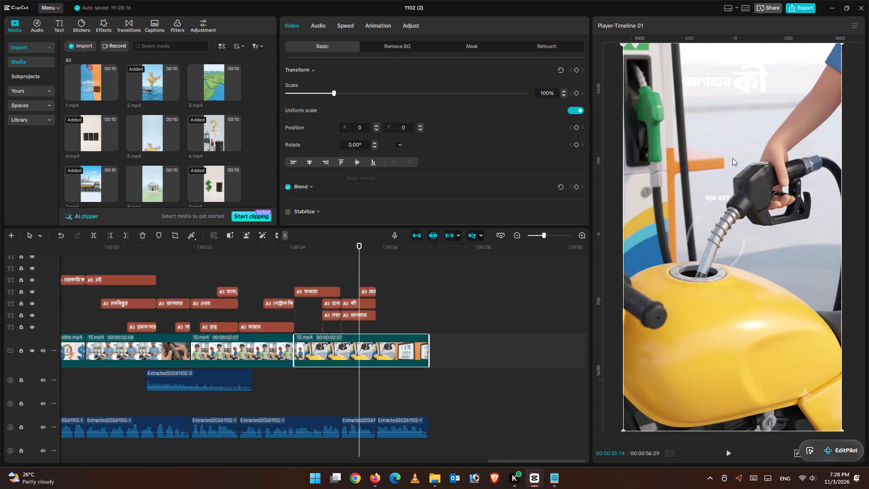
pyautogui.click(721, 80)
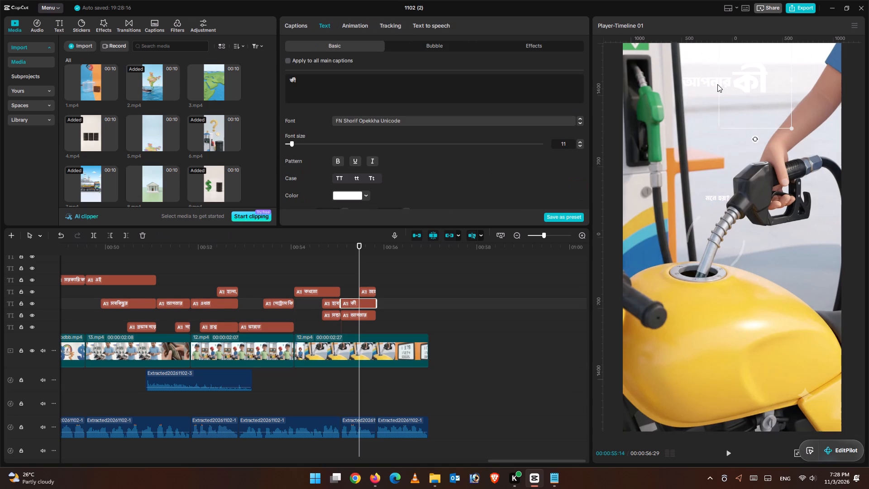
pyautogui.moveTo(749, 85); pyautogui.dragTo(757, 86)
# Fine-tune the position and size of the আপনার caption so it sits close against the left side of কী.
pyautogui.click(712, 86)
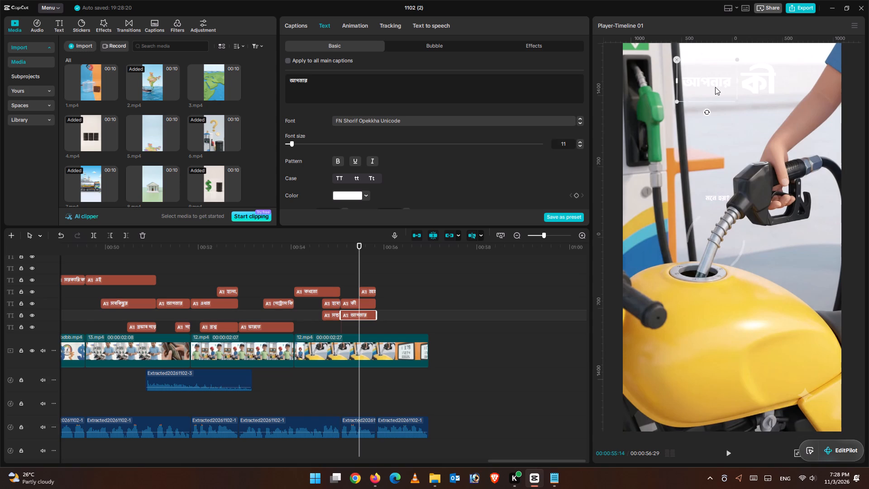
pyautogui.moveTo(713, 84); pyautogui.dragTo(720, 87)
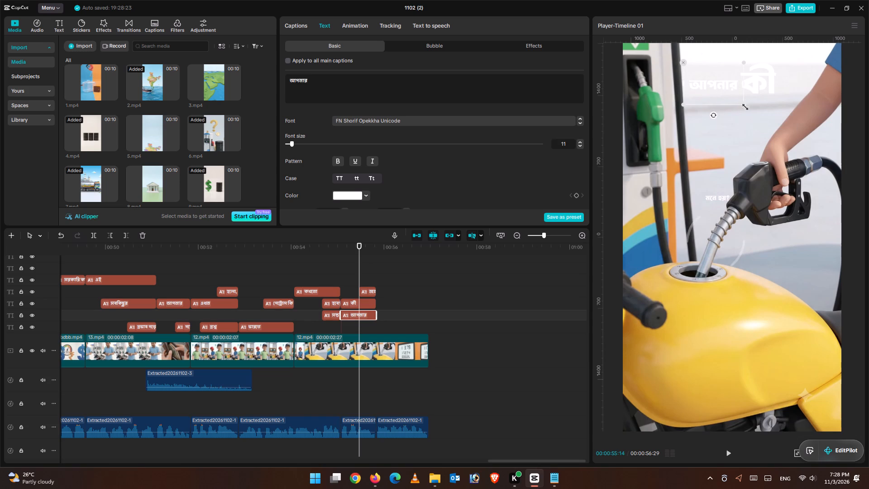
pyautogui.moveTo(741, 105); pyautogui.dragTo(747, 110)
pyautogui.moveTo(745, 108); pyautogui.dragTo(740, 104)
pyautogui.moveTo(740, 104); pyautogui.dragTo(740, 103)
pyautogui.click(726, 91)
pyautogui.click(759, 120)
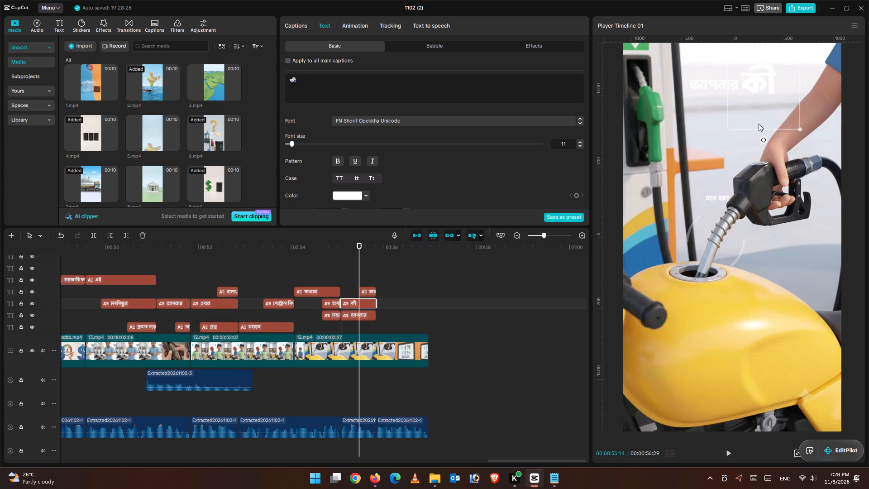
# Enlarge the মনে হয়? caption and move it up directly beneath আপনার কী.
pyautogui.click(365, 297)
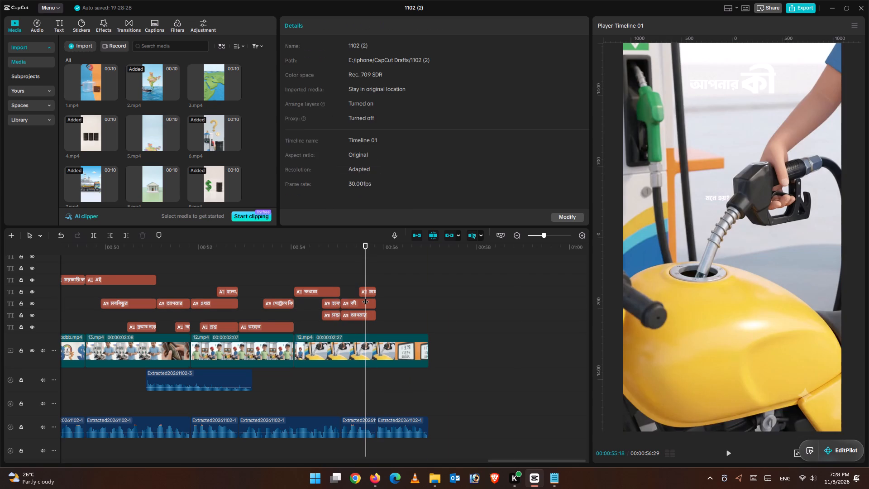
pyautogui.click(370, 292)
pyautogui.moveTo(729, 208); pyautogui.dragTo(754, 225)
pyautogui.moveTo(726, 205); pyautogui.dragTo(737, 111)
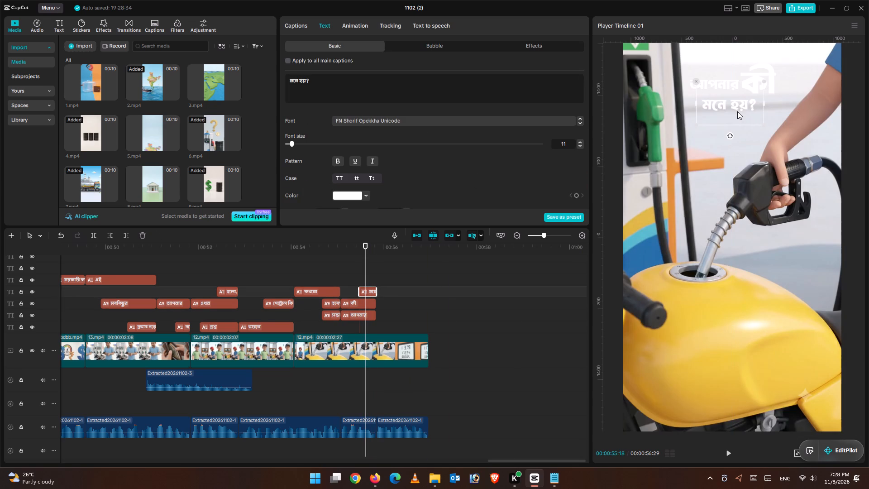
pyautogui.moveTo(737, 111); pyautogui.dragTo(747, 110)
pyautogui.click(743, 155)
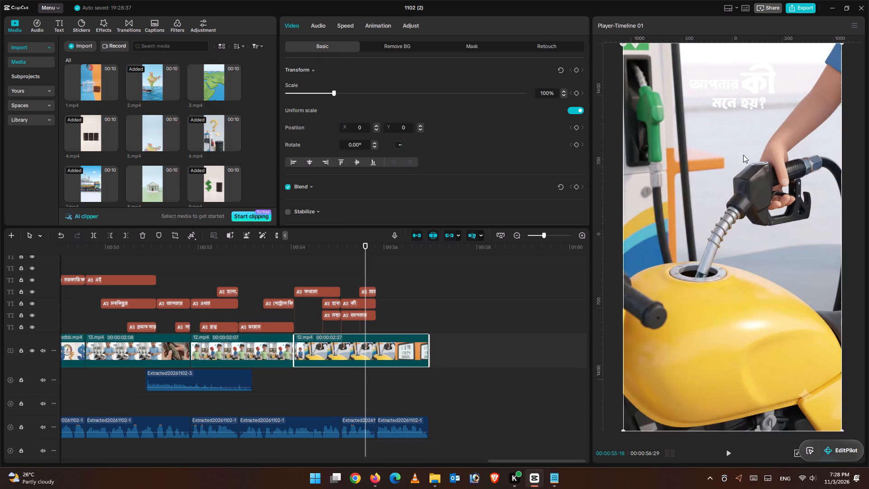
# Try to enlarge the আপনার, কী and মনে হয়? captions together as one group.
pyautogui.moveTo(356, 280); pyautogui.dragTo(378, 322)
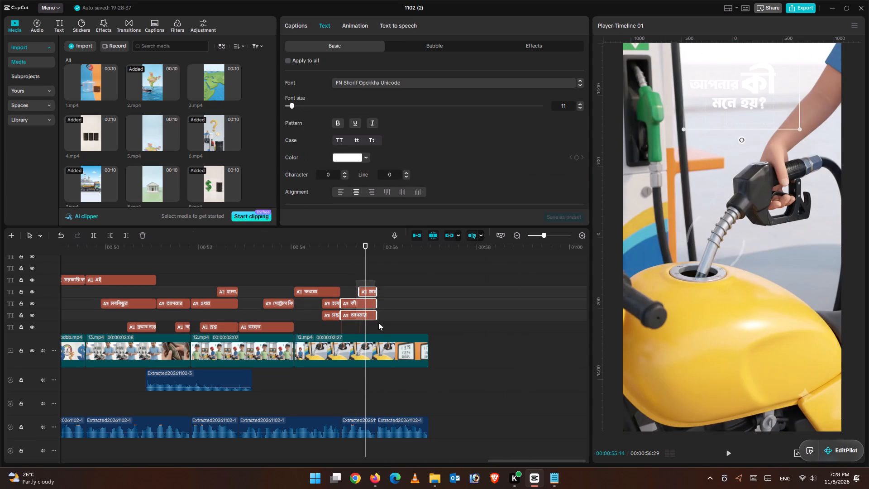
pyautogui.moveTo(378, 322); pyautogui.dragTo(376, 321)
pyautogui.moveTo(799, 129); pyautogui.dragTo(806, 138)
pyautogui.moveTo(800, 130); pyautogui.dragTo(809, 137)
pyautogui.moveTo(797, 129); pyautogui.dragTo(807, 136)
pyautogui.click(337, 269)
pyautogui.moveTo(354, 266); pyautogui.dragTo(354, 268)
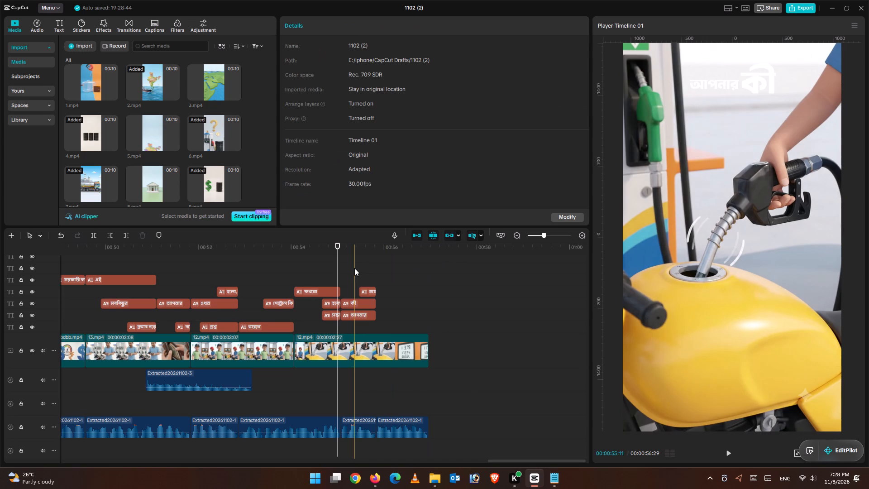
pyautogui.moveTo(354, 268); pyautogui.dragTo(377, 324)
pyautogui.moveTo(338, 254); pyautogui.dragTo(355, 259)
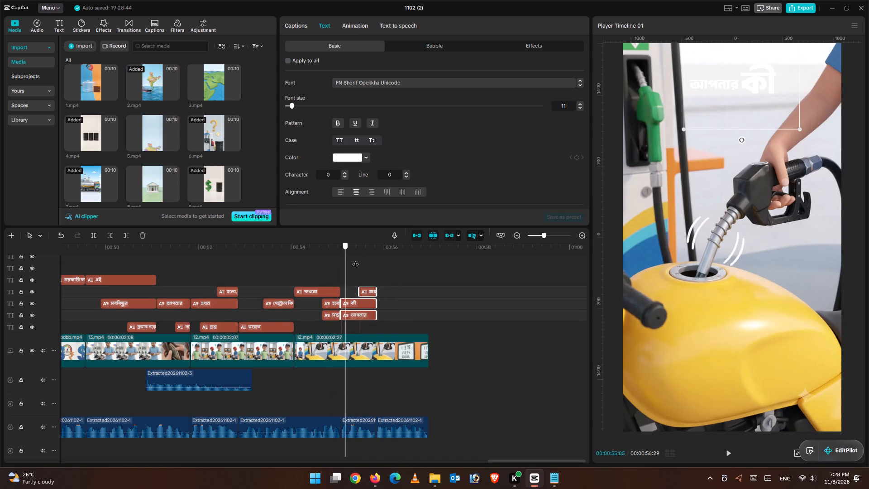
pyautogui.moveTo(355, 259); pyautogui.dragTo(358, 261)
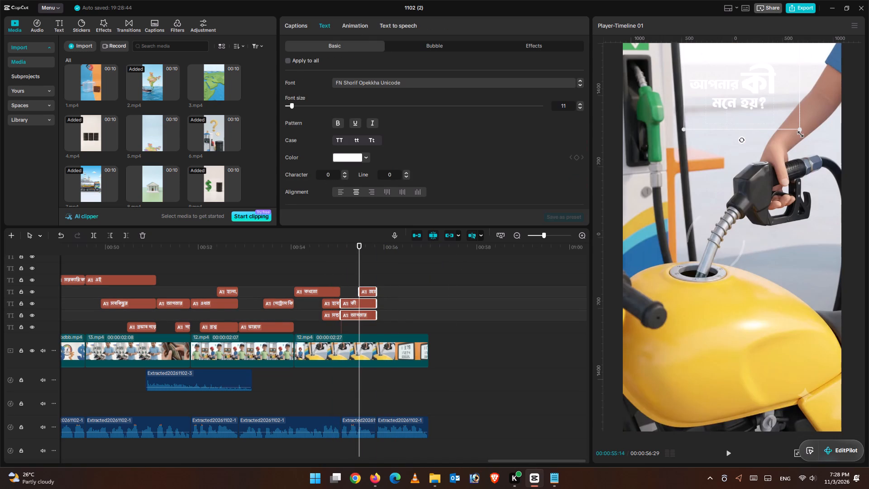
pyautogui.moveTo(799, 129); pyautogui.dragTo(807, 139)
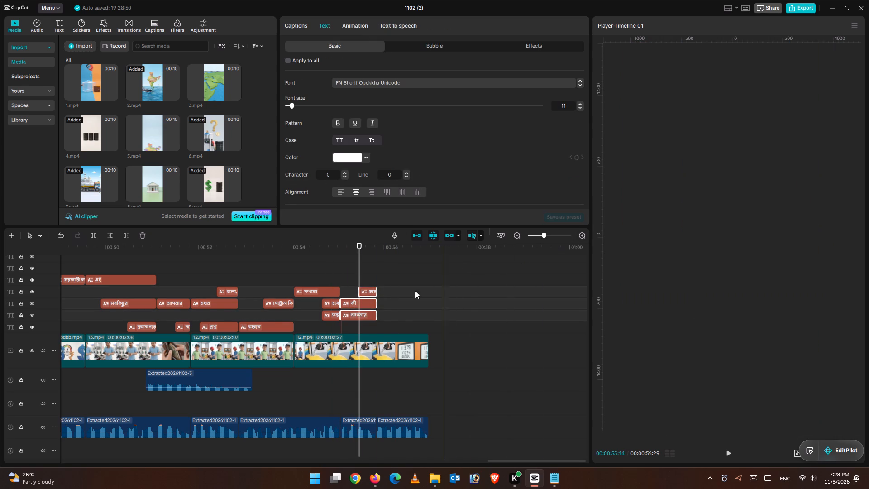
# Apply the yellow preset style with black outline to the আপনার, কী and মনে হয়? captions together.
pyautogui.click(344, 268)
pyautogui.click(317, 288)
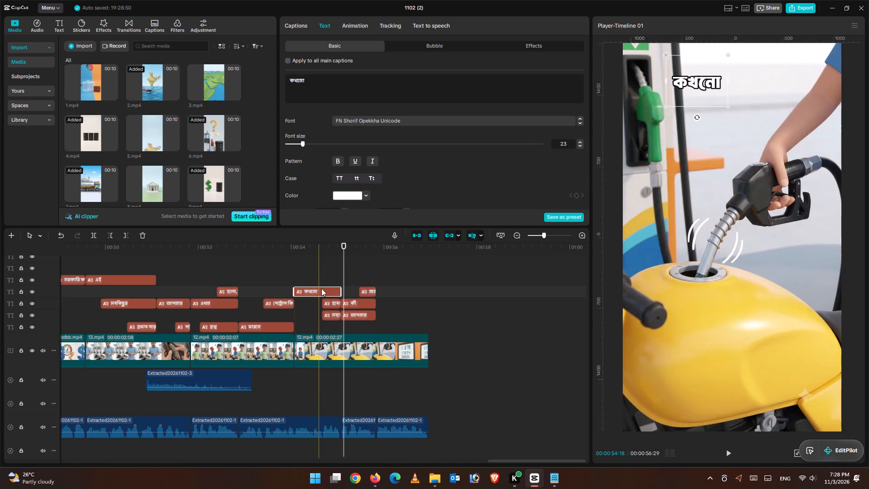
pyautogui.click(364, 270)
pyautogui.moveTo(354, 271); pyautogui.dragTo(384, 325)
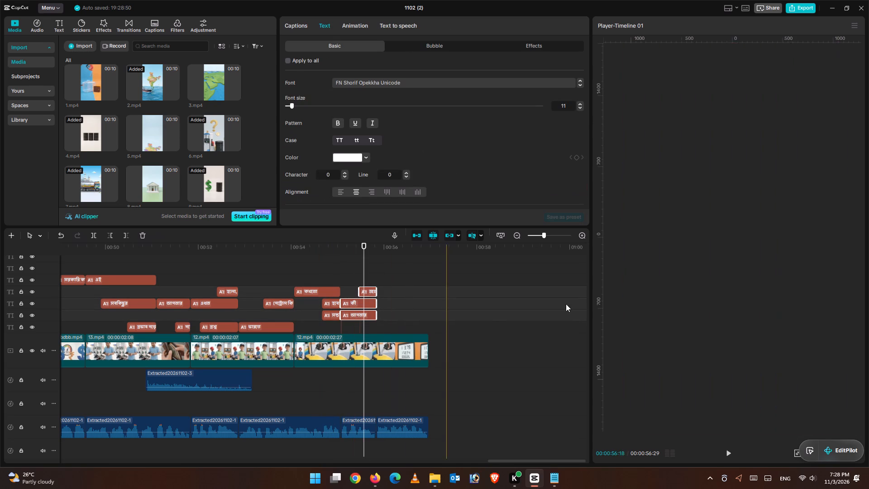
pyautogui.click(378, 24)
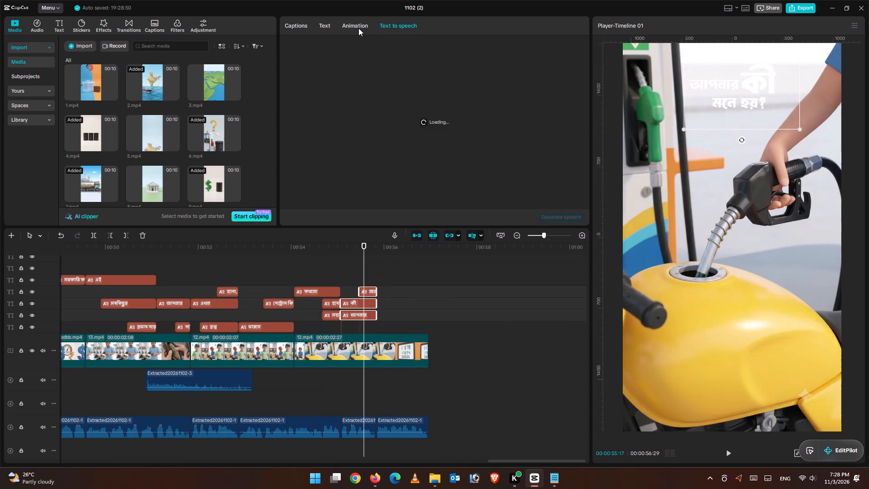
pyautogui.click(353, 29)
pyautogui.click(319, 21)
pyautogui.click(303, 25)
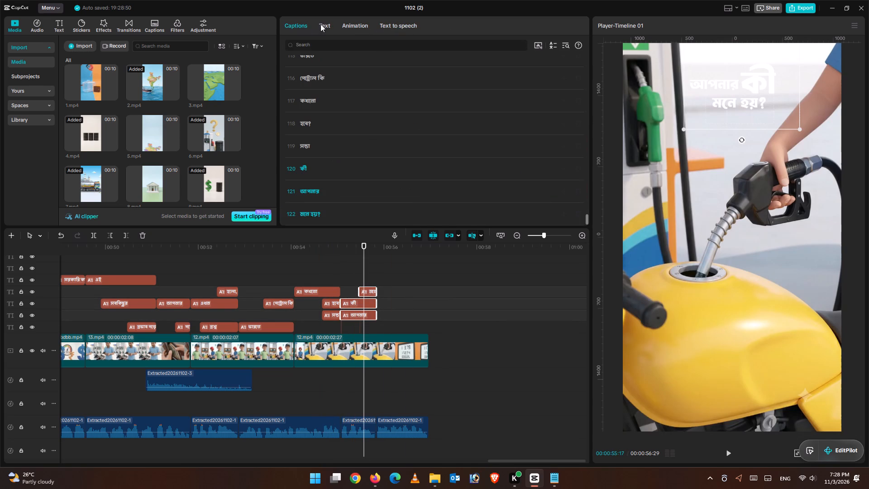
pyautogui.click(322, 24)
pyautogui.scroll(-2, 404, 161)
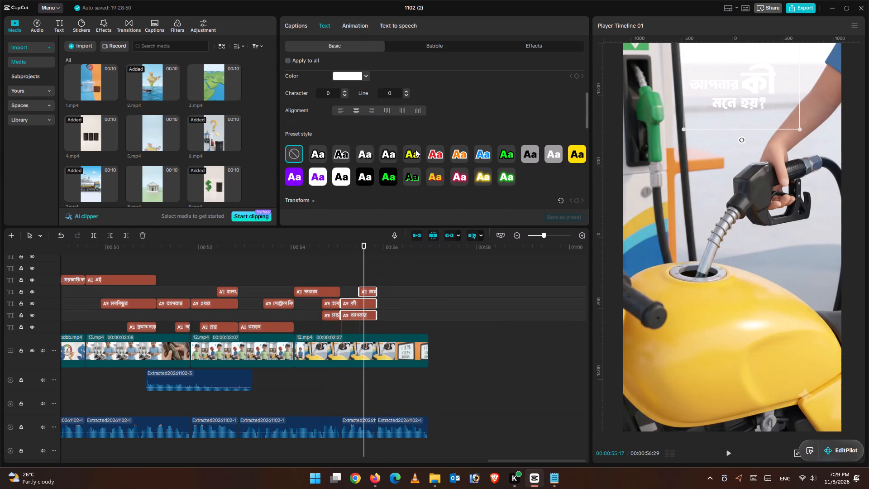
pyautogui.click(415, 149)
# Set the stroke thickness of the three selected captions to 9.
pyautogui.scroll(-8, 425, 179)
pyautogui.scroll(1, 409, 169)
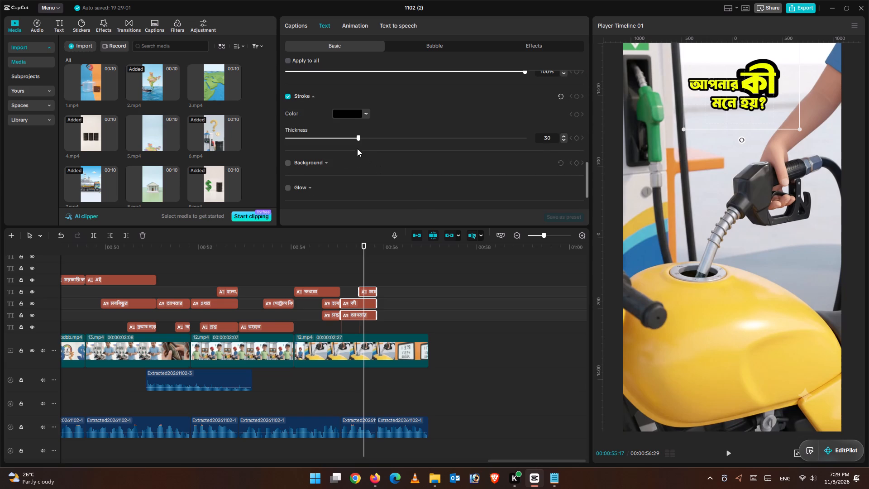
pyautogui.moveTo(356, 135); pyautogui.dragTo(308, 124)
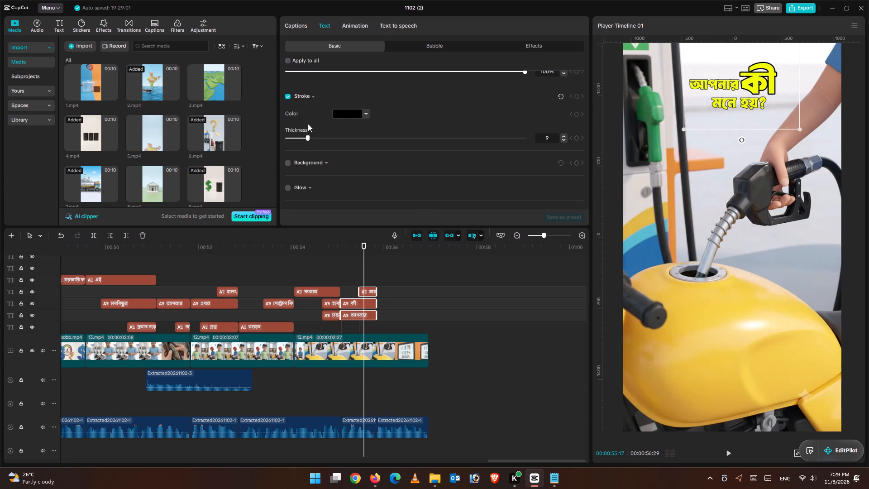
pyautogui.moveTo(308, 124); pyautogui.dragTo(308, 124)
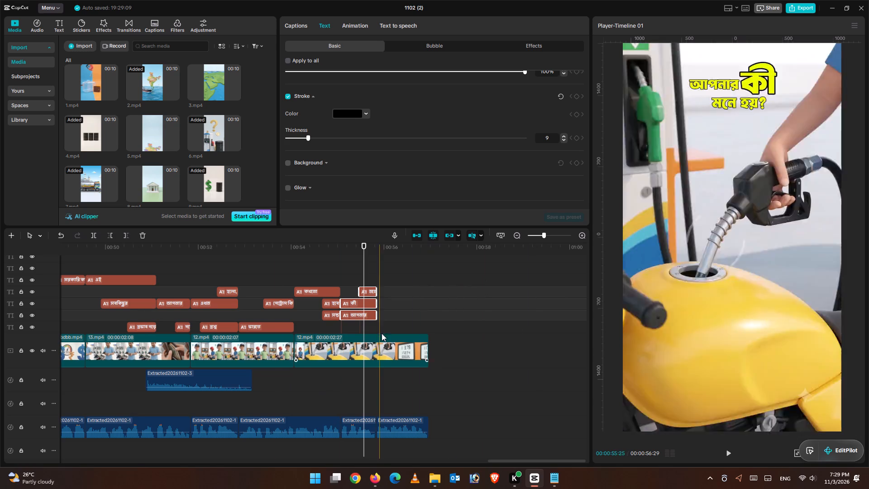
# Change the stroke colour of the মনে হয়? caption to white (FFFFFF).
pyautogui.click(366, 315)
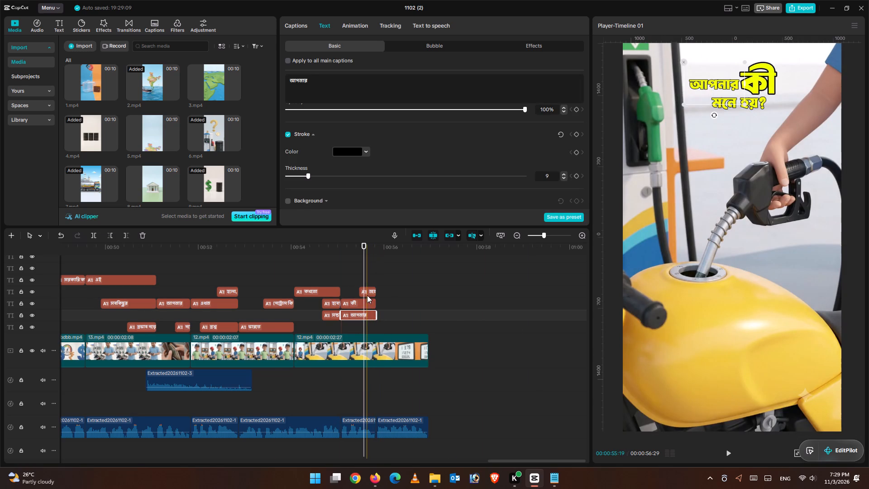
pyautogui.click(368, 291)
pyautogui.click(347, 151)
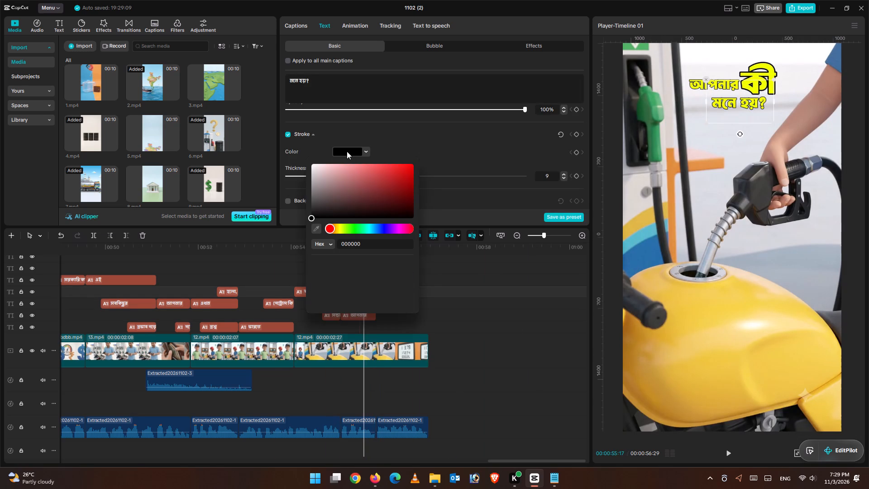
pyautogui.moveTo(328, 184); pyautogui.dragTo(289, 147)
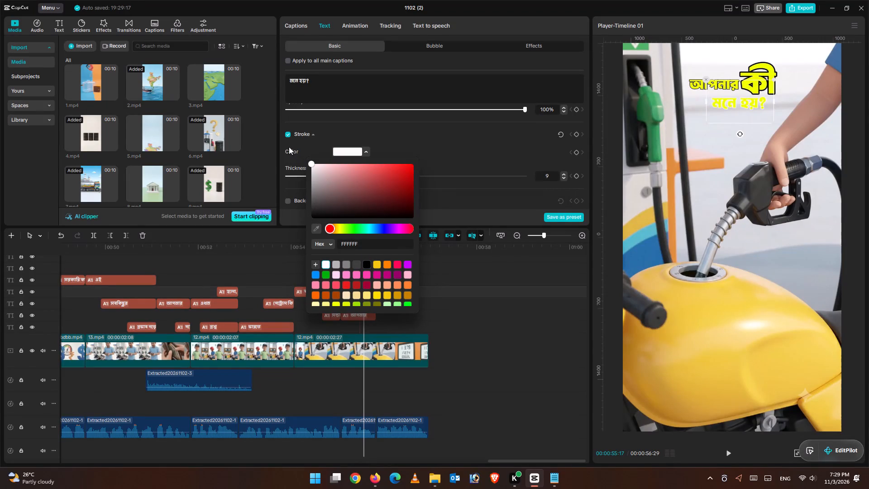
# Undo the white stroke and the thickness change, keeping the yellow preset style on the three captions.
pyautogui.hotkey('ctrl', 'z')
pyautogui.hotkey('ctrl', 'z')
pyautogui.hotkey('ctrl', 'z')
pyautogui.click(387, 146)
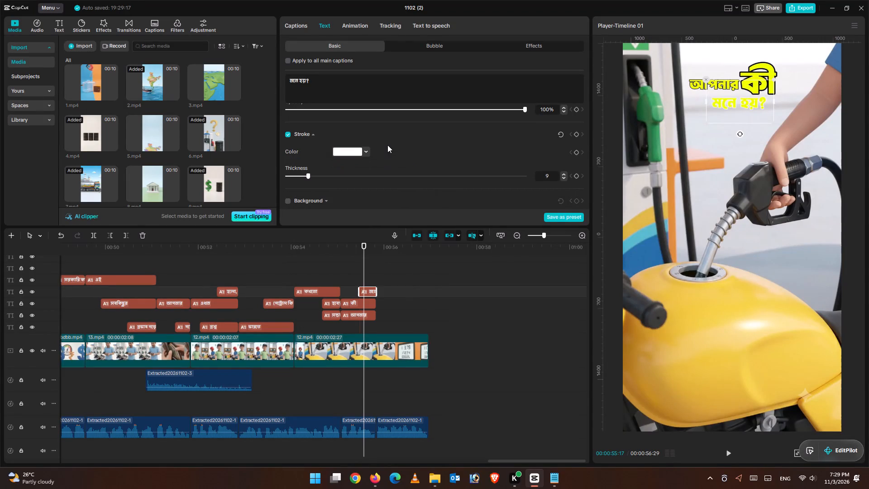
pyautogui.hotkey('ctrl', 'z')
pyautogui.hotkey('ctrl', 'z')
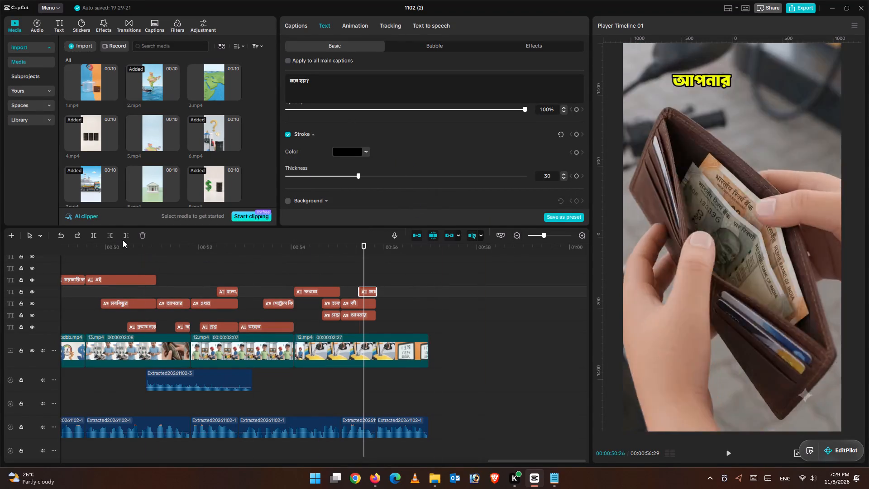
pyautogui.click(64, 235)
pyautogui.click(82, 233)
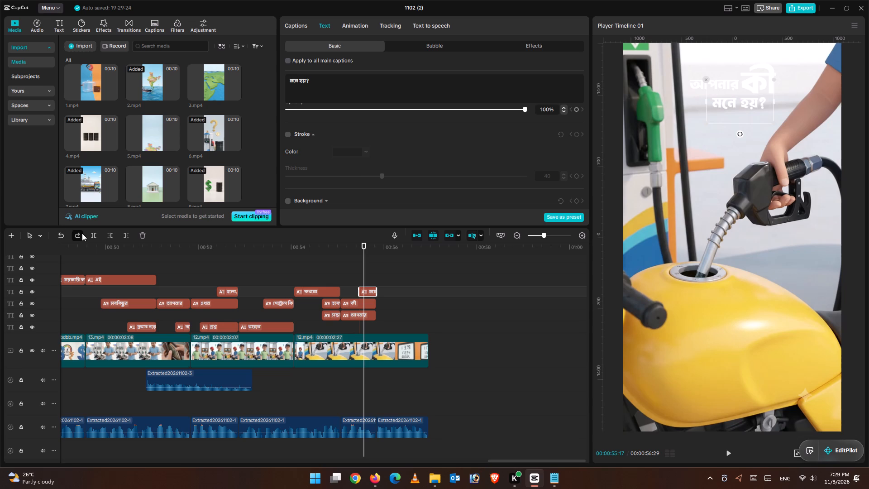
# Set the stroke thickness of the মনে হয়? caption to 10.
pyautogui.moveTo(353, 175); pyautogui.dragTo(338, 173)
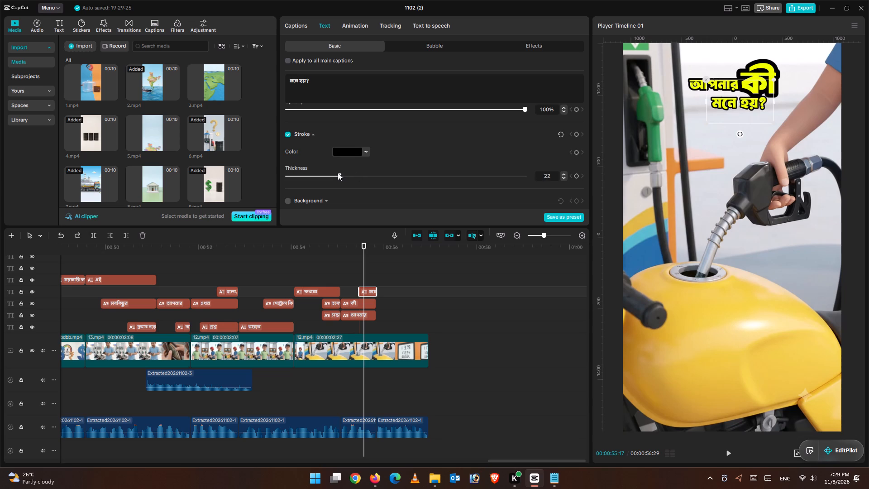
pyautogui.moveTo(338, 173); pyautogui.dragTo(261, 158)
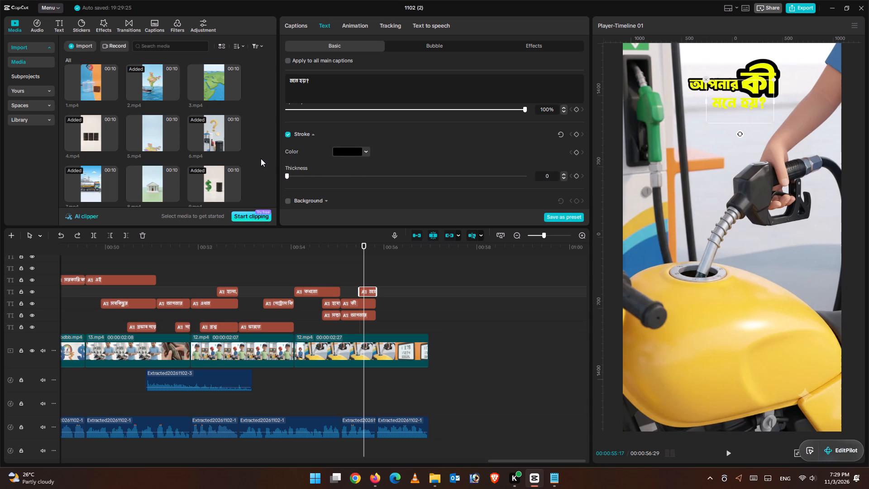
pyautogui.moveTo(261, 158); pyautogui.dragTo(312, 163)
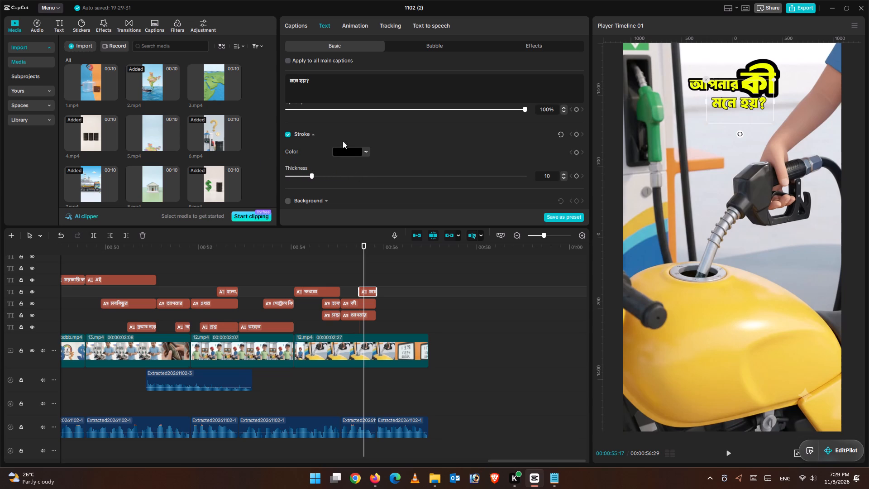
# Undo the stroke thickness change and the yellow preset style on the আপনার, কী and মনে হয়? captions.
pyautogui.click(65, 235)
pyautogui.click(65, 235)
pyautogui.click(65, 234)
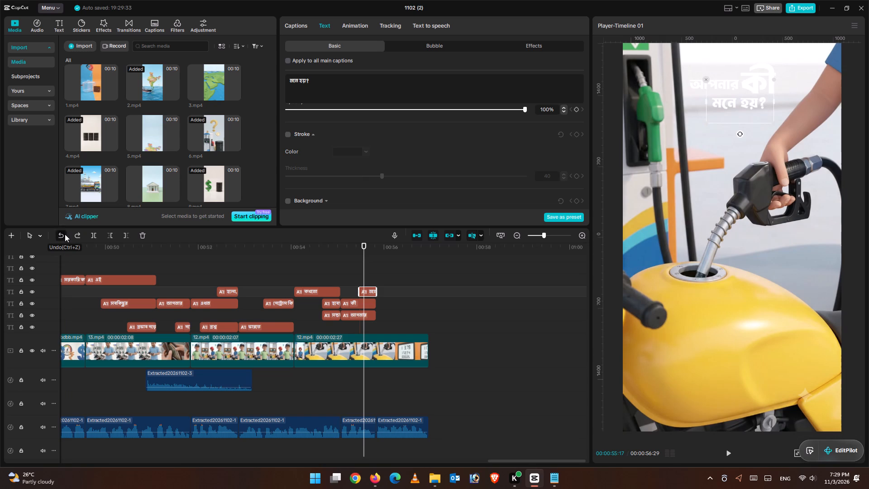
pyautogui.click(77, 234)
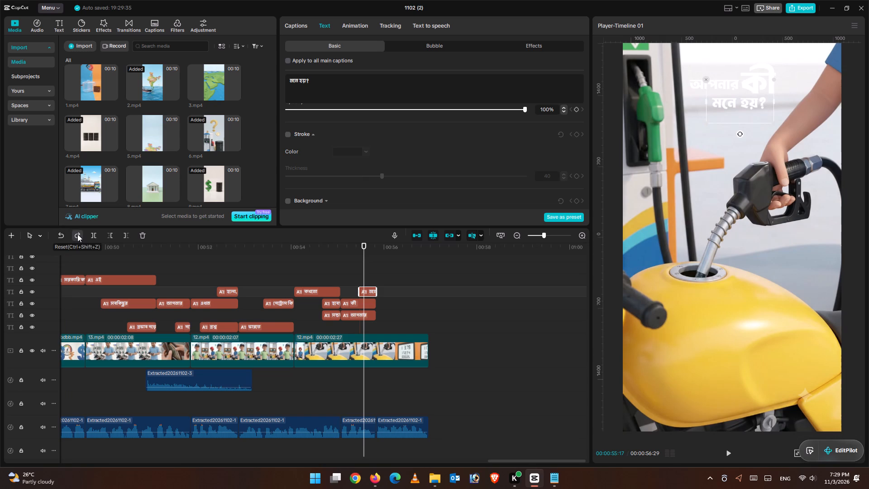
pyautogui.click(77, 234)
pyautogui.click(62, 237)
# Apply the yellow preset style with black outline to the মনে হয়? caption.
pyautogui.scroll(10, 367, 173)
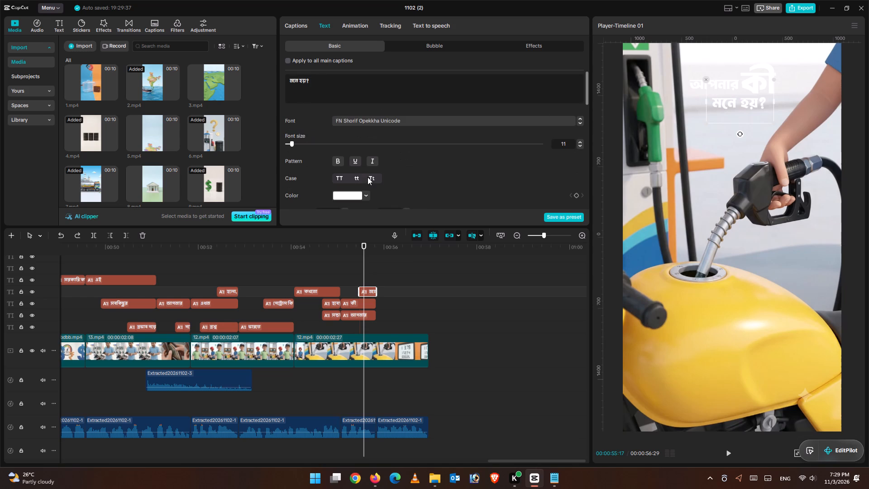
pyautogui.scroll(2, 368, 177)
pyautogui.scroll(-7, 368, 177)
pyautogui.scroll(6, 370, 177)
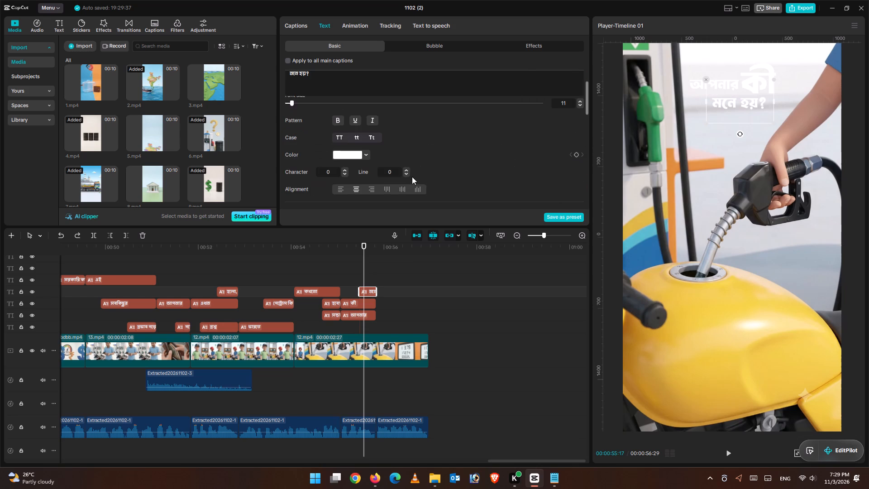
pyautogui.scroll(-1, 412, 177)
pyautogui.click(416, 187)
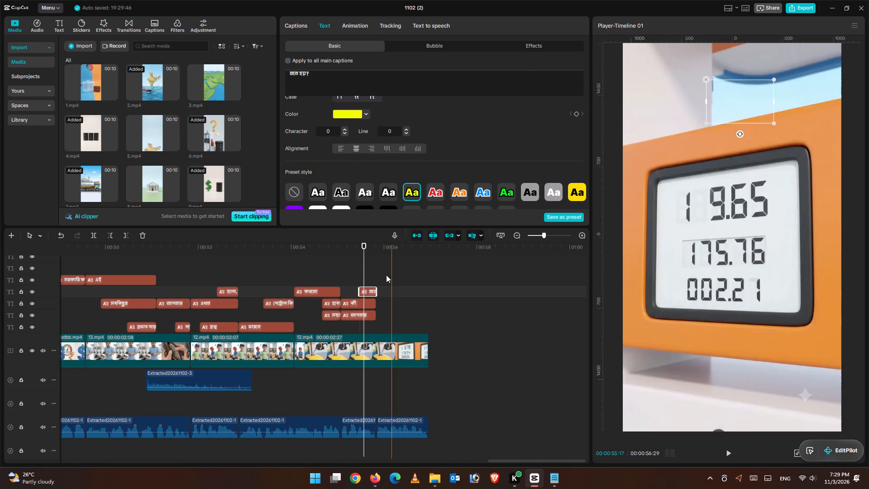
# Apply the yellow preset style with black outline to the আপনার, কী and মনে হয়? captions together.
pyautogui.click(354, 273)
pyautogui.moveTo(350, 270); pyautogui.dragTo(377, 322)
pyautogui.scroll(1, 362, 140)
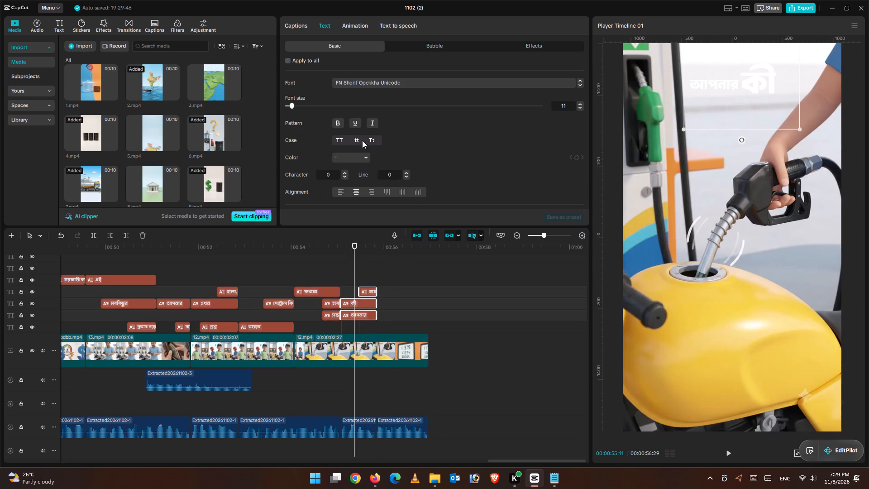
pyautogui.scroll(4, 362, 140)
pyautogui.scroll(-2, 423, 152)
pyautogui.click(417, 153)
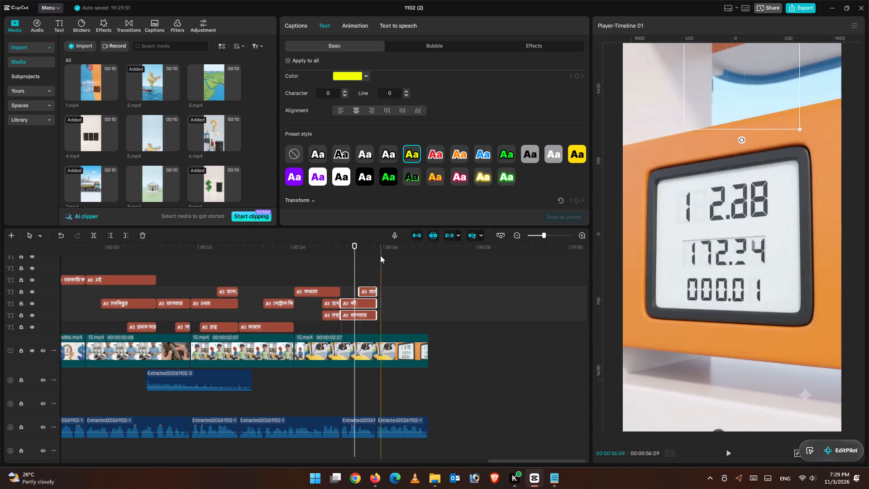
# Set the stroke thickness of the আপনার, কী and মনে হয়? captions to 9.
pyautogui.moveTo(353, 242); pyautogui.dragTo(365, 253)
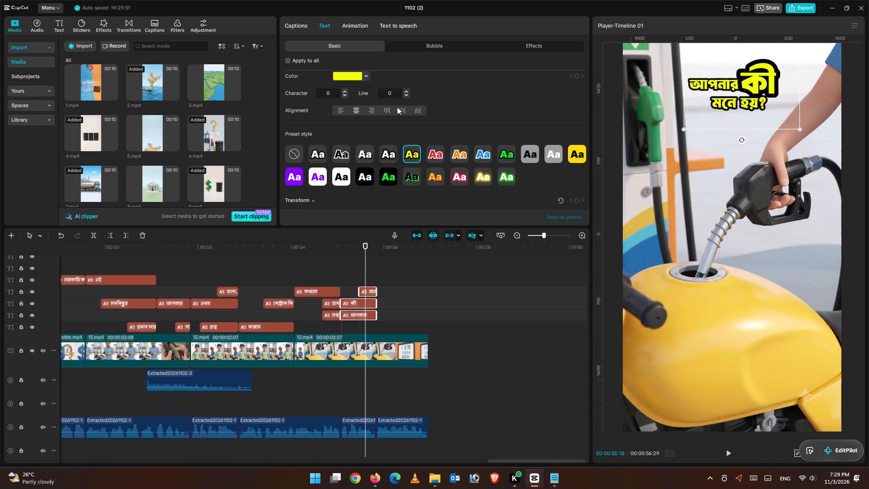
pyautogui.scroll(-4, 404, 136)
pyautogui.scroll(1, 406, 139)
pyautogui.scroll(-4, 404, 149)
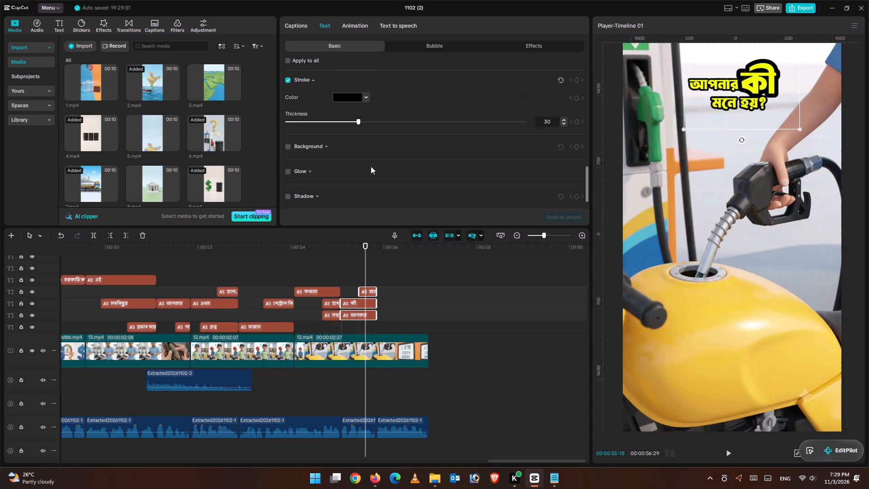
pyautogui.moveTo(358, 124); pyautogui.dragTo(307, 113)
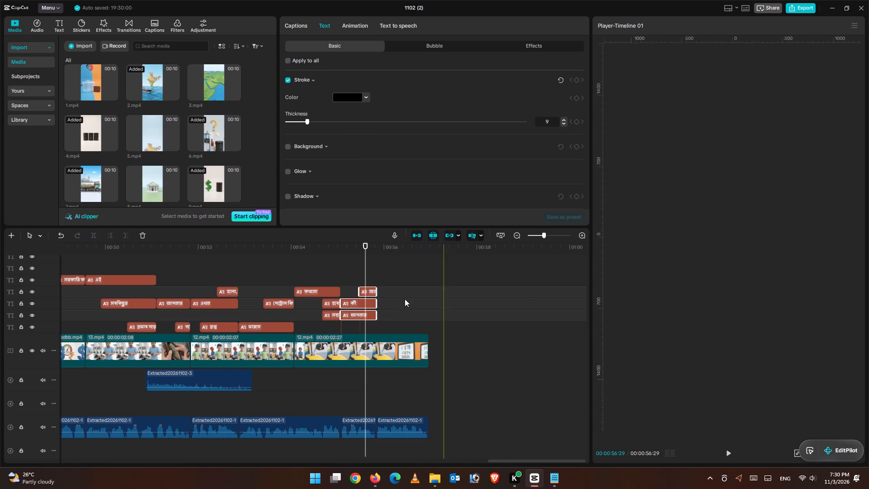
# Play back the closing captions and trim the start of the কী caption to 00:00:55:08, matching the narration.
pyautogui.click(309, 271)
pyautogui.click(730, 457)
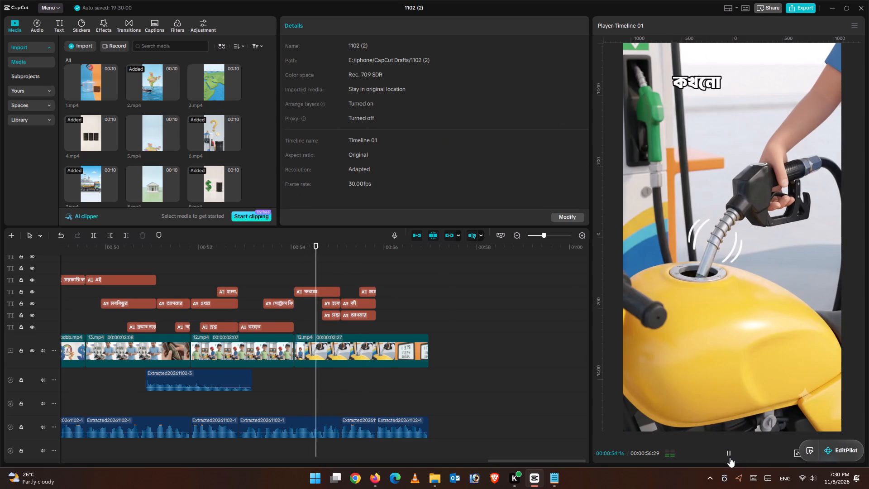
pyautogui.click(727, 452)
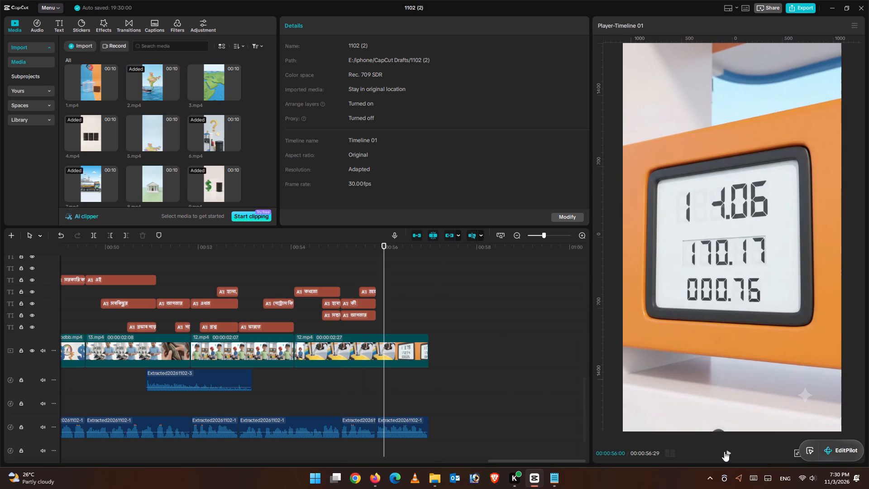
pyautogui.click(327, 267)
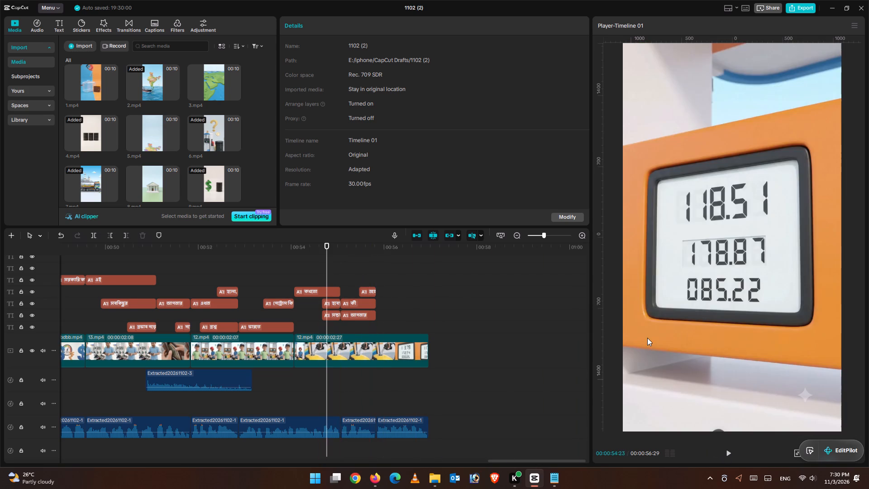
pyautogui.hotkey('ctrl', '=')
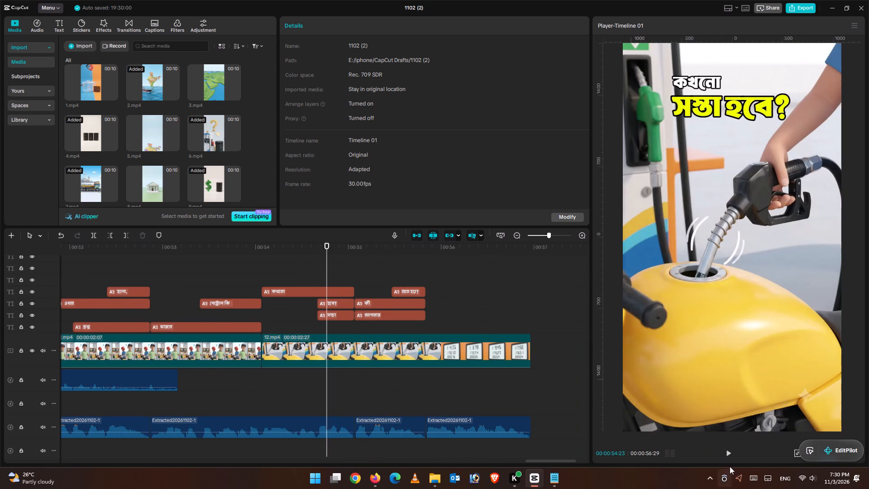
pyautogui.click(732, 458)
pyautogui.click(729, 456)
pyautogui.moveTo(396, 275); pyautogui.dragTo(394, 274)
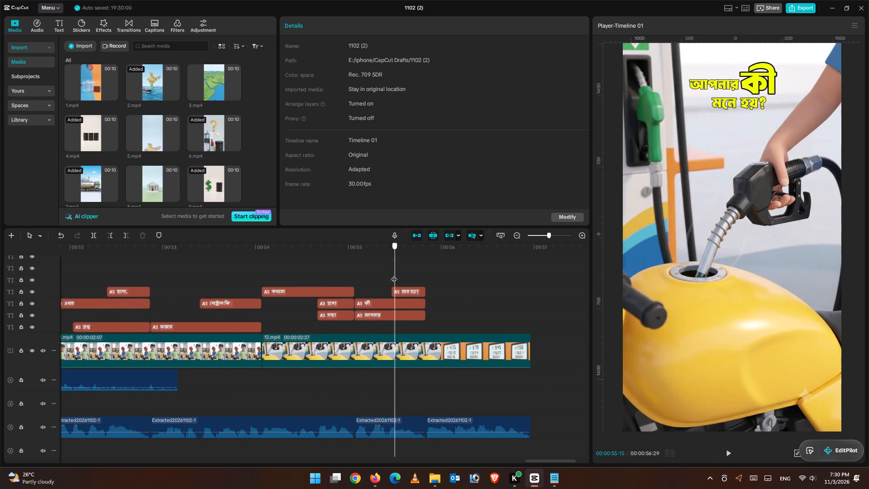
pyautogui.moveTo(394, 274); pyautogui.dragTo(373, 273)
pyautogui.click(377, 300)
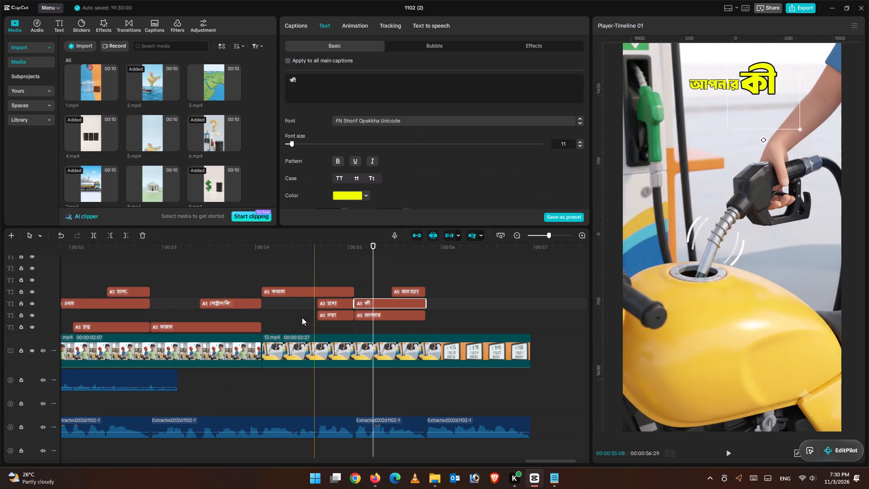
pyautogui.click(107, 236)
# Replay the closing question and change the text colour of the আপনার caption to white (FFFFFF).
pyautogui.click(331, 263)
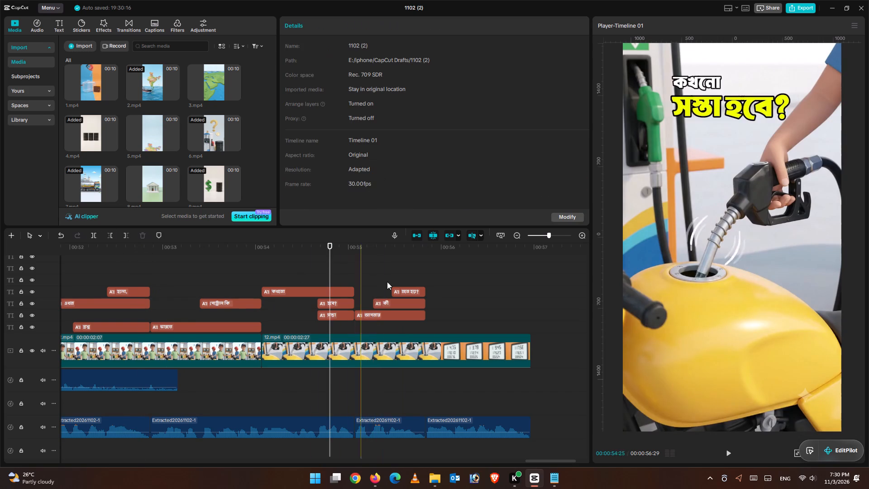
pyautogui.click(731, 455)
pyautogui.click(717, 449)
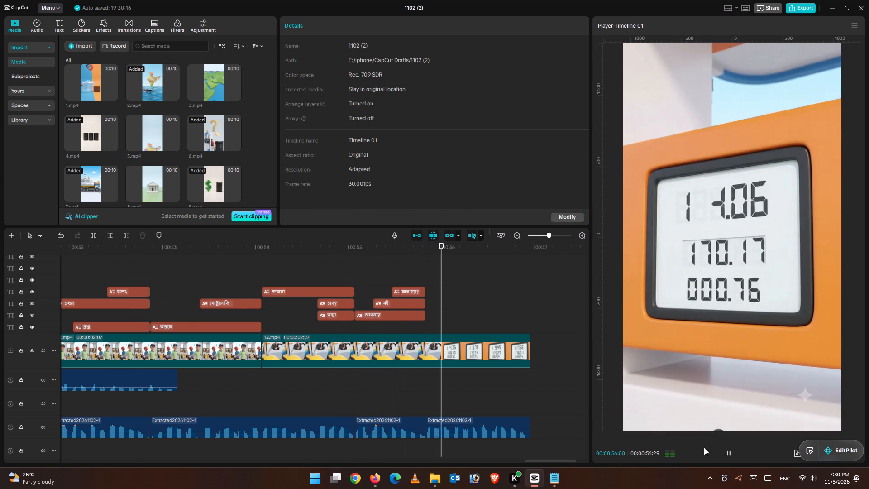
pyautogui.click(344, 260)
pyautogui.click(730, 452)
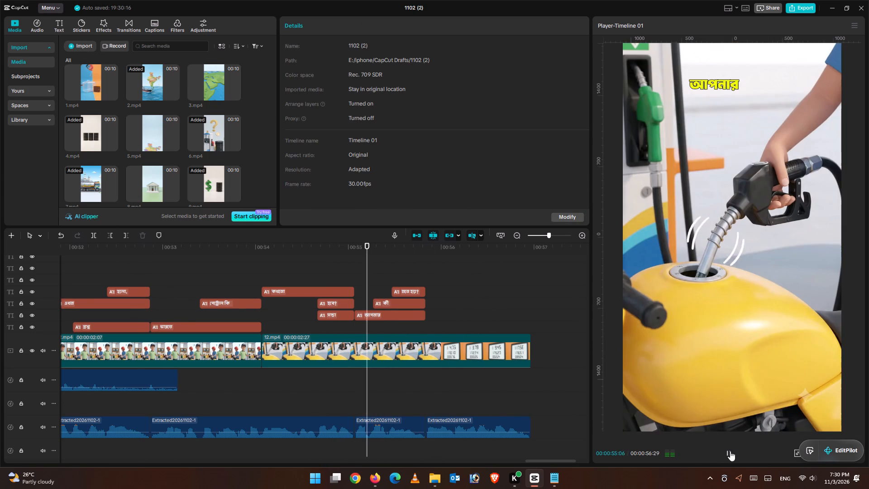
pyautogui.click(728, 449)
pyautogui.click(388, 313)
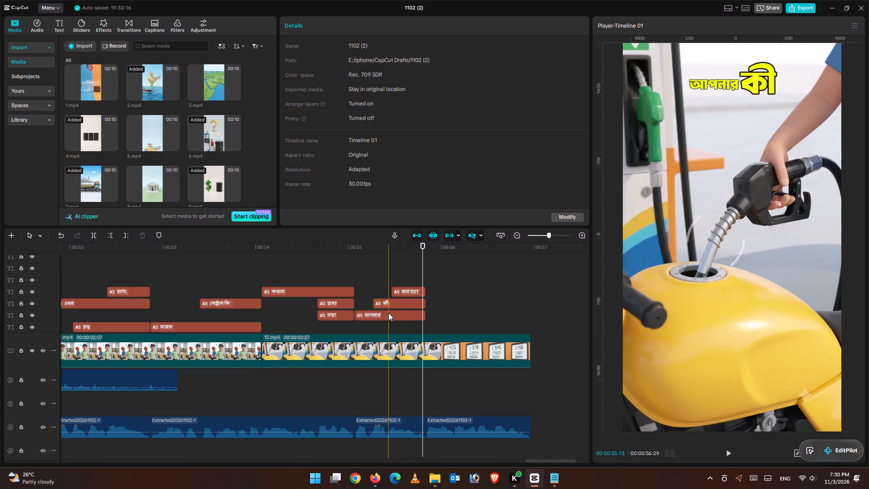
pyautogui.click(336, 198)
pyautogui.moveTo(350, 215); pyautogui.dragTo(247, 172)
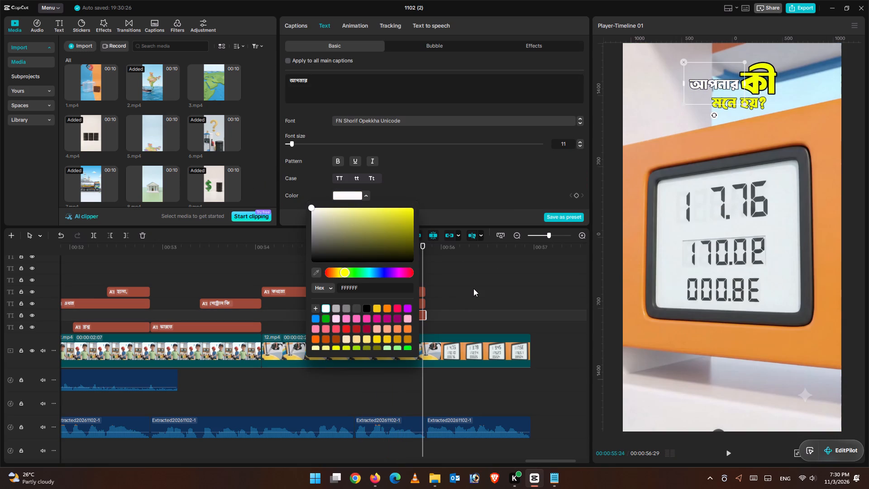
pyautogui.click(470, 283)
# Change the text colour of the মনে হয়? caption to white (FFFFFF).
pyautogui.click(403, 291)
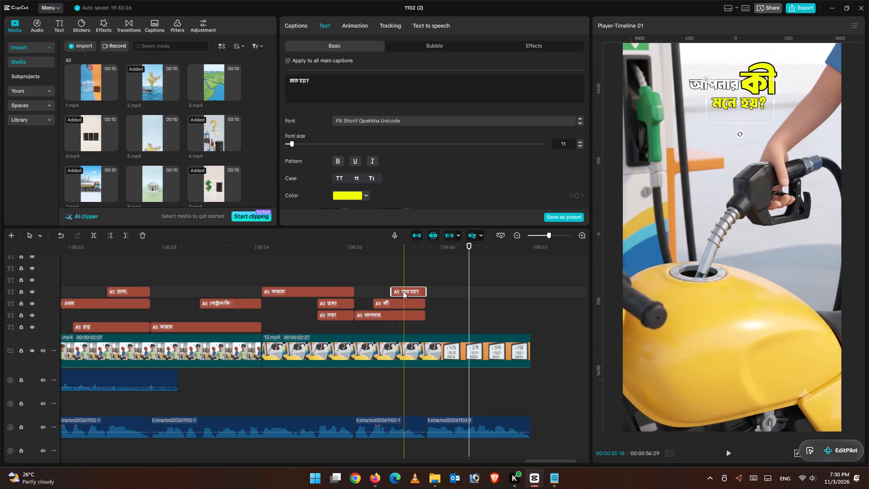
pyautogui.click(345, 195)
pyautogui.moveTo(339, 221); pyautogui.dragTo(262, 189)
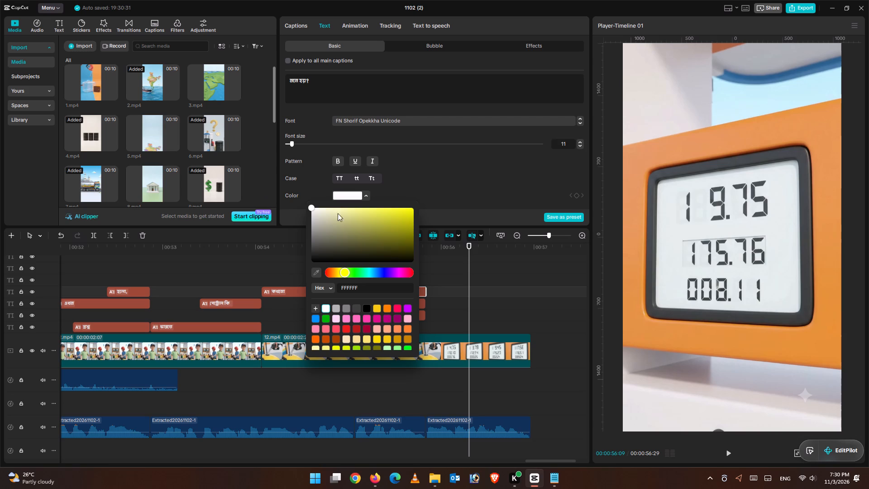
pyautogui.click(501, 249)
# Play back the end of the timeline to check the recoloured captions and hear the remaining uncaptioned narration.
pyautogui.click(386, 262)
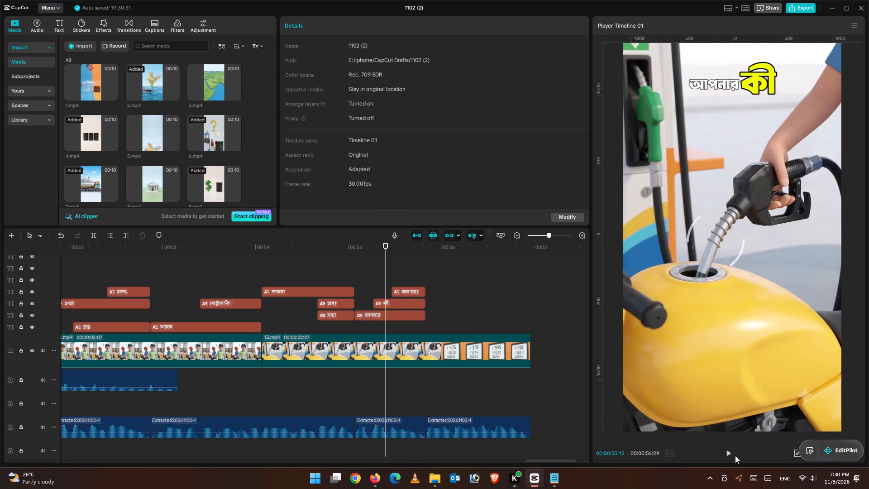
pyautogui.click(733, 454)
pyautogui.click(733, 453)
pyautogui.moveTo(455, 254); pyautogui.dragTo(441, 254)
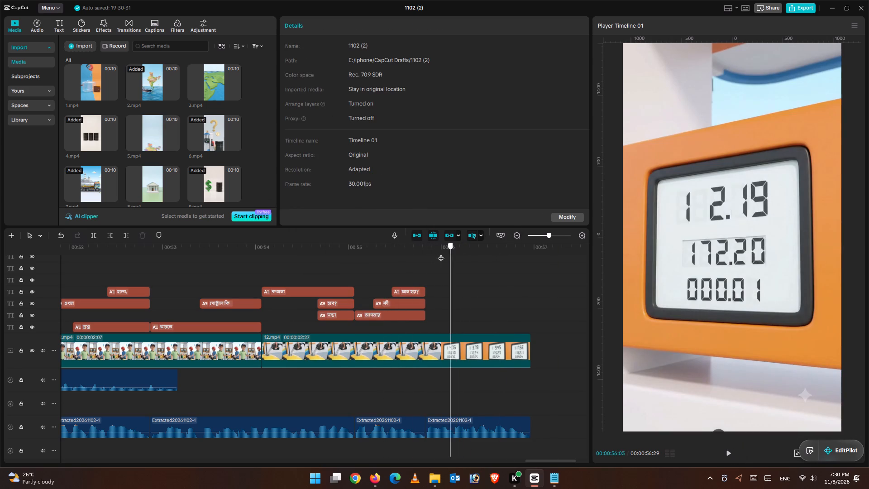
pyautogui.moveTo(441, 254); pyautogui.dragTo(426, 254)
pyautogui.click(731, 454)
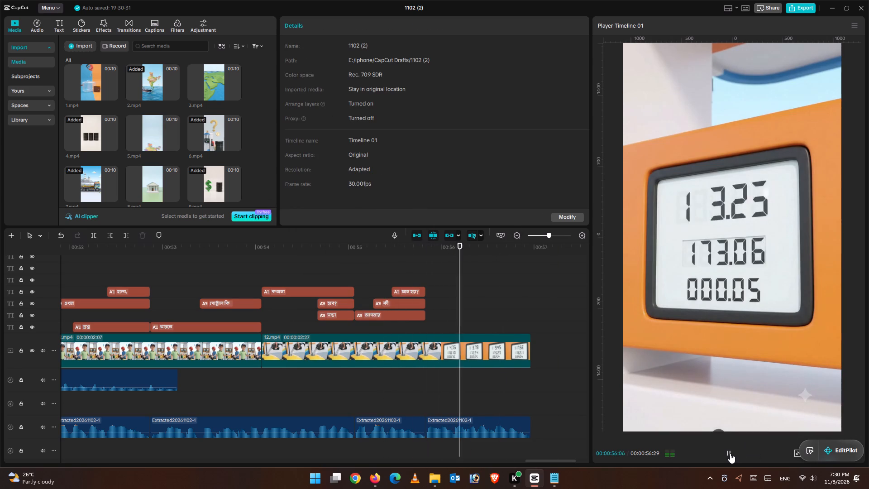
pyautogui.click(729, 453)
pyautogui.click(729, 453)
pyautogui.click(729, 453)
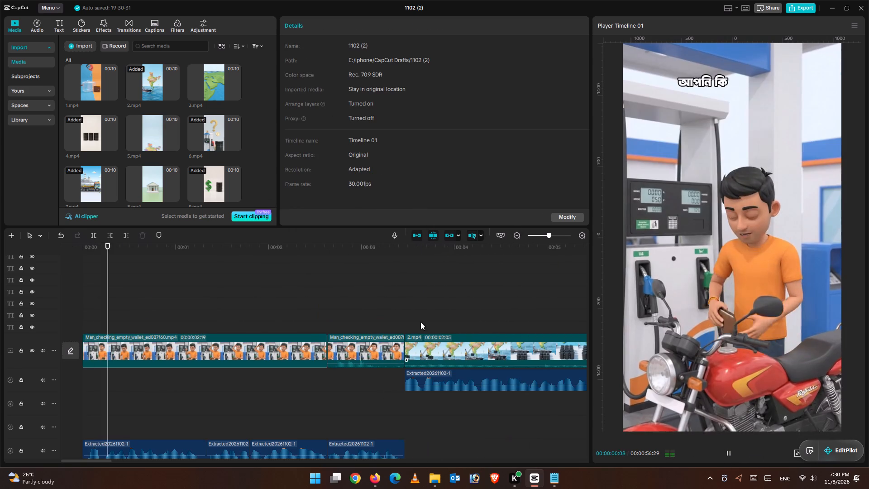
# Copy the মনে হয়? caption and paste the duplicate at 00:00:55:25, right after the original.
pyautogui.hotkey('ctrl', '-')
pyautogui.hotkey('ctrl', '-')
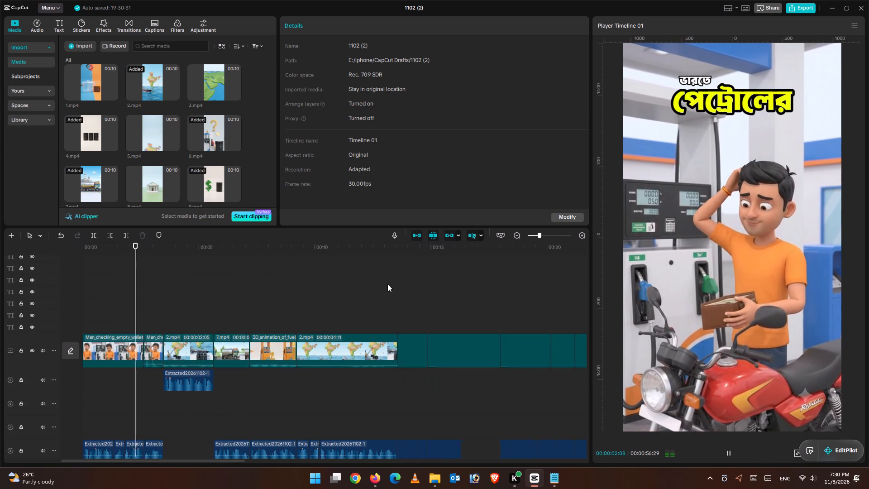
pyautogui.moveTo(167, 247); pyautogui.dragTo(868, 304)
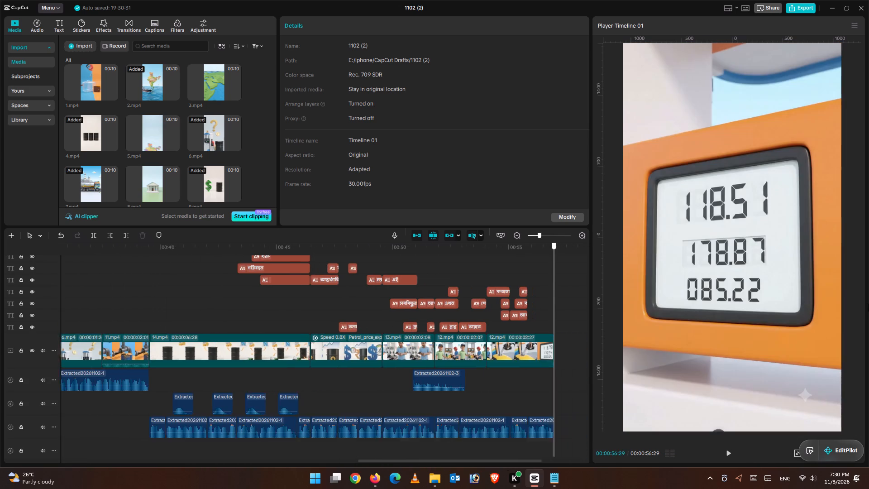
pyautogui.moveTo(868, 304); pyautogui.dragTo(868, 302)
pyautogui.moveTo(440, 252); pyautogui.dragTo(429, 252)
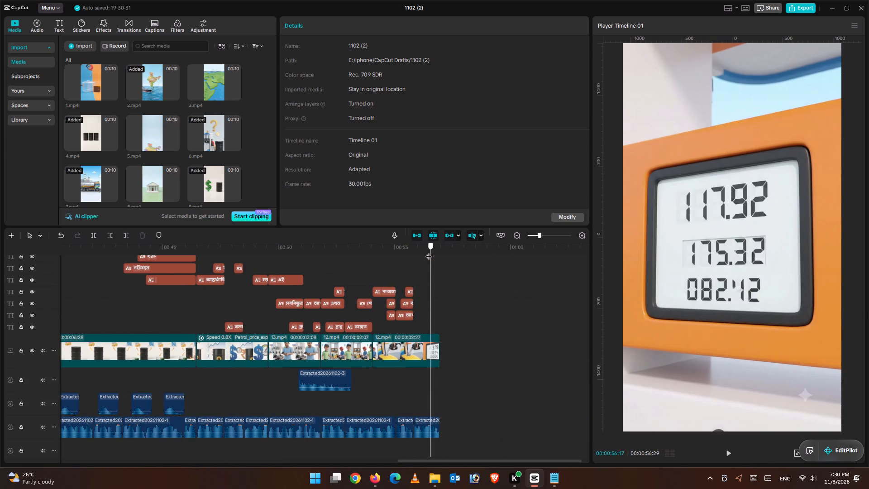
pyautogui.moveTo(429, 252); pyautogui.dragTo(415, 251)
pyautogui.hotkey('ctrl', '=')
pyautogui.hotkey('ctrl', '=')
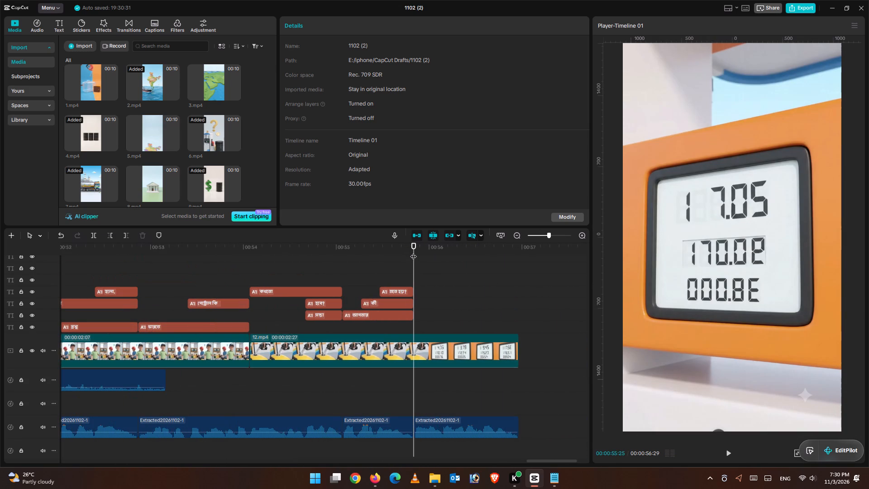
pyautogui.click(405, 287)
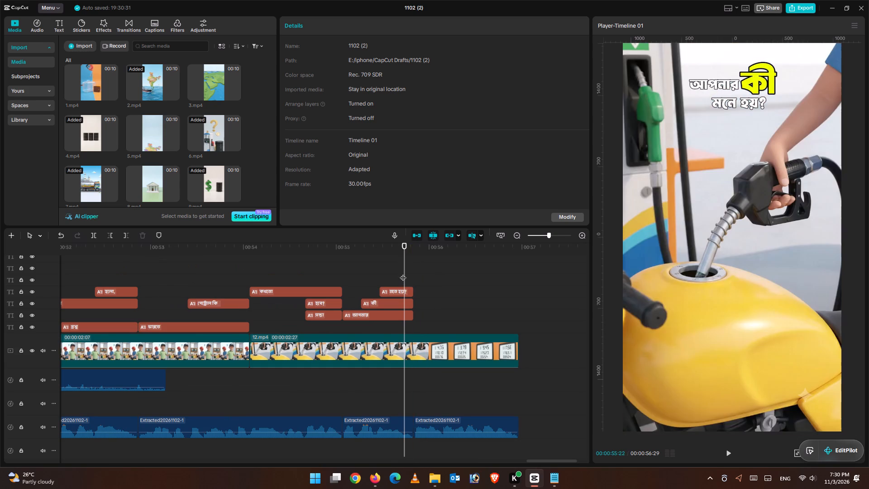
pyautogui.moveTo(403, 273); pyautogui.dragTo(414, 278)
pyautogui.click(410, 291)
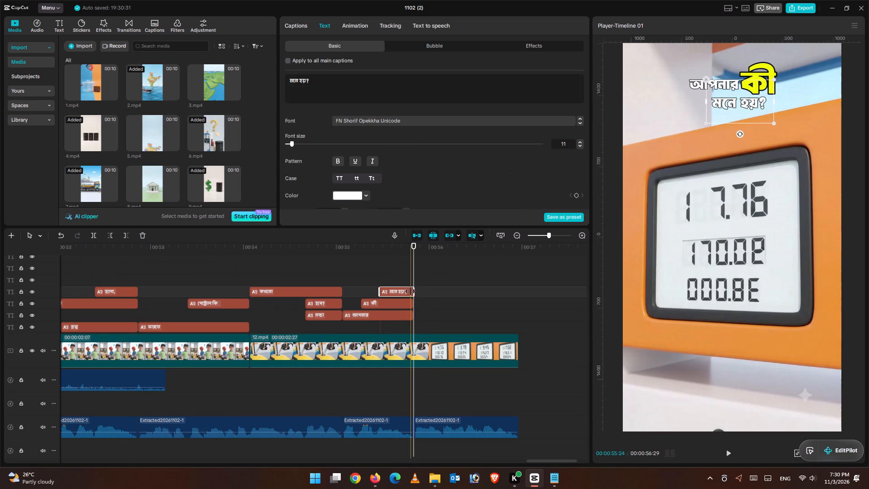
pyautogui.hotkey('ctrl', 'c')
pyautogui.hotkey('ctrl', 'v')
pyautogui.moveTo(421, 281); pyautogui.dragTo(426, 282)
# Replace the duplicated caption's text with কমেন্টে, copied from entry 153 of the subtitle file in Notepad.
pyautogui.moveTo(328, 87); pyautogui.dragTo(278, 77)
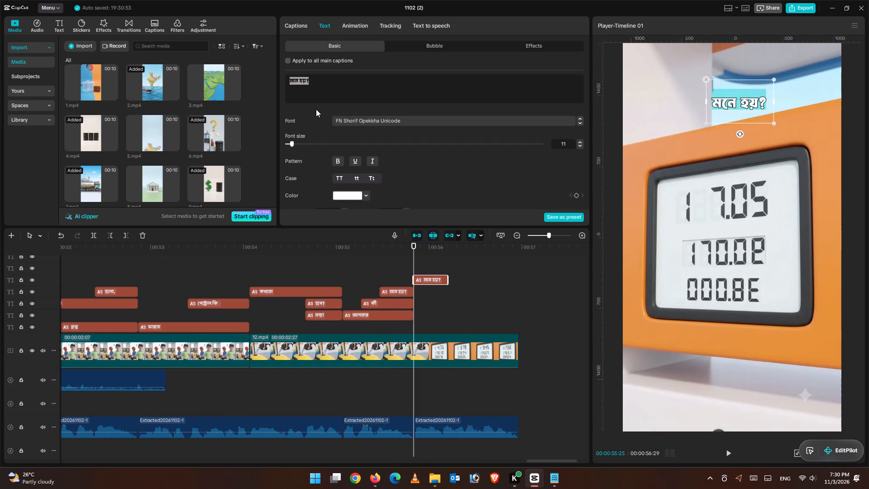
pyautogui.press('BackSpace')
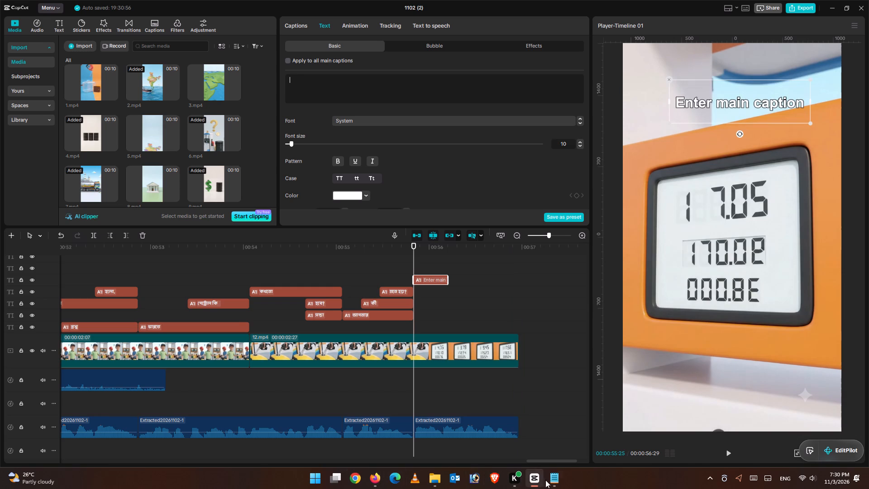
pyautogui.click(552, 476)
pyautogui.scroll(-5, 253, 289)
pyautogui.scroll(-4, 241, 422)
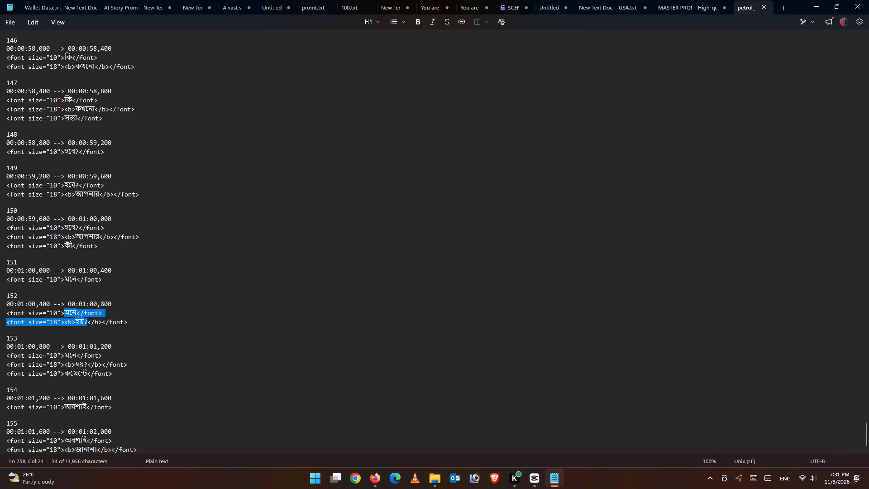
pyautogui.moveTo(66, 373); pyautogui.dragTo(87, 379)
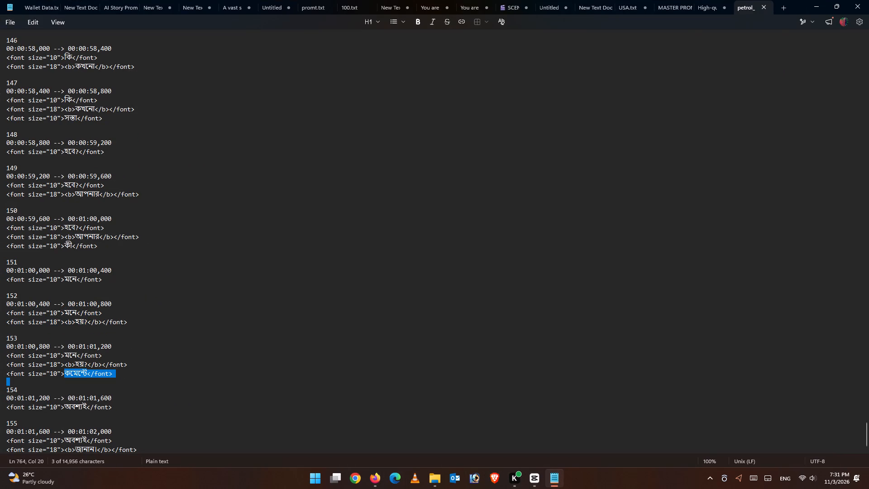
pyautogui.moveTo(87, 379); pyautogui.dragTo(86, 373)
pyautogui.rightClick(82, 374)
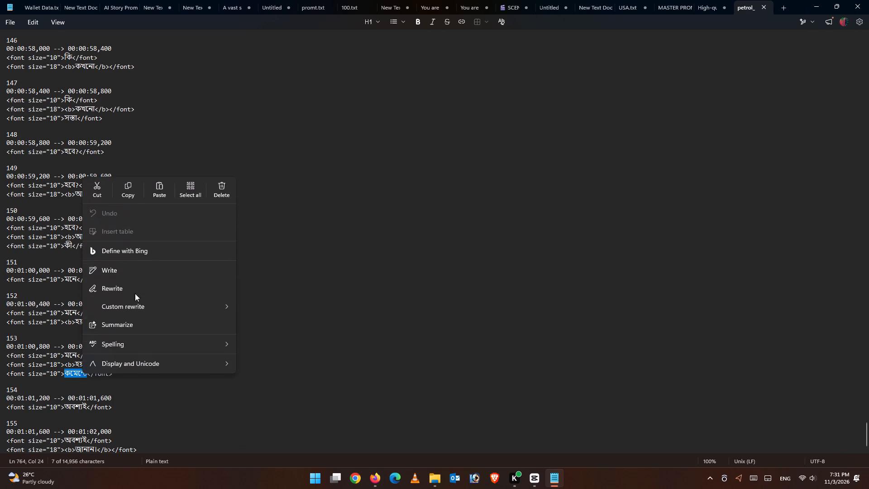
pyautogui.click(130, 192)
pyautogui.click(816, 2)
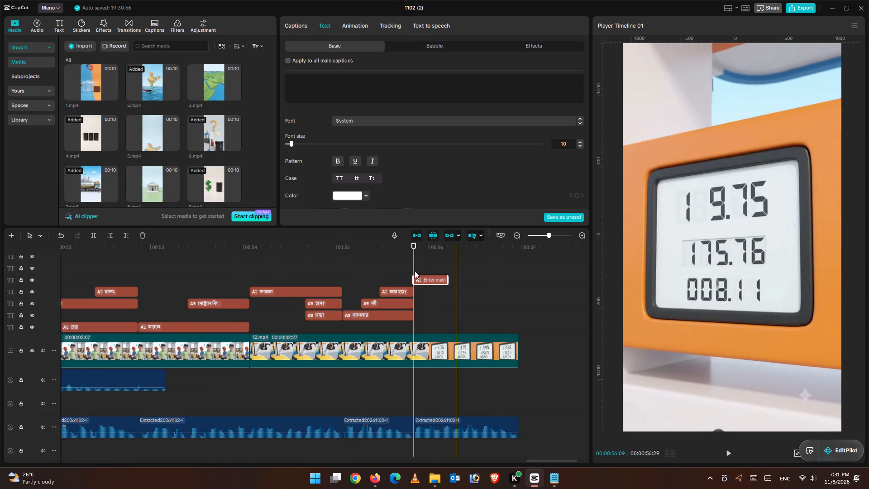
pyautogui.click(315, 88)
pyautogui.rightClick(315, 87)
pyautogui.click(337, 136)
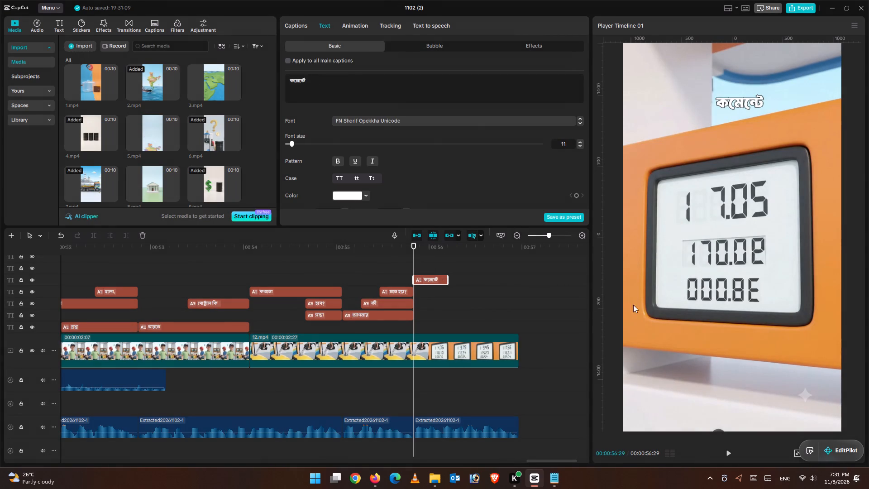
# Play back the end of the narration repeatedly to find where the words following কমেন্টে begin.
pyautogui.click(730, 452)
pyautogui.click(730, 452)
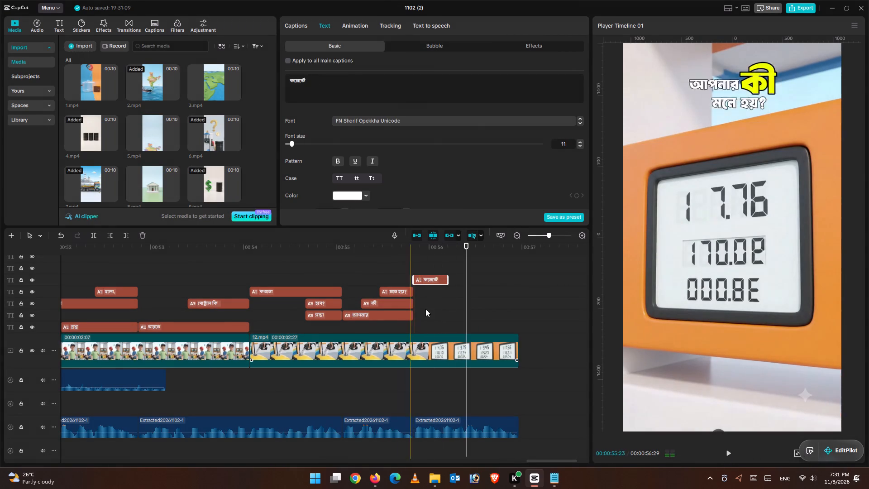
pyautogui.click(420, 267)
pyautogui.click(392, 266)
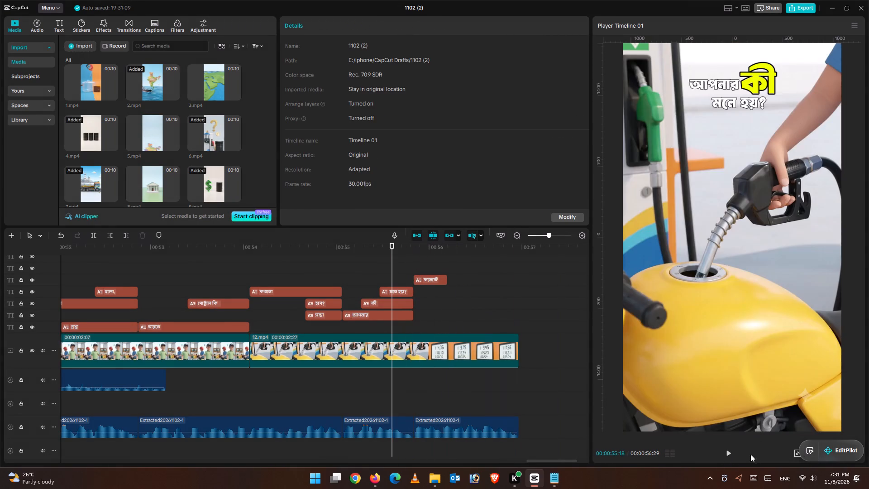
pyautogui.click(725, 451)
pyautogui.click(726, 451)
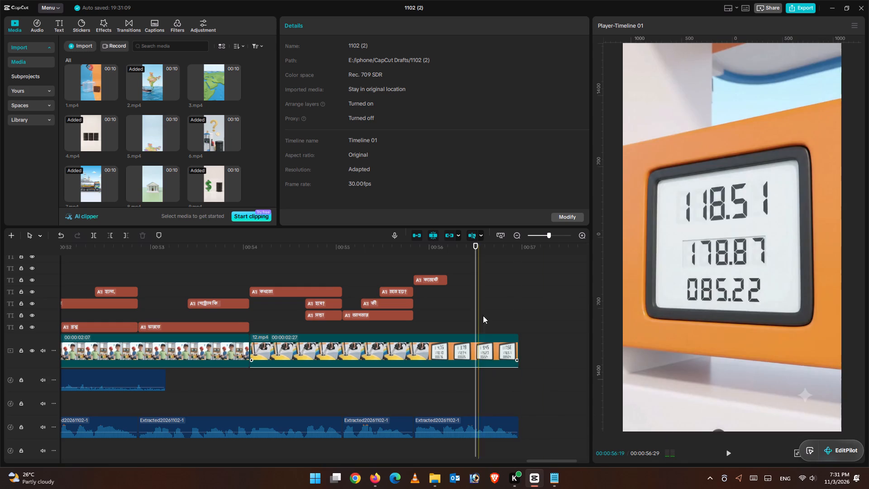
pyautogui.click(415, 265)
pyautogui.click(729, 453)
pyautogui.click(727, 453)
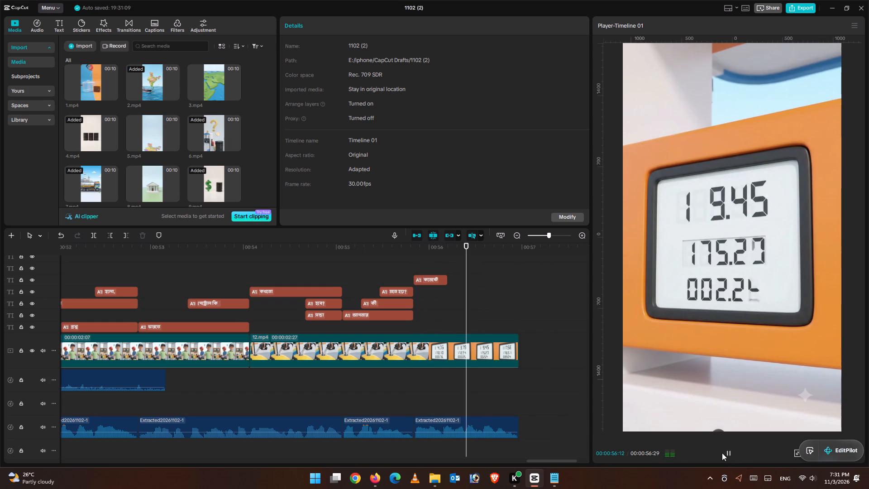
pyautogui.click(468, 328)
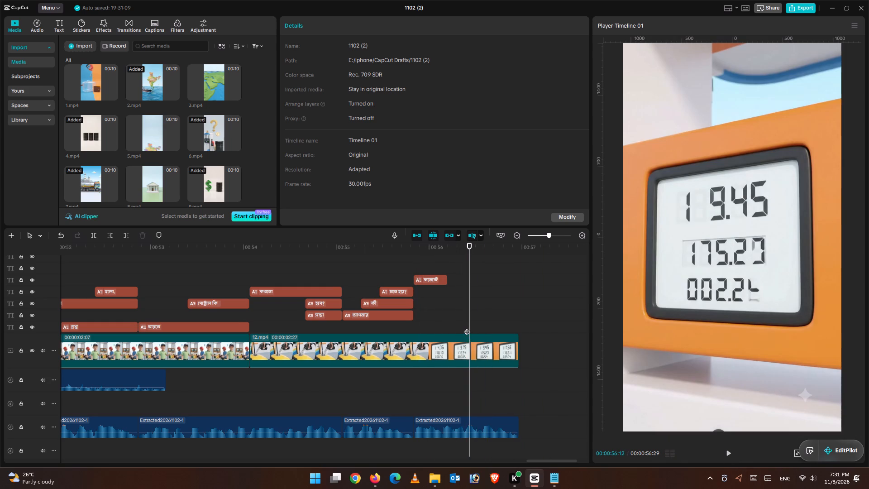
# Extend the কমেন্টে caption so it ends together with the final video clip.
pyautogui.click(446, 285)
pyautogui.moveTo(450, 281); pyautogui.dragTo(501, 281)
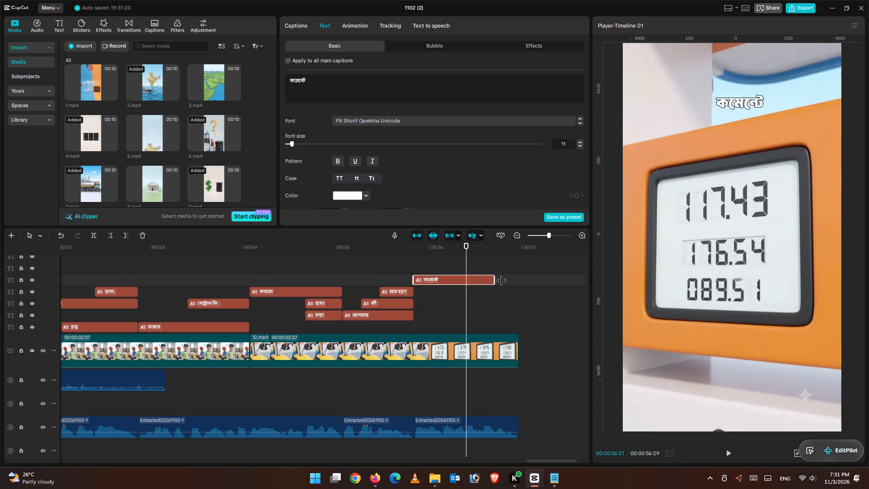
pyautogui.moveTo(501, 281); pyautogui.dragTo(521, 283)
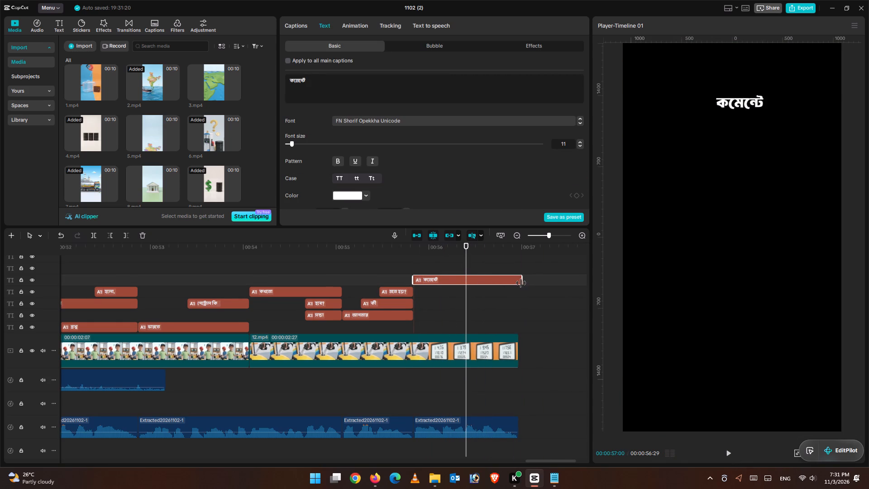
pyautogui.moveTo(521, 283); pyautogui.dragTo(519, 283)
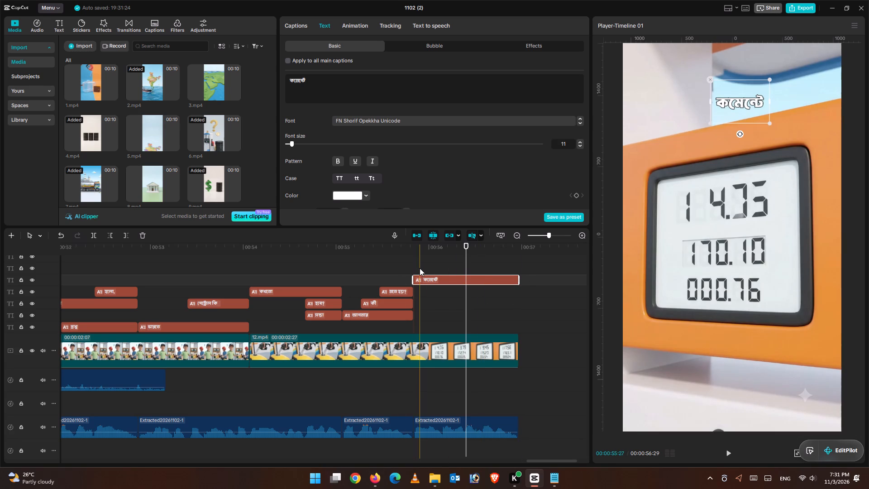
# Duplicate the কমেন্টে caption and place the copy on the track below, starting at 00:00:56:12.
pyautogui.hotkey('ctrl', 'c')
pyautogui.hotkey('ctrl', 'v')
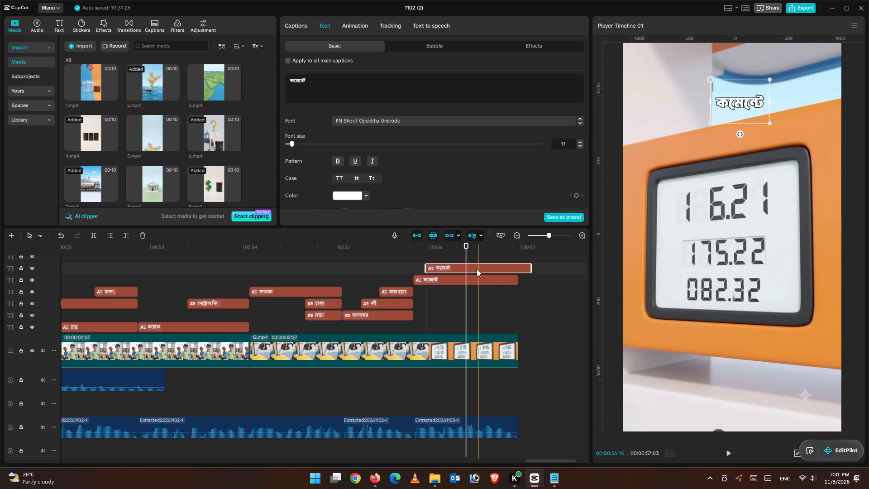
pyautogui.moveTo(477, 267); pyautogui.dragTo(518, 293)
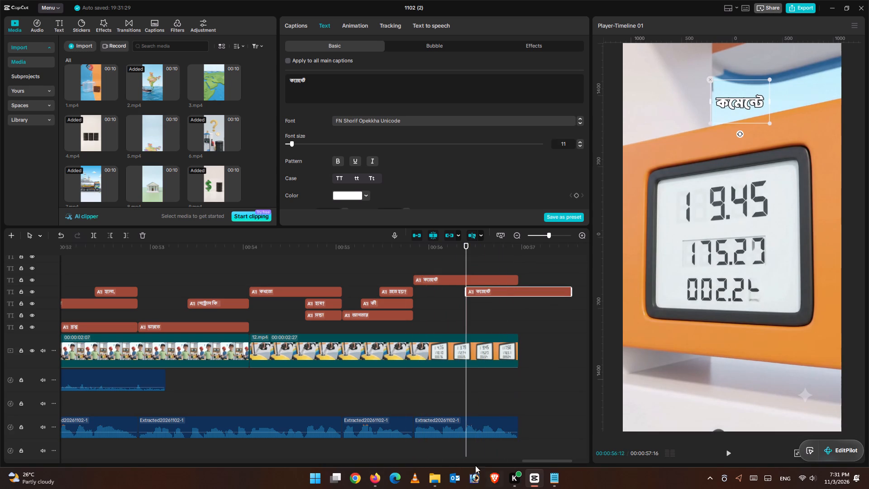
# Copy the অবশ্যই জানান। lines of entry 155 from the subtitle file in Notepad and paste them over the duplicate's text.
pyautogui.click(554, 484)
pyautogui.scroll(-3, 78, 410)
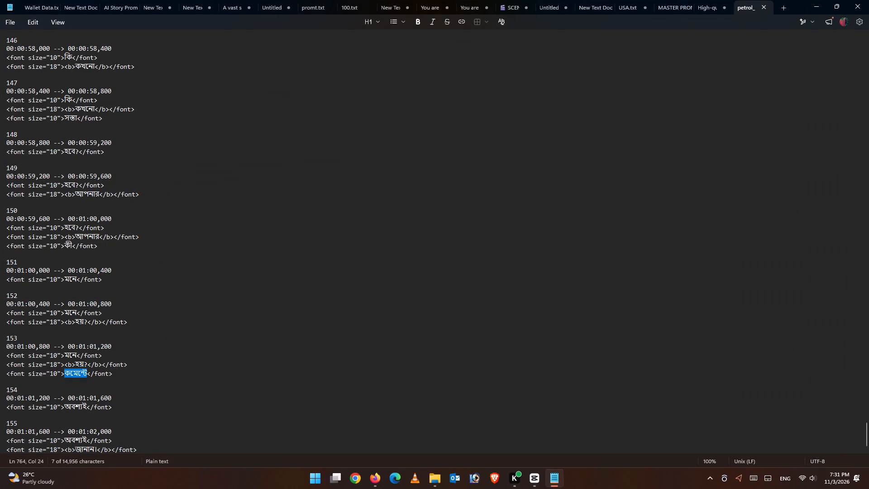
pyautogui.moveTo(66, 440); pyautogui.dragTo(100, 453)
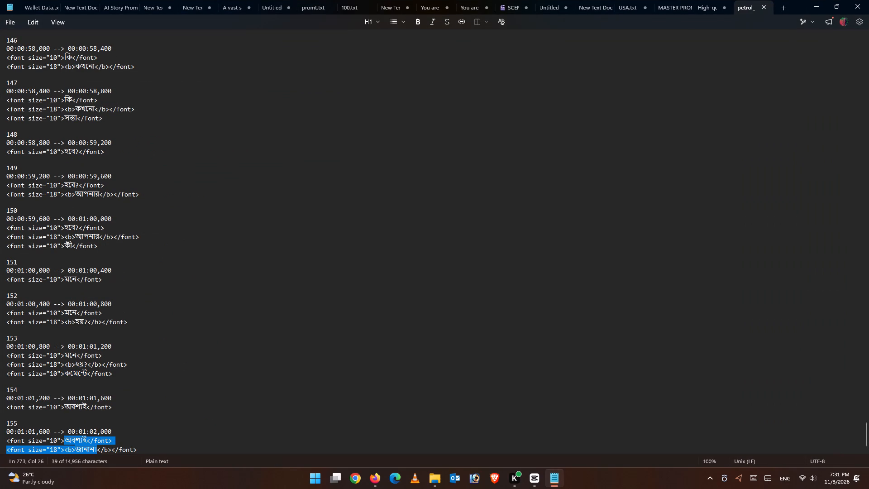
pyautogui.moveTo(100, 453); pyautogui.dragTo(101, 453)
pyautogui.rightClick(97, 446)
pyautogui.click(142, 262)
pyautogui.click(817, 14)
pyautogui.click(817, 8)
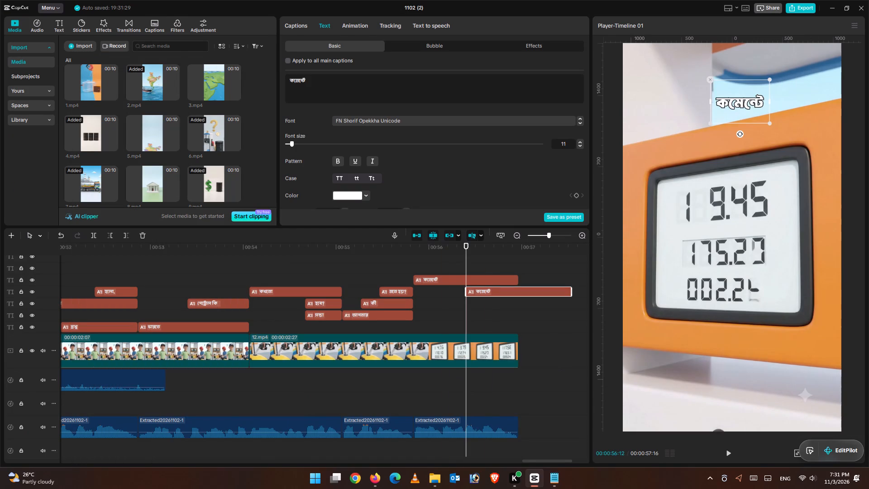
pyautogui.tripleClick(397, 91)
pyautogui.hotkey('ctrl', 'v')
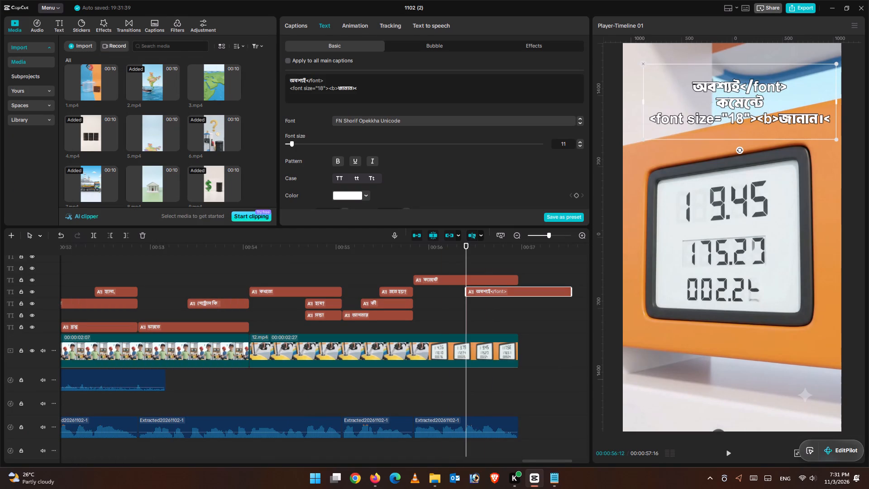
# Strip the font and bold markup from the pasted caption so it reads অবশ্যই জানান | on one line.
pyautogui.click(339, 89)
pyautogui.press('BackSpace')
pyautogui.press('BackSpace')
pyautogui.press('BackSpace')
pyautogui.press('BackSpace')
pyautogui.press('BackSpace')
pyautogui.press('BackSpace')
pyautogui.press('BackSpace')
pyautogui.press('BackSpace')
pyautogui.press('BackSpace')
pyautogui.press('BackSpace')
pyautogui.press('BackSpace')
pyautogui.press('BackSpace')
pyautogui.press('BackSpace')
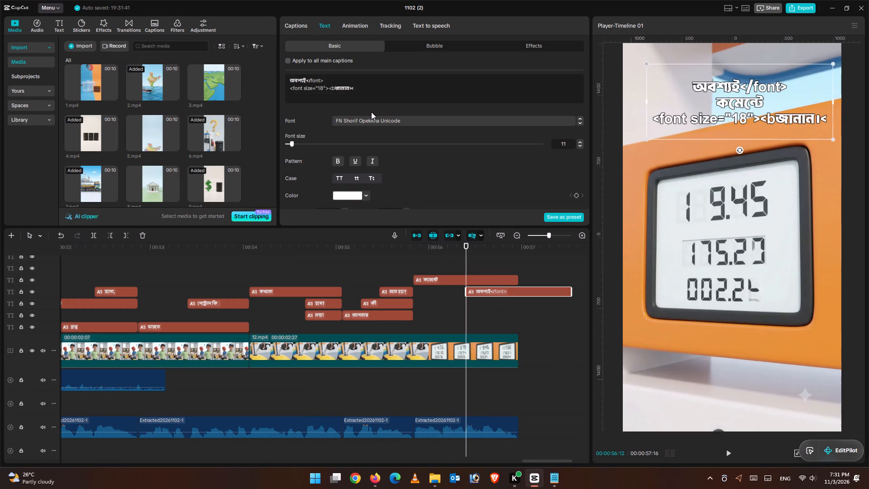
pyautogui.press('BackSpace')
pyautogui.press('BackSpace')
pyautogui.press('BackSpace')
pyautogui.press('BackSpace')
pyautogui.press('BackSpace')
pyautogui.press('BackSpace')
pyautogui.press('BackSpace')
pyautogui.press('BackSpace')
pyautogui.press('BackSpace')
pyautogui.press('BackSpace')
pyautogui.press('BackSpace')
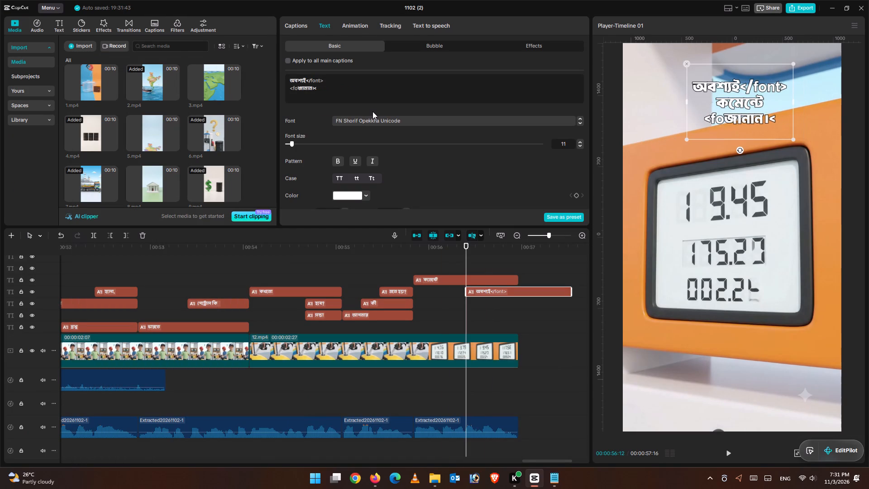
pyautogui.press('BackSpace')
pyautogui.press('BackSpace')
pyautogui.press('BackSpace')
pyautogui.press('BackSpace')
pyautogui.press('BackSpace')
pyautogui.press('BackSpace')
pyautogui.press('BackSpace')
pyautogui.press('BackSpace')
pyautogui.press('BackSpace')
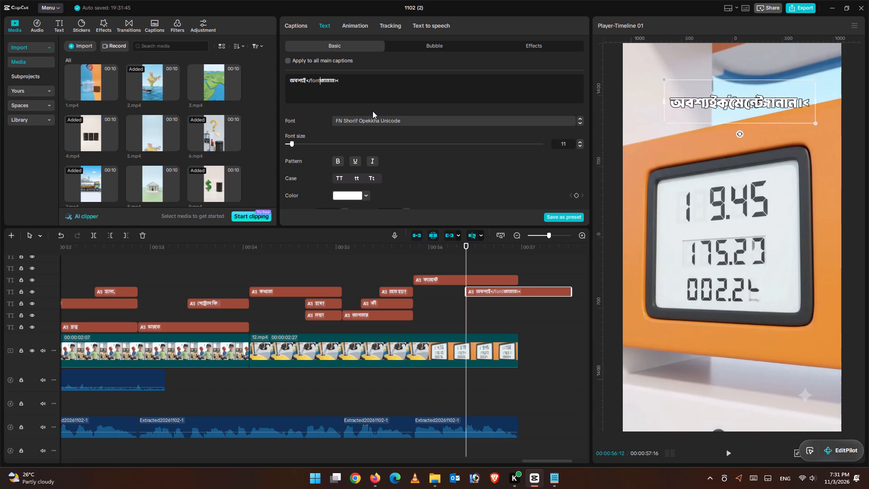
pyautogui.press('BackSpace')
pyautogui.press('BackSpace')
pyautogui.press('BackSpace')
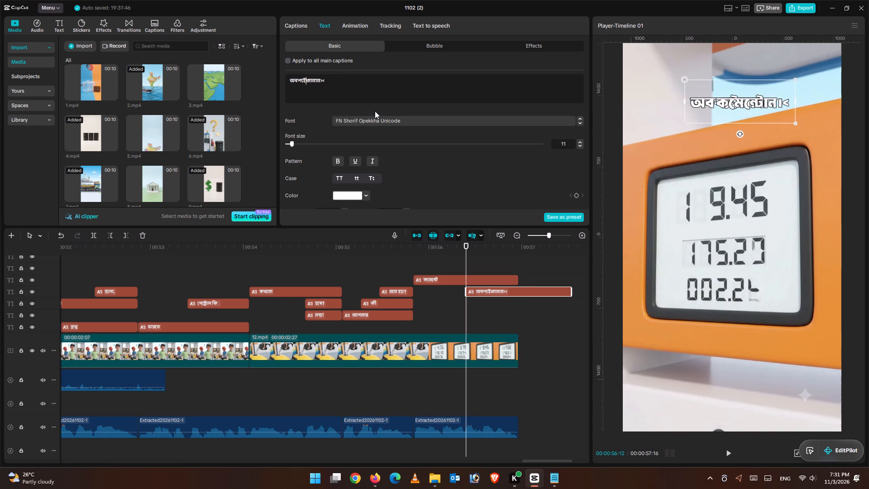
pyautogui.press('space')
pyautogui.click(352, 84)
pyautogui.press('BackSpace')
pyautogui.press('BackSpace')
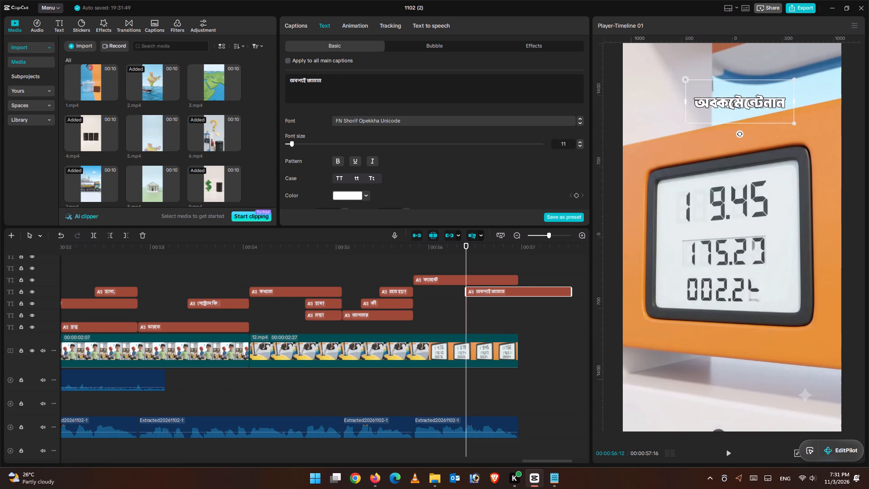
pyautogui.press('space')
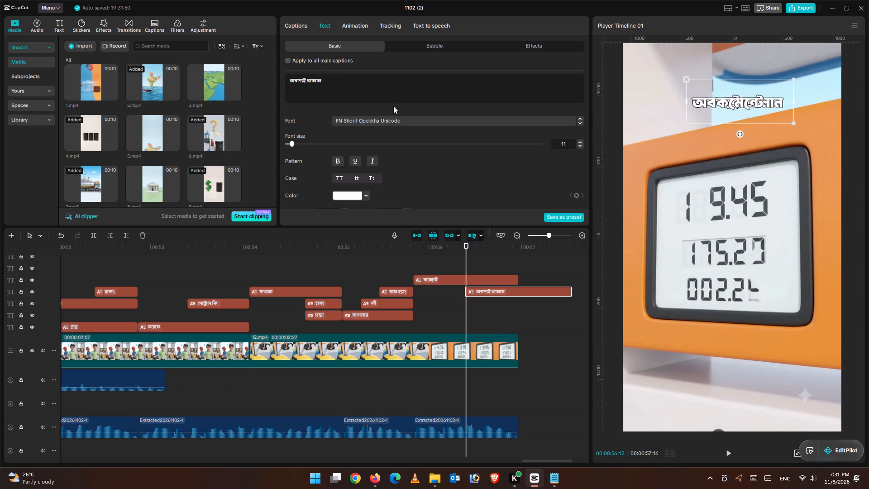
pyautogui.hotkey('shift', '|')
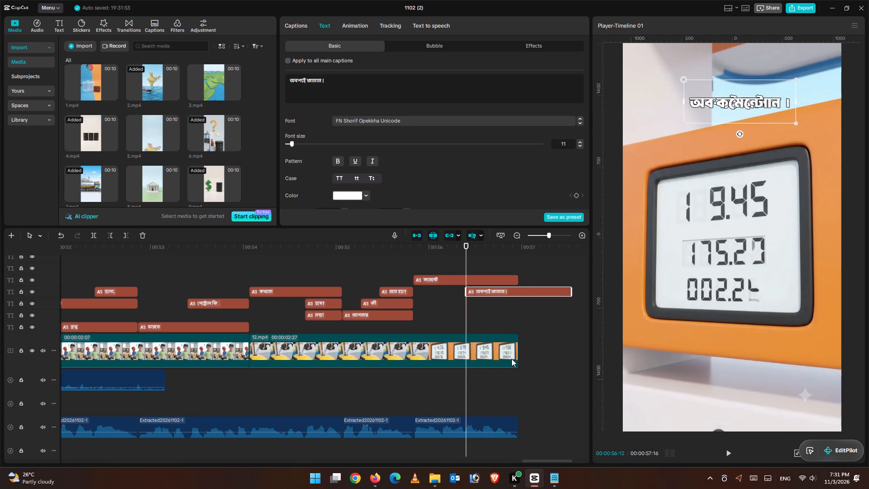
# Play back the closing narration to check the timing of the কমেন্টে and অবশ্যই জানান captions.
pyautogui.click(436, 264)
pyautogui.click(730, 453)
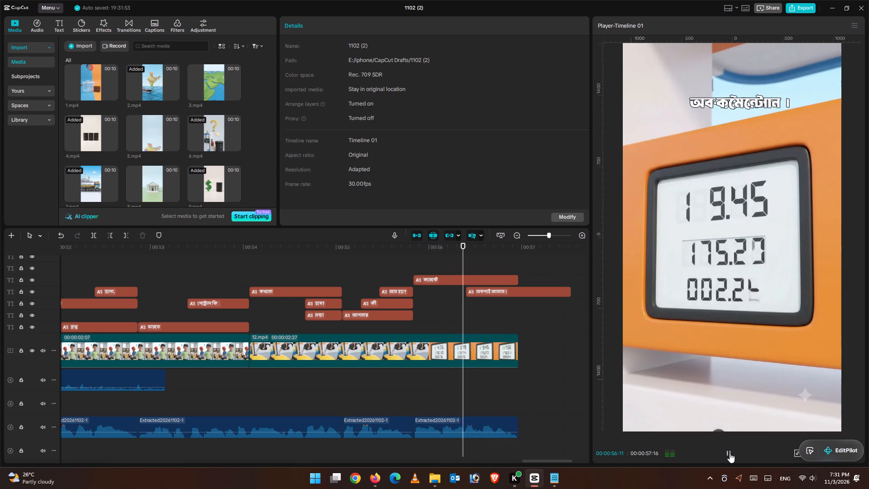
pyautogui.click(730, 453)
pyautogui.moveTo(438, 271); pyautogui.dragTo(416, 268)
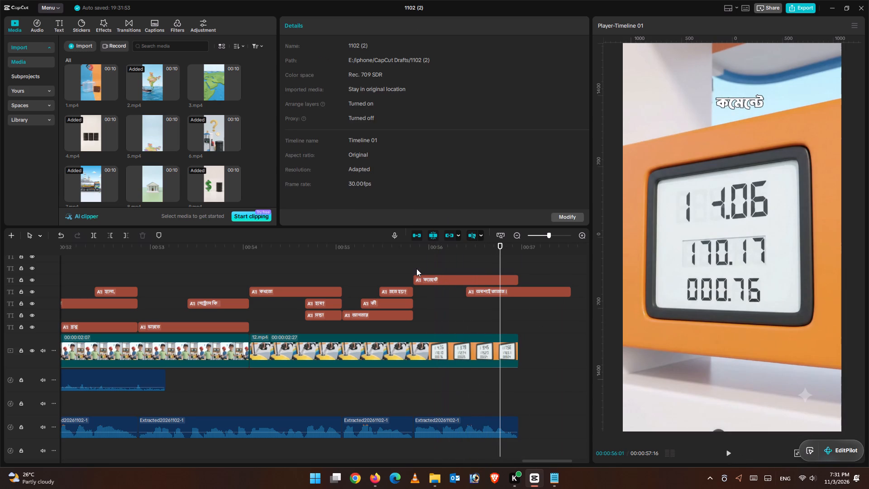
# Move the কমেন্টে caption above the অবশ্যই জানান line in the preview, enlarge it slightly and centre it there.
pyautogui.click(437, 279)
pyautogui.moveTo(751, 86); pyautogui.dragTo(748, 82)
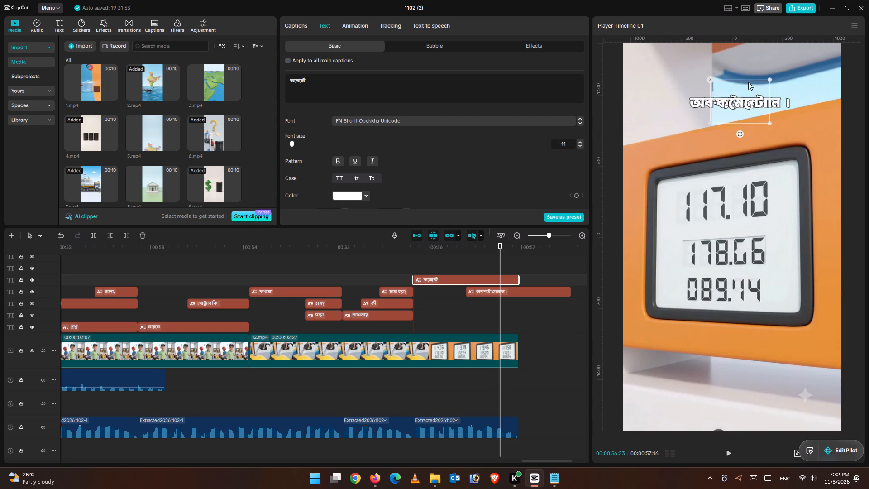
pyautogui.moveTo(748, 82); pyautogui.dragTo(725, 56)
pyautogui.moveTo(742, 91); pyautogui.dragTo(767, 107)
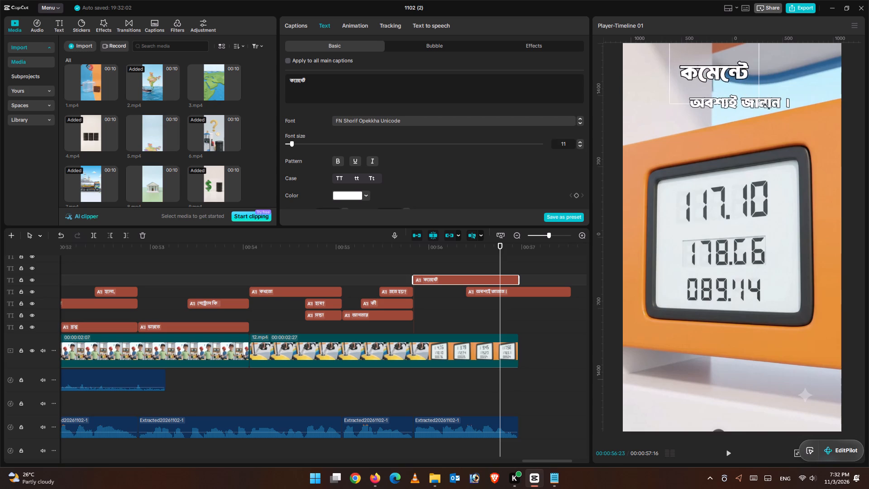
pyautogui.moveTo(767, 107); pyautogui.dragTo(743, 102)
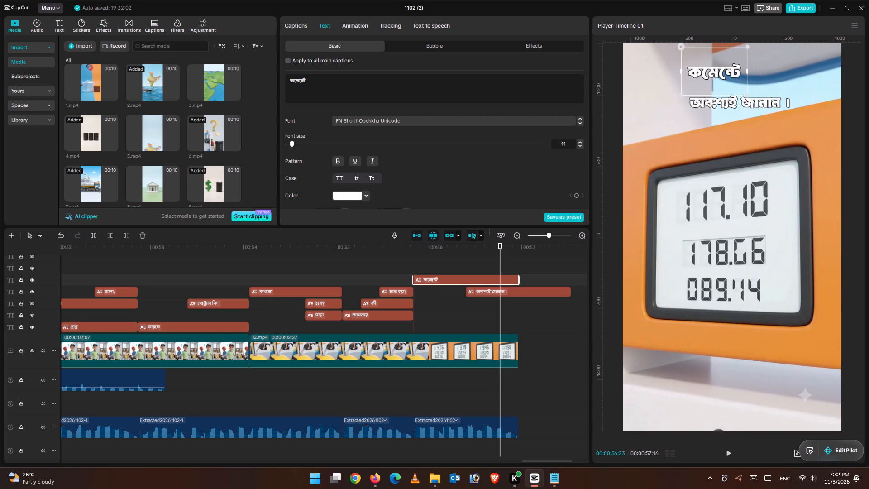
pyautogui.moveTo(727, 78); pyautogui.dragTo(745, 79)
# Enlarge the অবশ্যই জানান। caption in the preview and centre it just below the কমেন্টে caption.
pyautogui.click(750, 108)
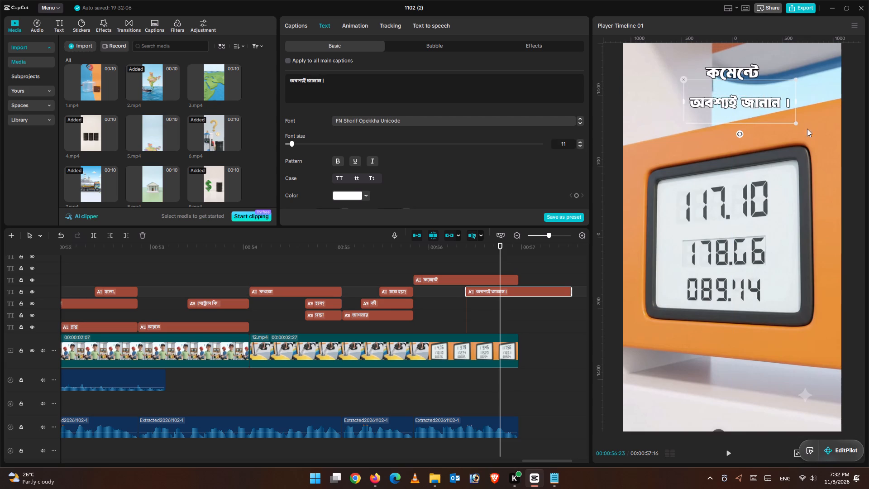
pyautogui.moveTo(793, 123); pyautogui.dragTo(819, 145)
pyautogui.moveTo(777, 112); pyautogui.dragTo(774, 104)
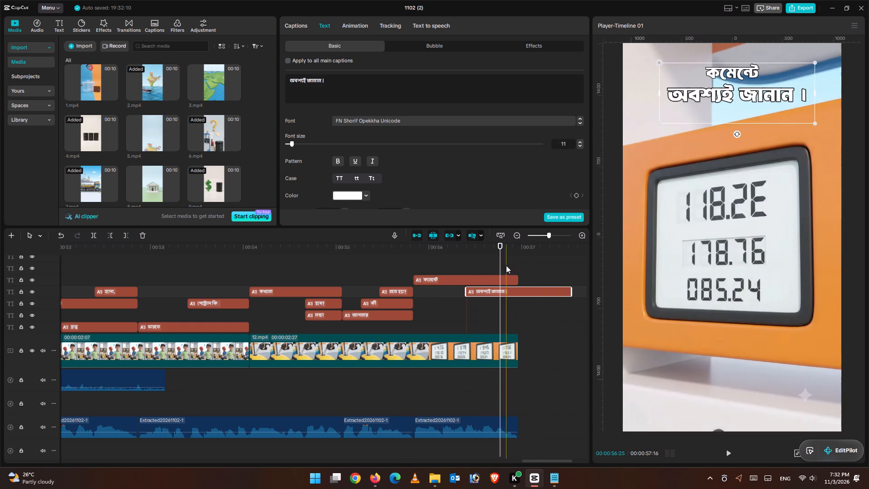
# Trim the end of the অবশ্যই জানান। caption to match the end of the last video clip.
pyautogui.moveTo(500, 256); pyautogui.dragTo(519, 264)
pyautogui.click(131, 234)
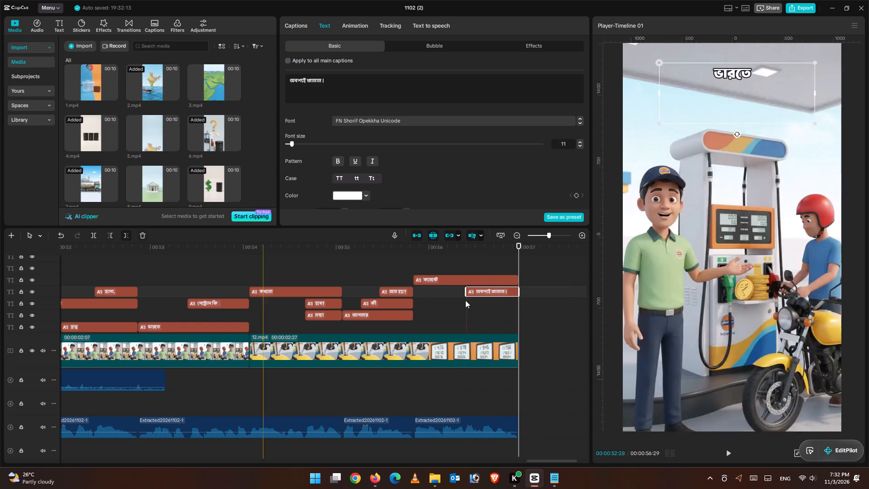
# Set the text colour of the অবশ্যই জানান। caption to yellow FFFF00.
pyautogui.moveTo(519, 254); pyautogui.dragTo(508, 253)
pyautogui.click(505, 291)
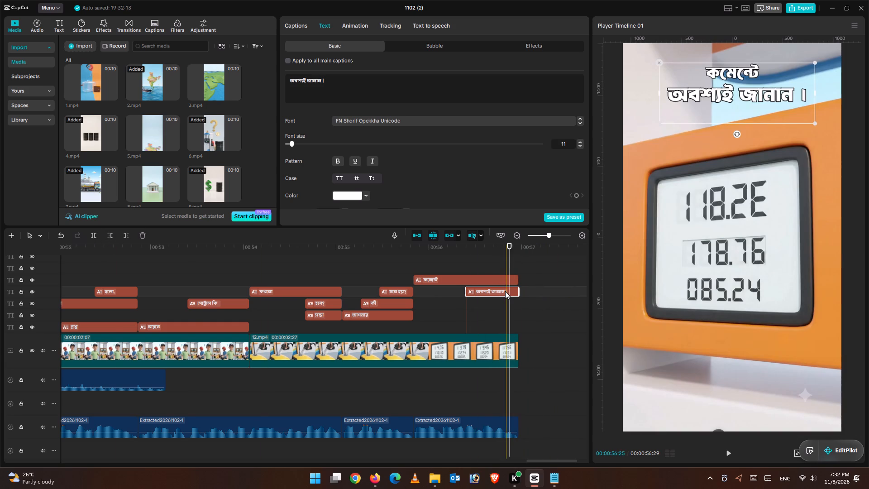
pyautogui.scroll(-1, 389, 201)
pyautogui.click(349, 157)
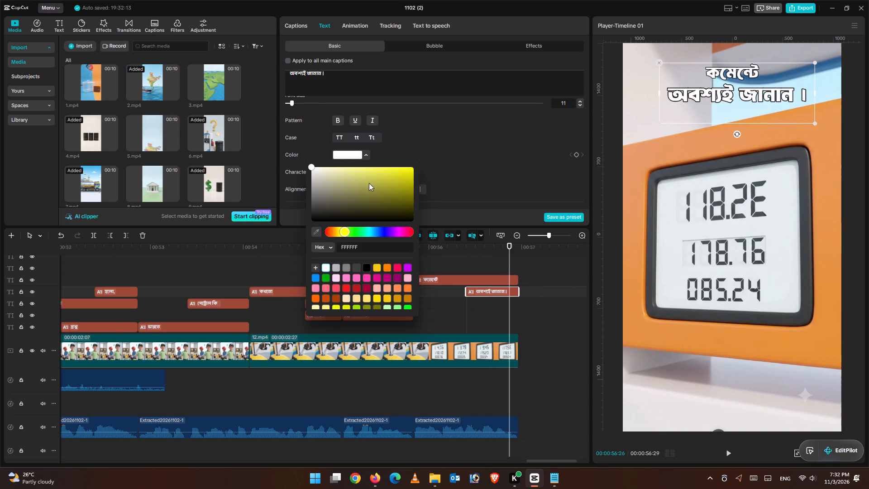
pyautogui.moveTo(370, 182); pyautogui.dragTo(448, 158)
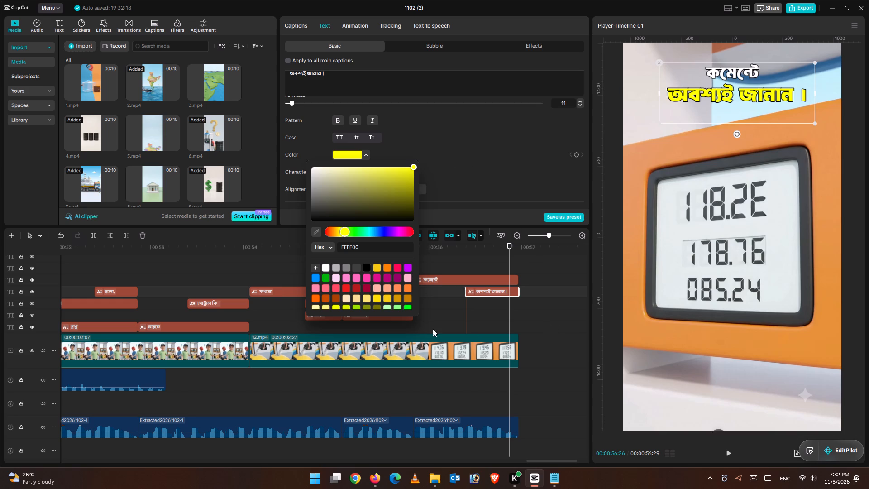
pyautogui.click(420, 295)
# Play back the video from the beginning to review the captions and sound.
pyautogui.click(439, 248)
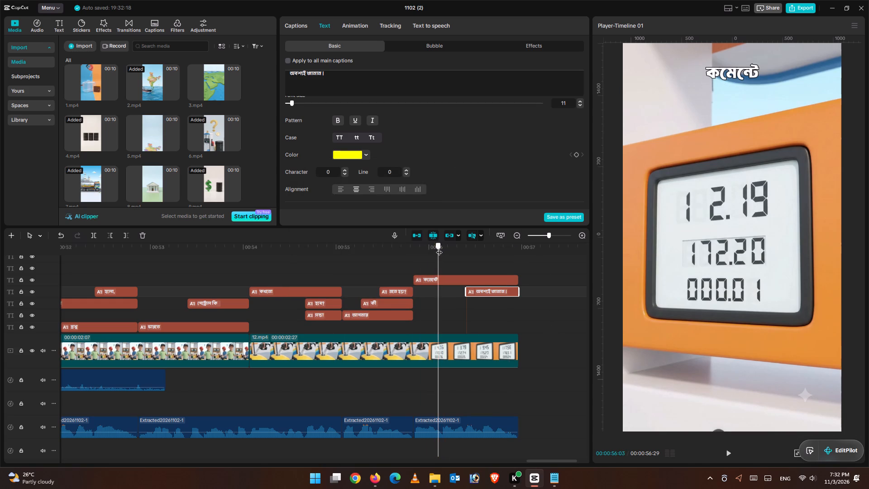
pyautogui.hotkey('ctrl', '-')
pyautogui.hotkey('ctrl', '-')
pyautogui.moveTo(437, 247); pyautogui.dragTo(270, 270)
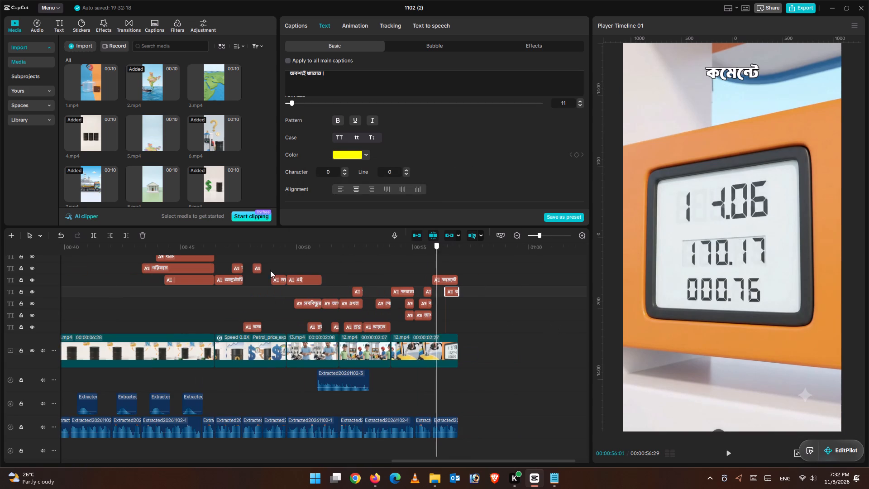
pyautogui.moveTo(270, 270); pyautogui.dragTo(0, 264)
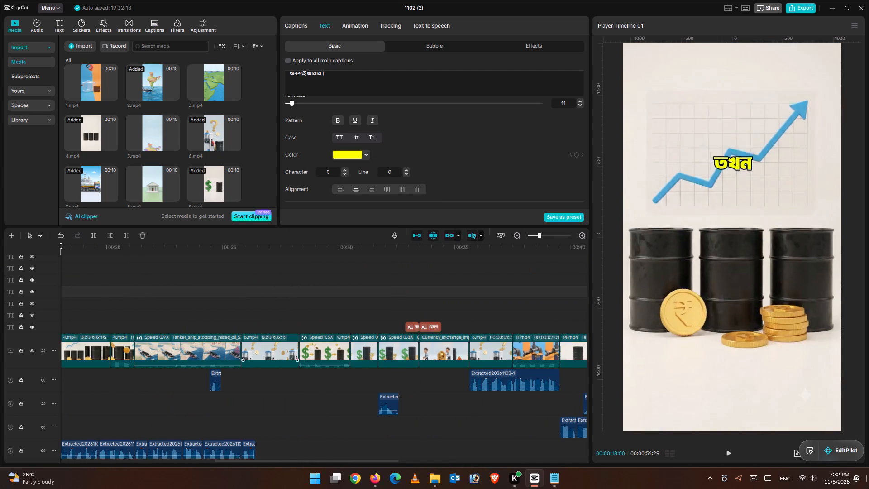
pyautogui.moveTo(62, 244); pyautogui.dragTo(0, 225)
pyautogui.click(732, 455)
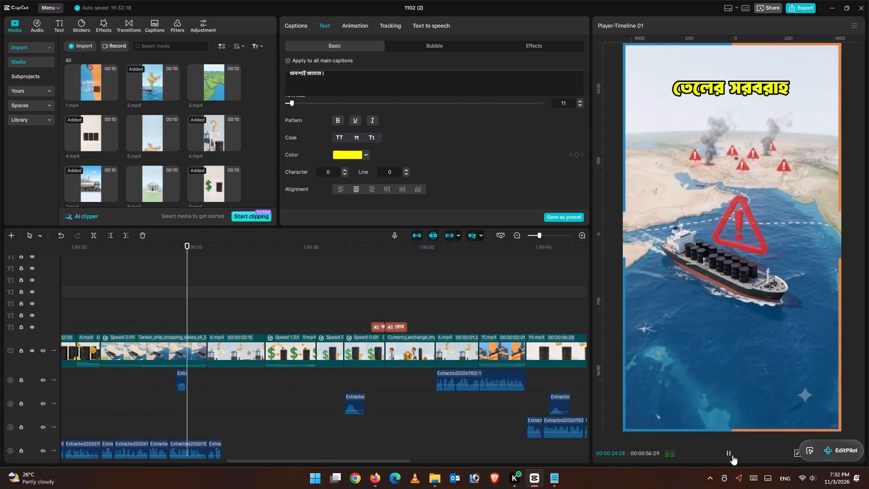
# Mute the built-in audio of the short 4.mp4 clip at about 20 seconds.
pyautogui.click(83, 334)
pyautogui.click(93, 343)
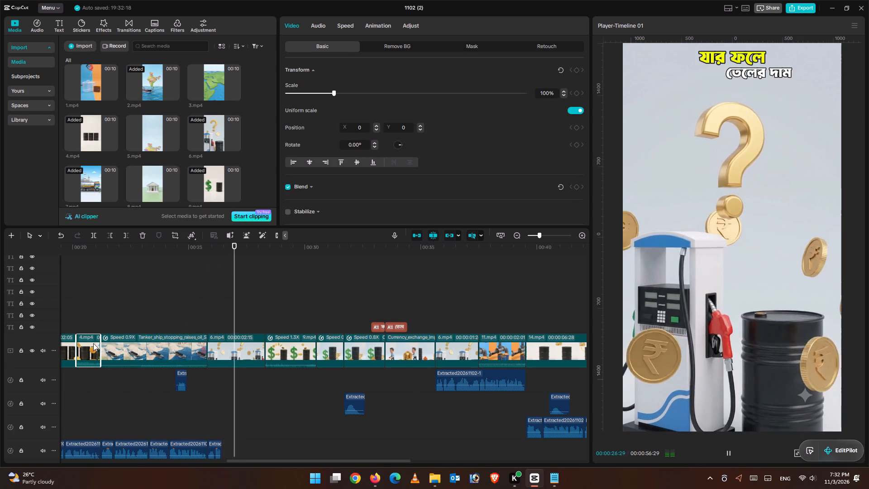
pyautogui.click(81, 308)
pyautogui.click(93, 347)
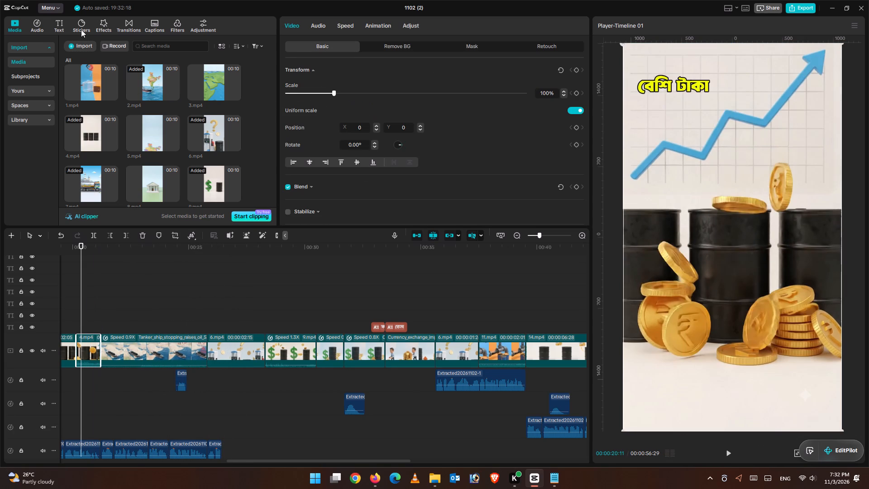
pyautogui.click(37, 25)
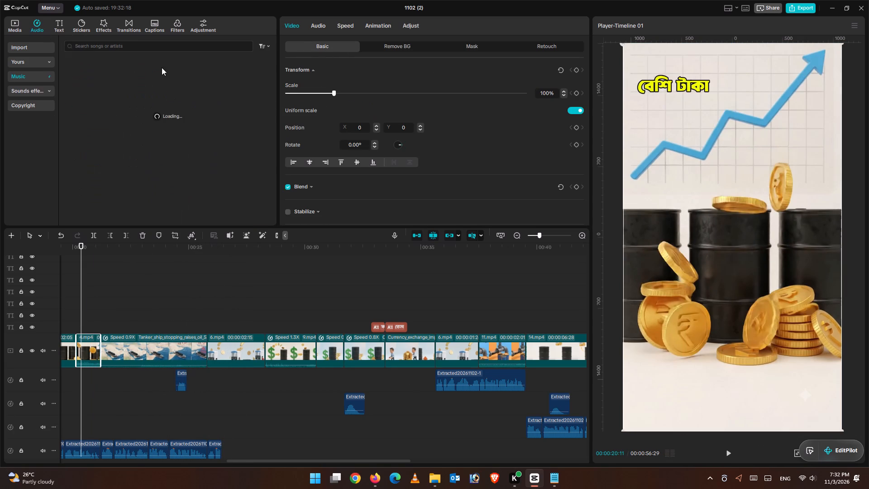
pyautogui.click(334, 25)
pyautogui.click(327, 23)
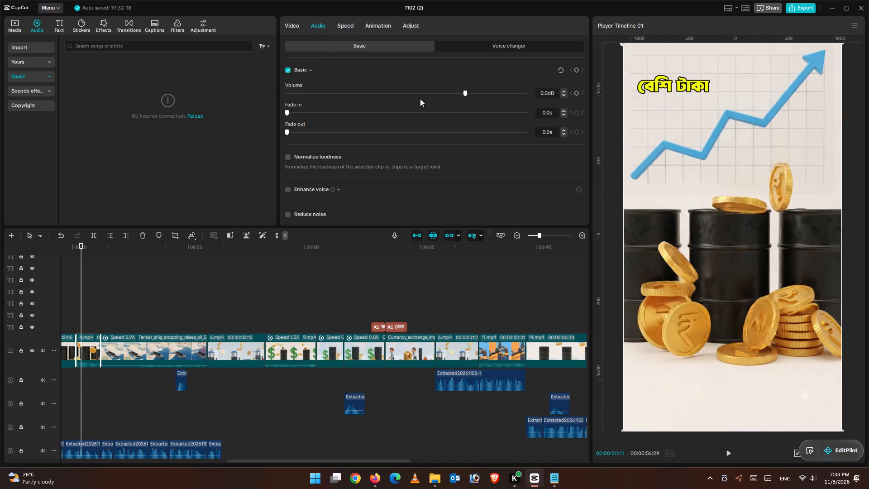
pyautogui.moveTo(420, 97); pyautogui.dragTo(146, 96)
# Play back the video from about 20 seconds to check the sound and captions.
pyautogui.click(70, 293)
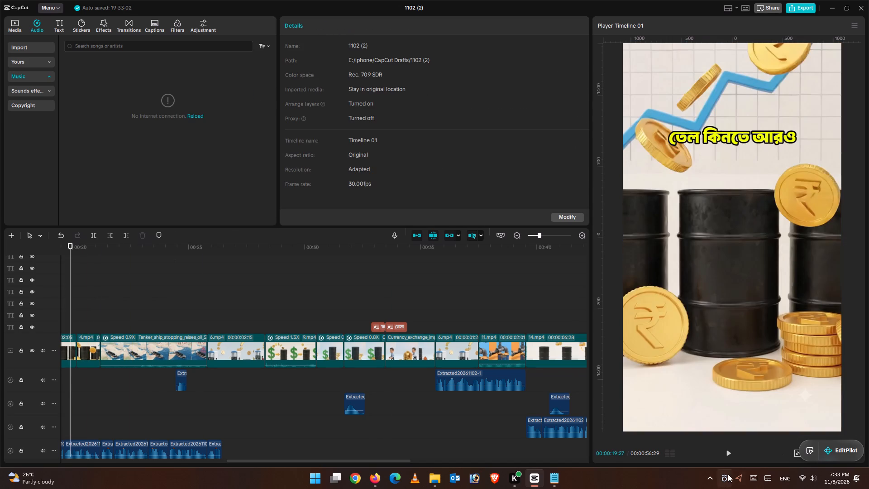
pyautogui.click(733, 455)
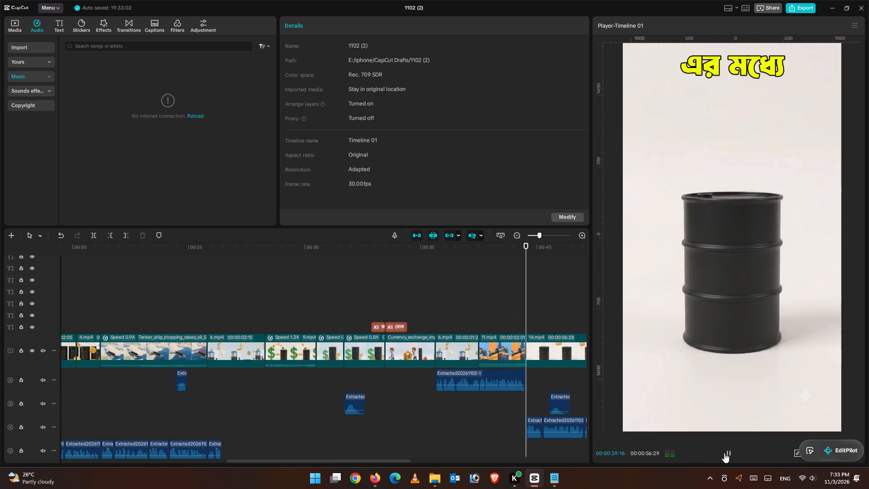
# Mute the built-in audio of the 11.mp4 clip before the 14.mp4 clip by lowering its volume to -∞dB.
pyautogui.click(501, 351)
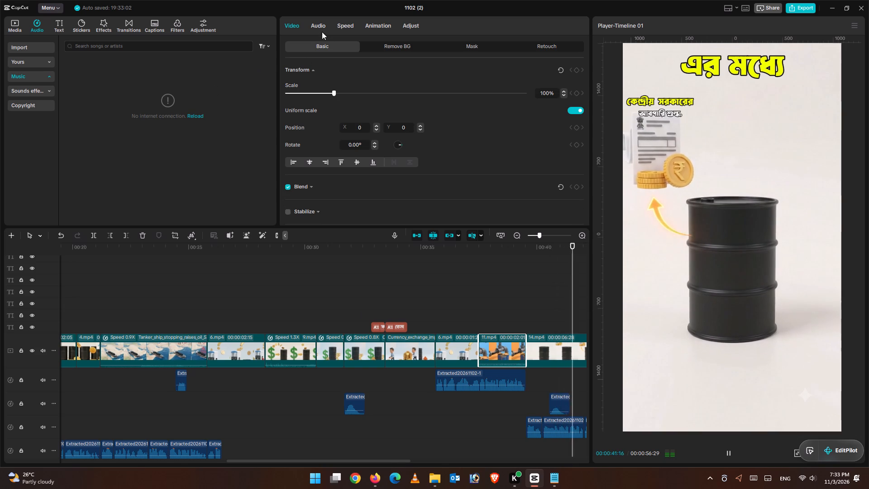
pyautogui.click(322, 32)
pyautogui.moveTo(392, 89); pyautogui.dragTo(226, 91)
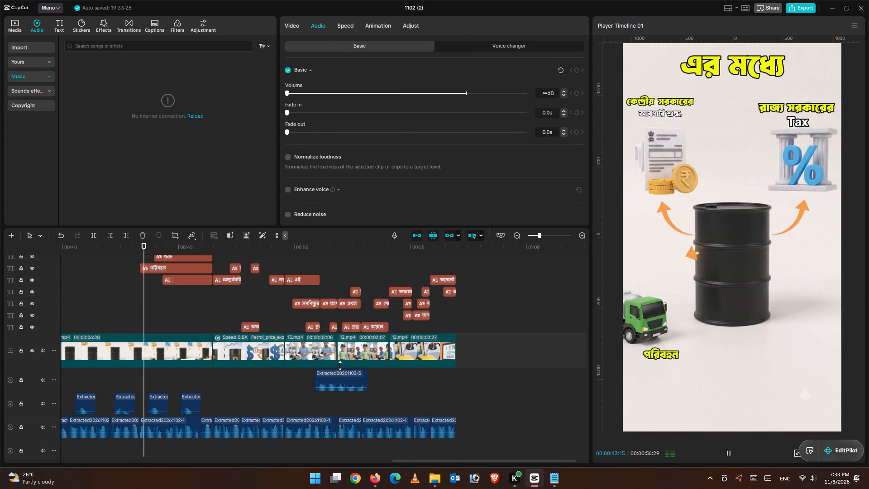
# Review the remaining playback to the end and look over all caption tracks across the whole timeline, returning to the start.
pyautogui.scroll(3, 196, 359)
pyautogui.scroll(1, 257, 375)
pyautogui.scroll(5, 523, 339)
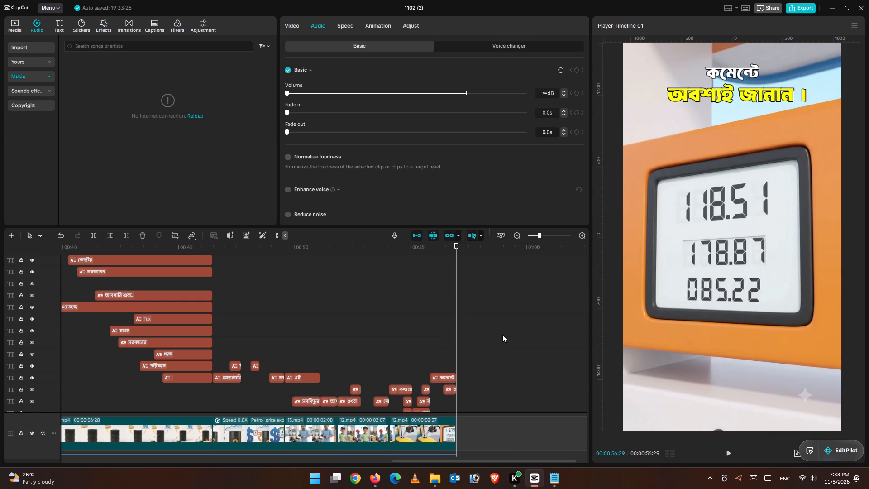
pyautogui.moveTo(454, 249); pyautogui.dragTo(0, 226)
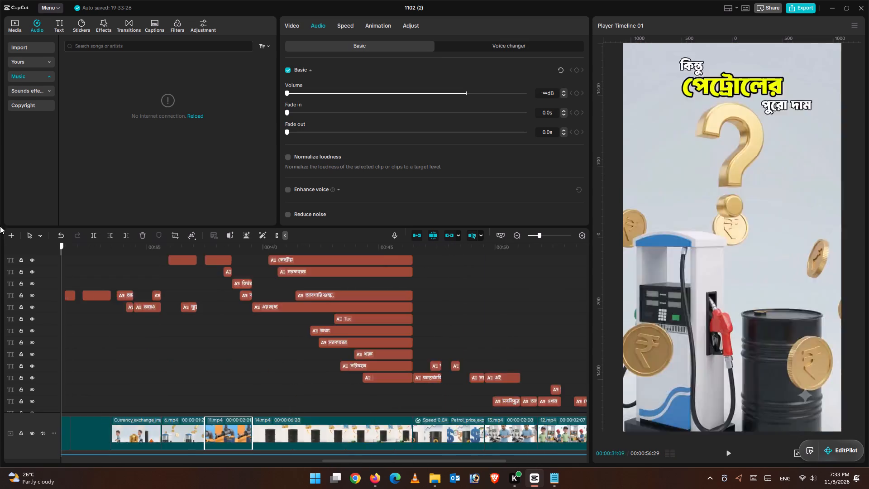
pyautogui.moveTo(0, 226); pyautogui.dragTo(270, 283)
pyautogui.hotkey('ctrl', '-')
pyautogui.hotkey('ctrl', '-')
pyautogui.hotkey('ctrl', '-')
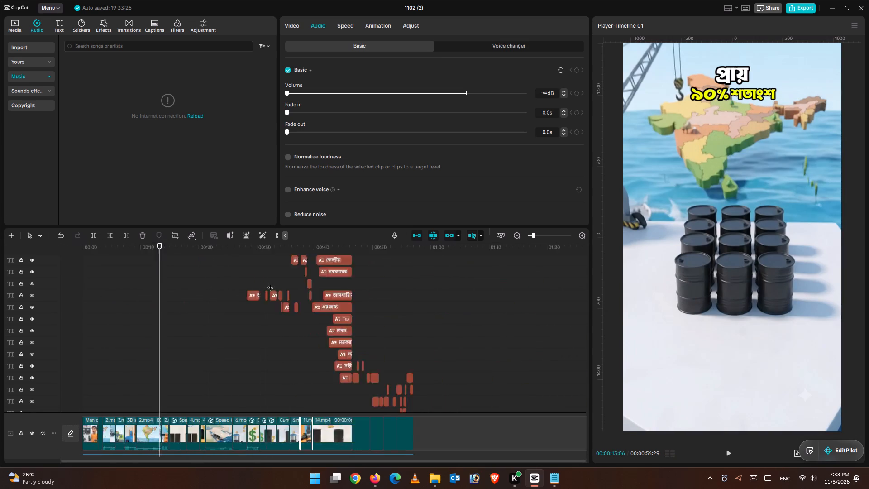
pyautogui.scroll(4, 241, 363)
pyautogui.scroll(-2, 241, 363)
pyautogui.scroll(11, 241, 363)
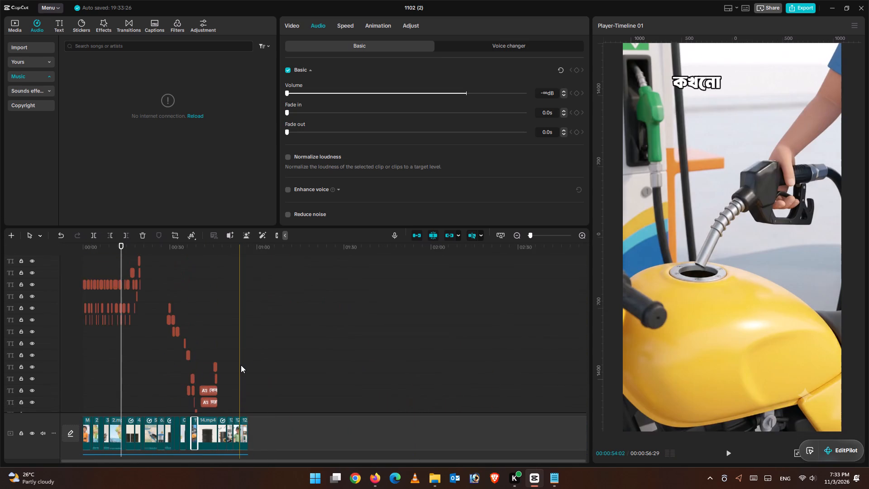
pyautogui.scroll(7, 241, 365)
pyautogui.scroll(-1, 241, 365)
pyautogui.scroll(2, 241, 365)
pyautogui.scroll(-1, 241, 365)
pyautogui.scroll(11, 241, 365)
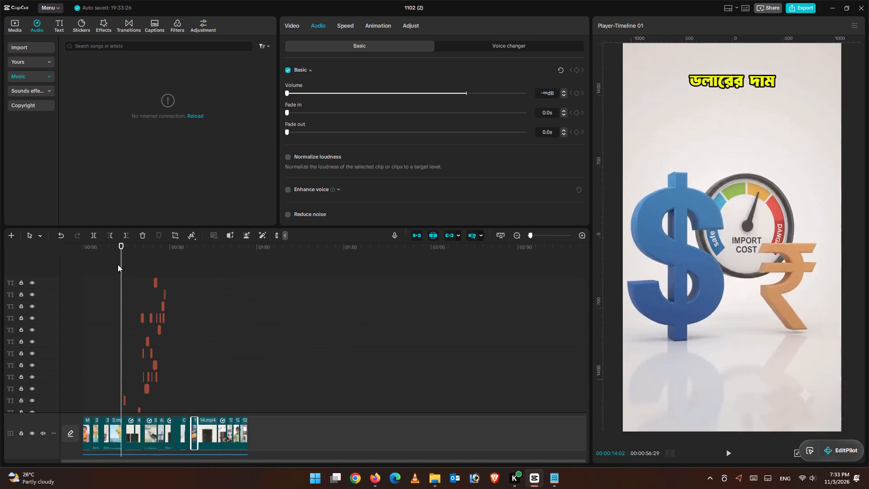
pyautogui.moveTo(122, 257); pyautogui.dragTo(0, 249)
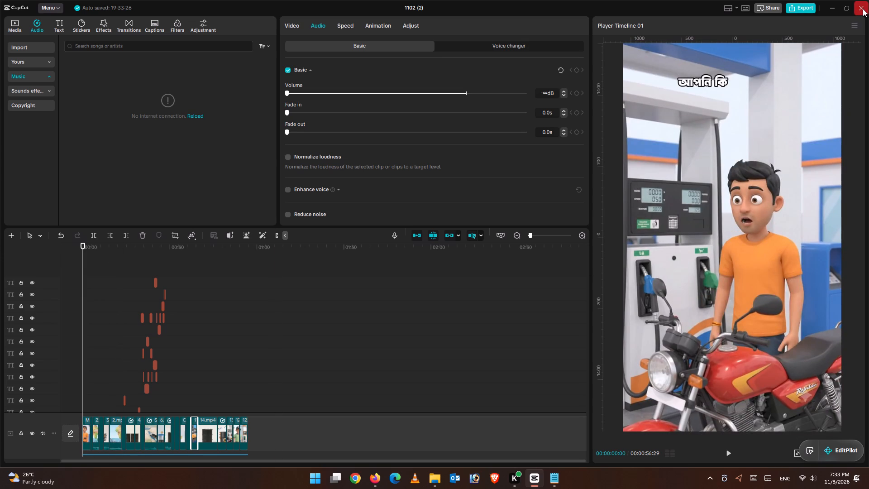
# Close the 1102 (2) project window.
pyautogui.click(863, 9)
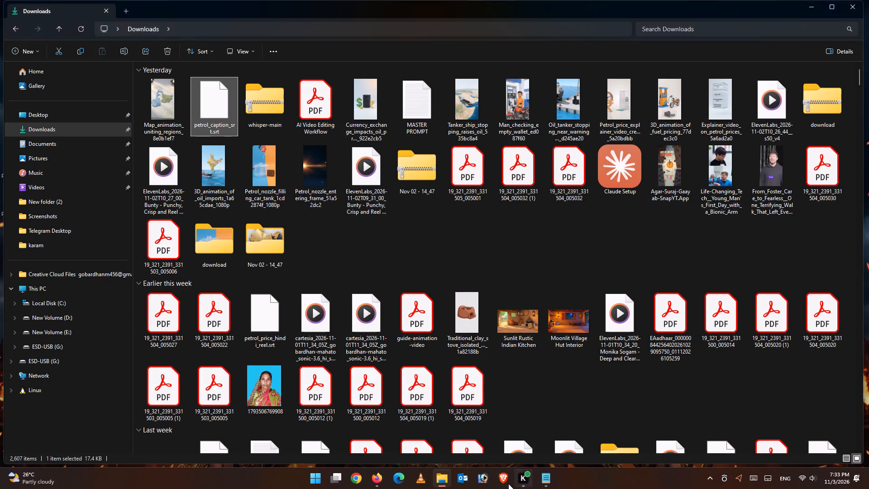